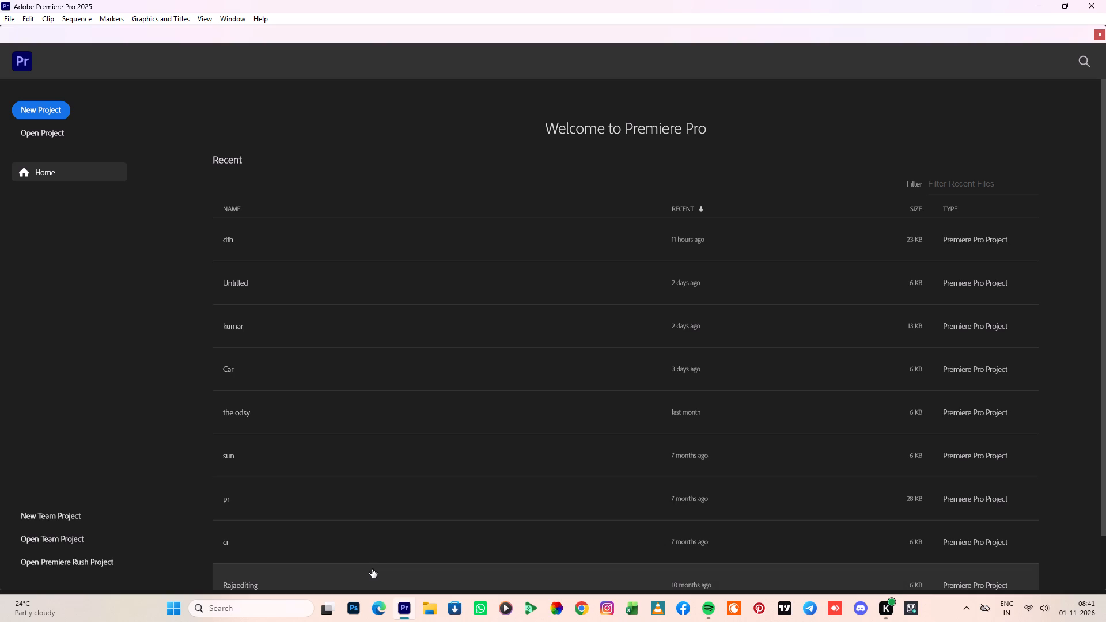
Open the recent project dfh.
{"action": "left_click", "coordinate": [261, 250]}
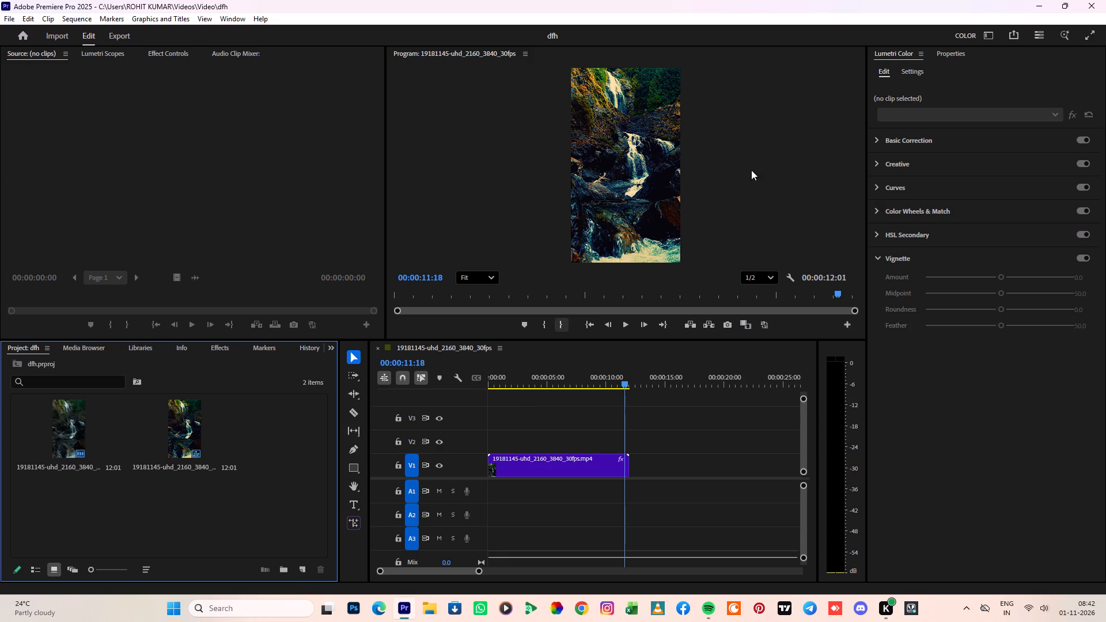
Inspect the graded waterfall footage up close in the program monitor, zooming in and back out.
{"action": "scroll", "coordinate": [759, 158], "scroll_direction": "down", "scroll_amount": 4}
{"action": "scroll", "coordinate": [599, 312], "scroll_direction": "up", "scroll_amount": 6}
{"action": "scroll", "coordinate": [597, 214], "scroll_direction": "up", "scroll_amount": 2}
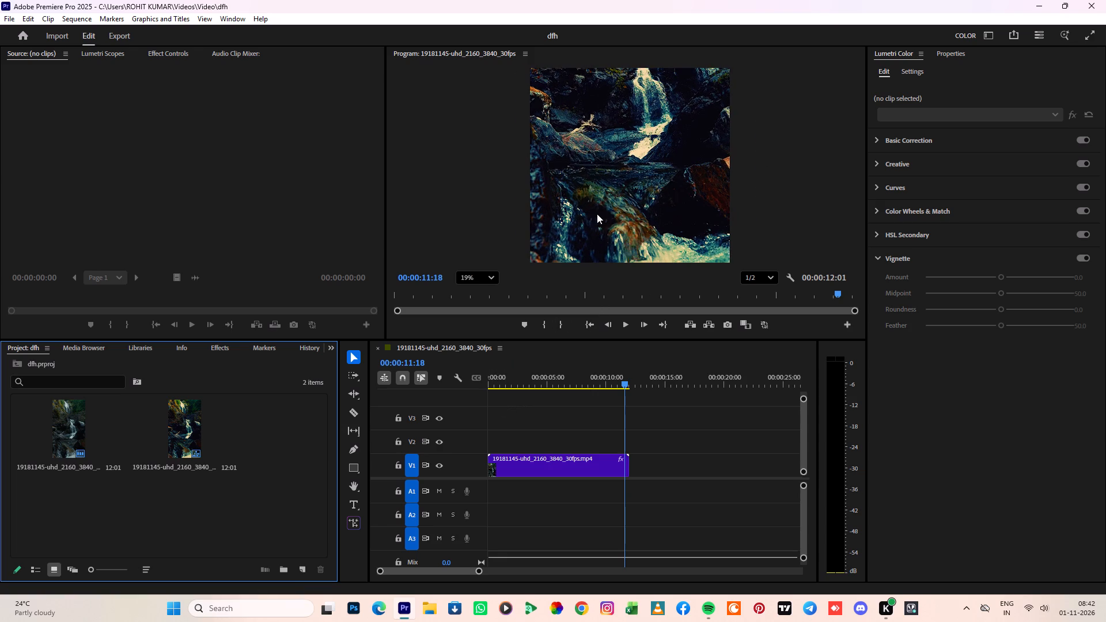
{"action": "left_click_drag", "start_coordinate": [623, 187], "coordinate": [624, 266]}
{"action": "scroll", "coordinate": [605, 184], "scroll_direction": "up", "scroll_amount": 3}
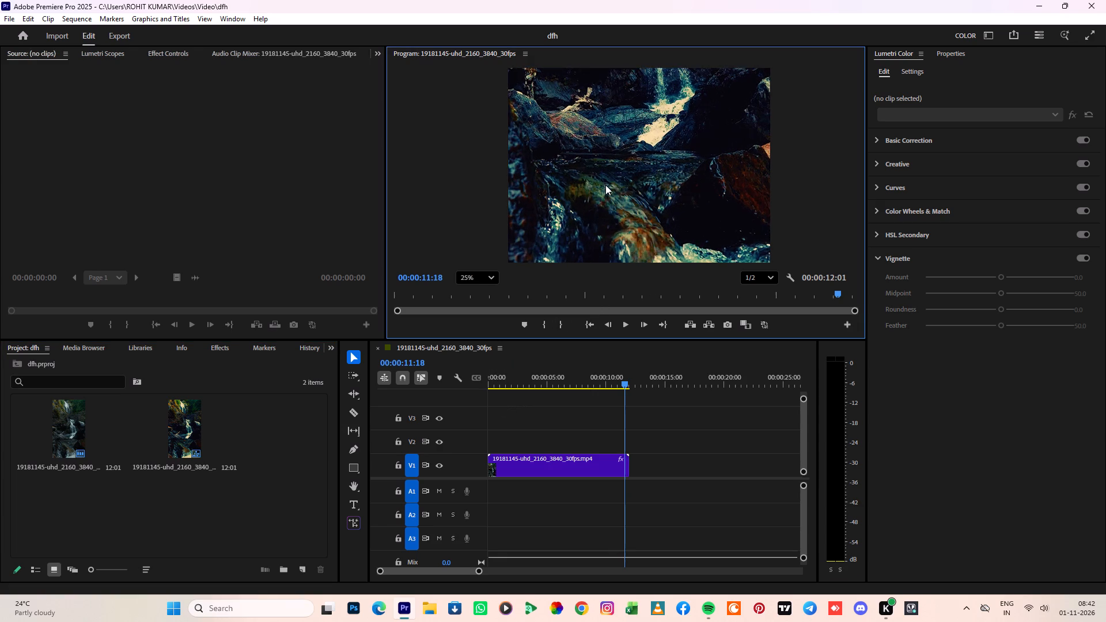
{"action": "scroll", "coordinate": [619, 191], "scroll_direction": "up", "scroll_amount": 6}
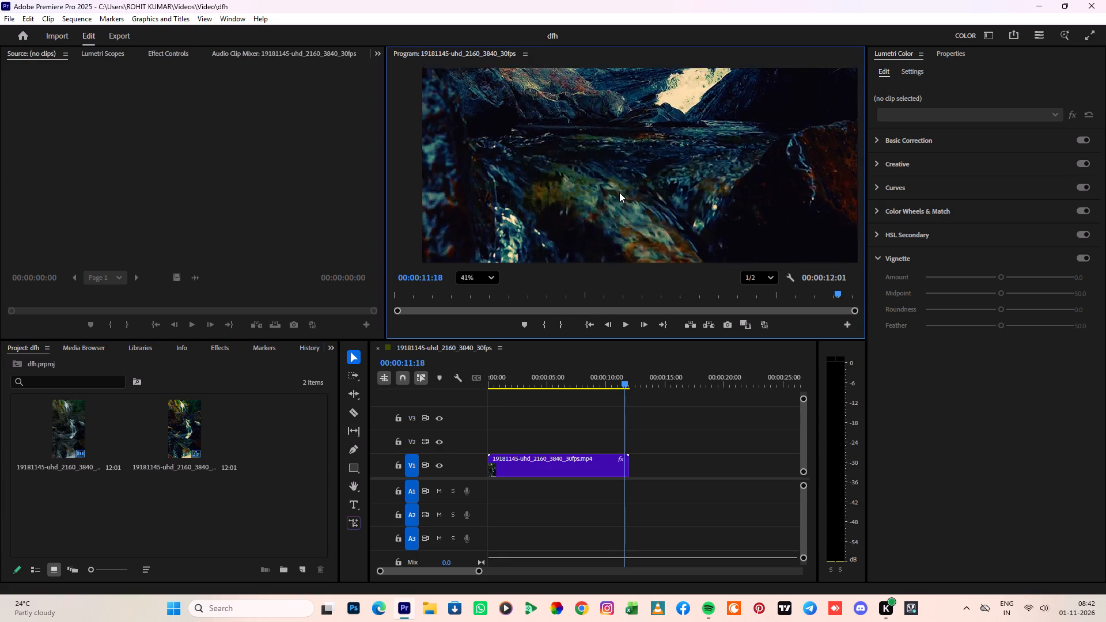
{"action": "scroll", "coordinate": [619, 192], "scroll_direction": "up", "scroll_amount": 1}
{"action": "scroll", "coordinate": [619, 192], "scroll_direction": "down", "scroll_amount": 15}
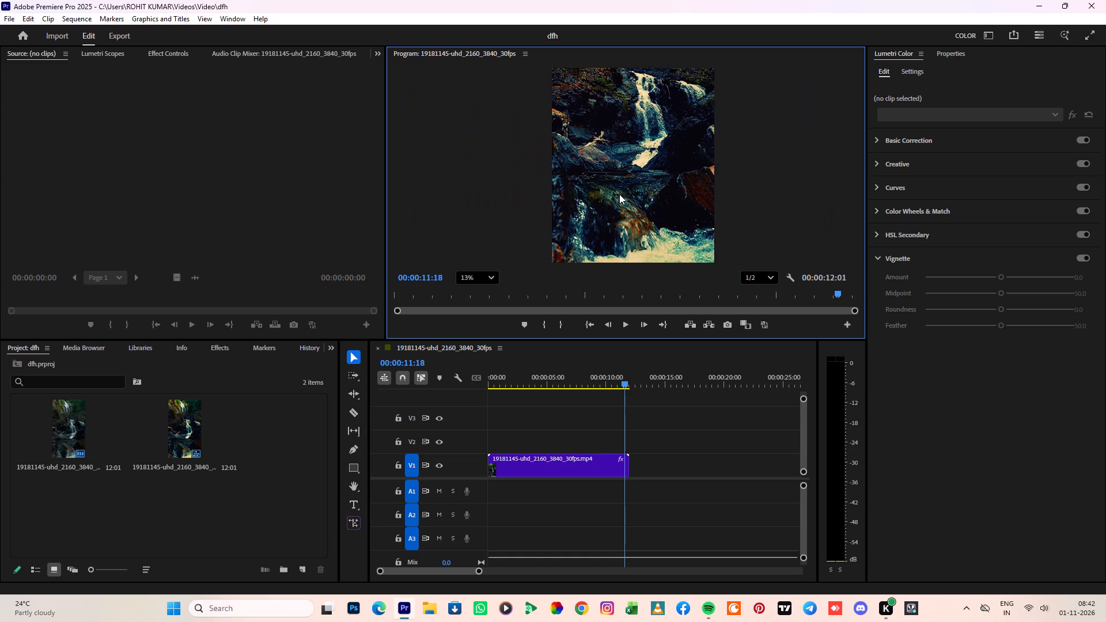
{"action": "scroll", "coordinate": [619, 194], "scroll_direction": "down", "scroll_amount": 10}
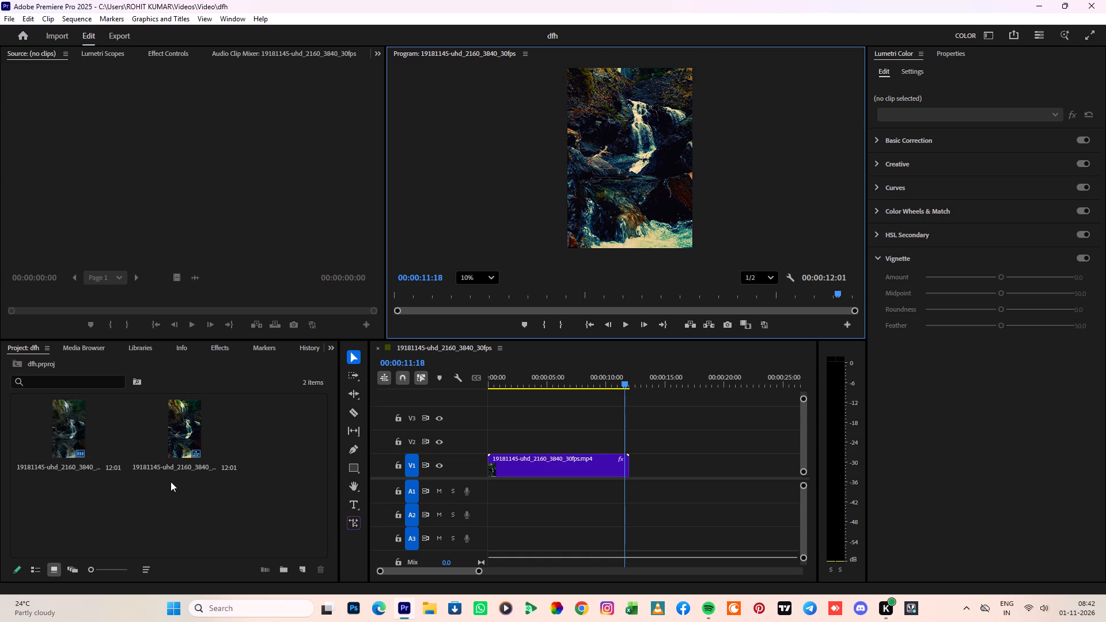
Delete both the waterfall sequence and its source clip, 19181145-uhd_2160_3840_30fps, from the project.
{"action": "left_click", "coordinate": [176, 446]}
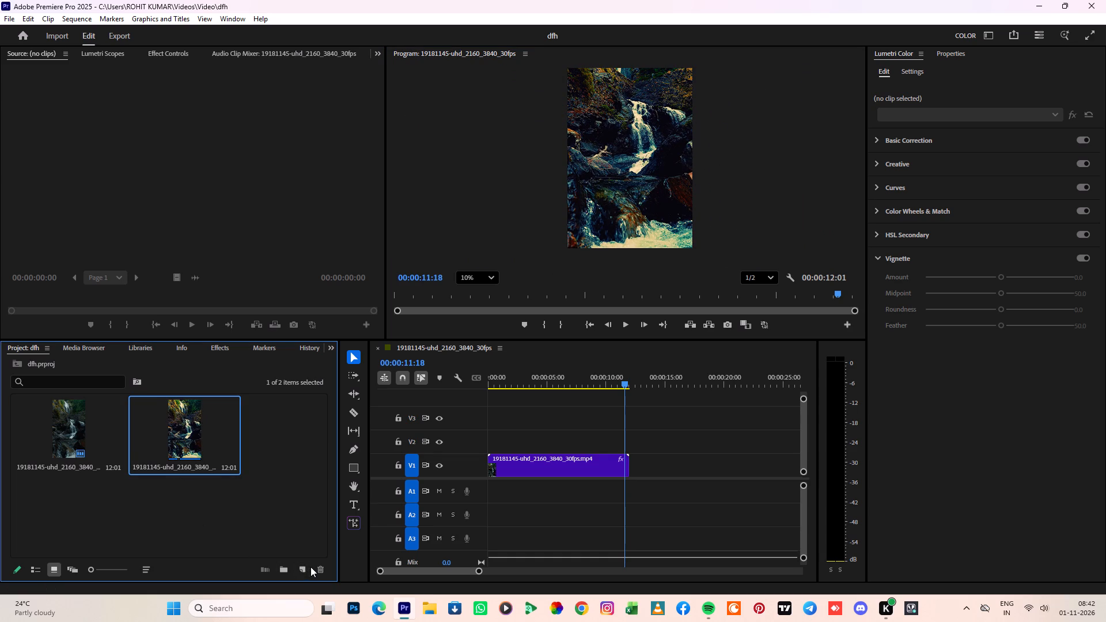
{"action": "left_click", "coordinate": [310, 567]}
{"action": "left_click", "coordinate": [320, 571]}
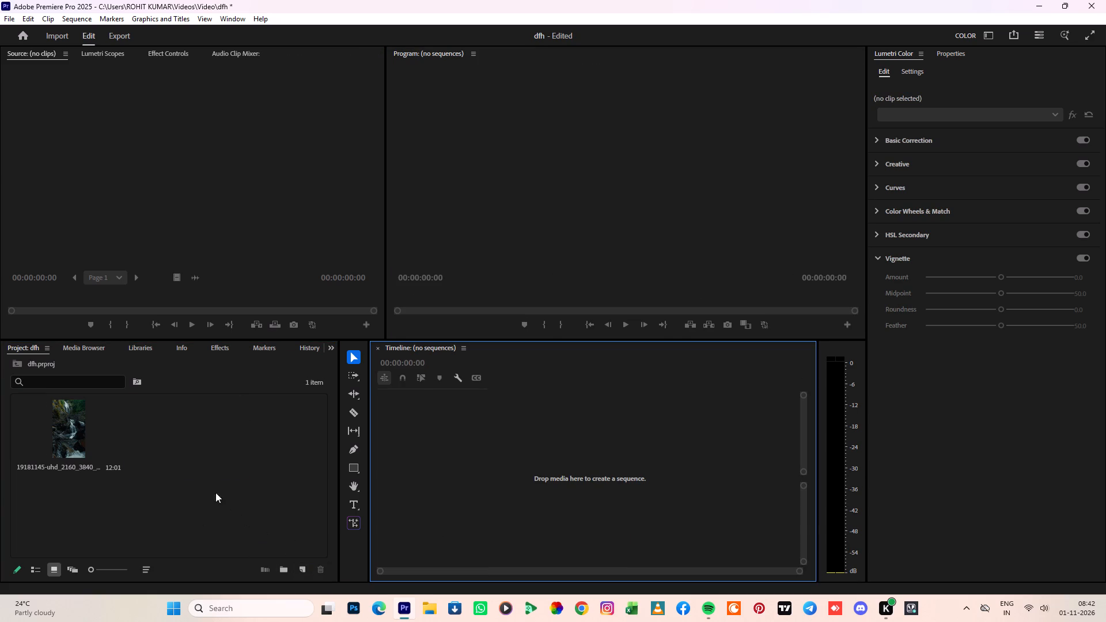
{"action": "left_click", "coordinate": [90, 441]}
{"action": "left_click", "coordinate": [323, 574]}
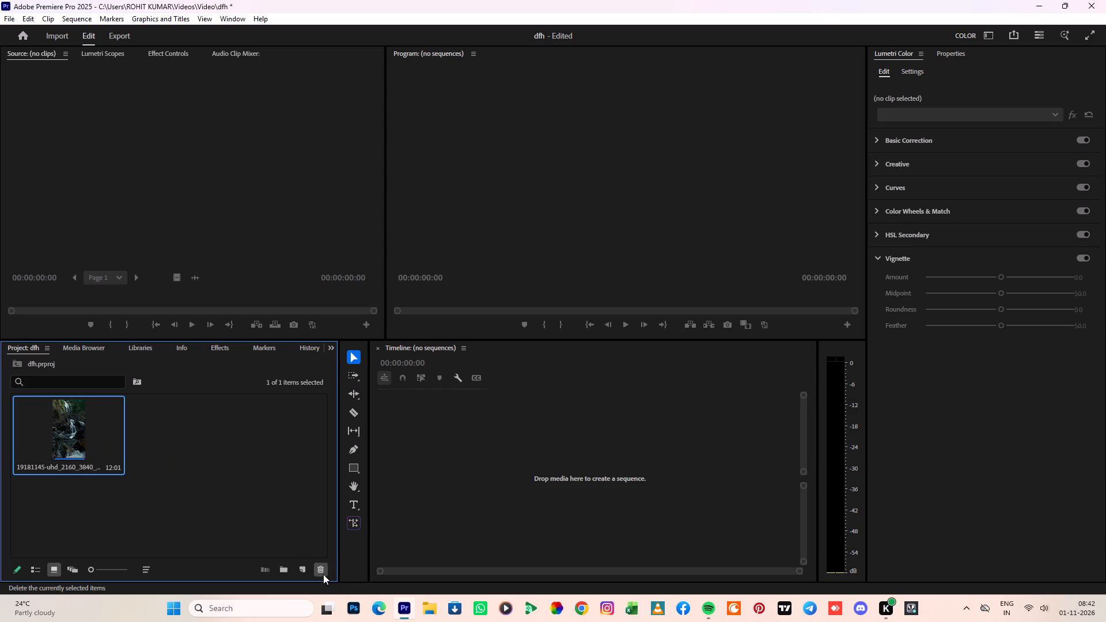
Import the video 15201936_1080_1920_30fps (1) from the Downloads folder into the project.
{"action": "left_click", "coordinate": [162, 511]}
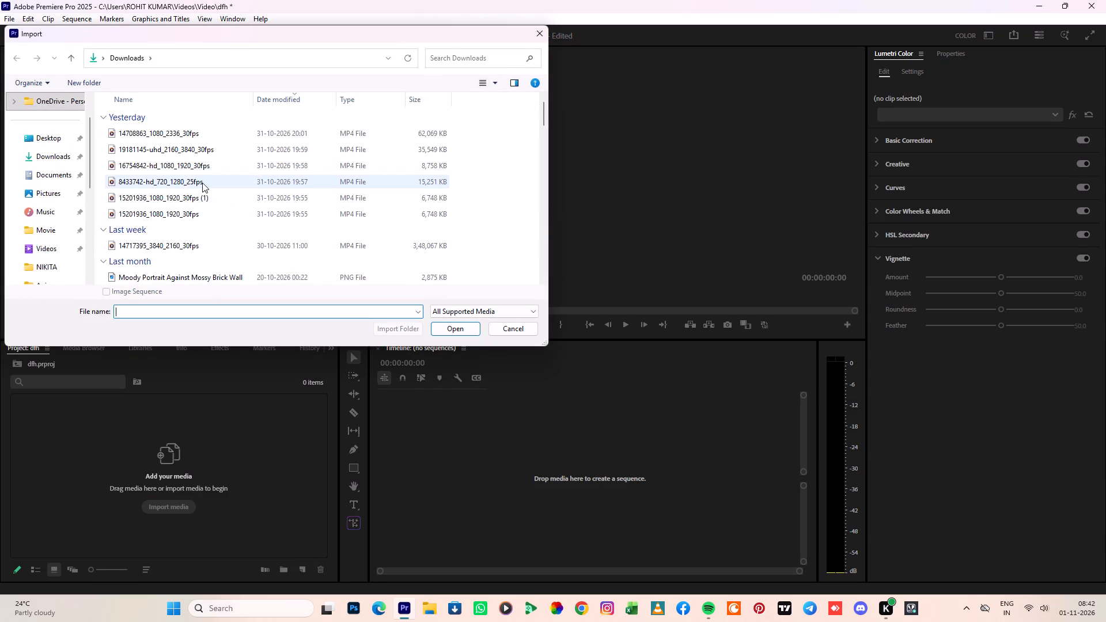
{"action": "double_click", "coordinate": [140, 198]}
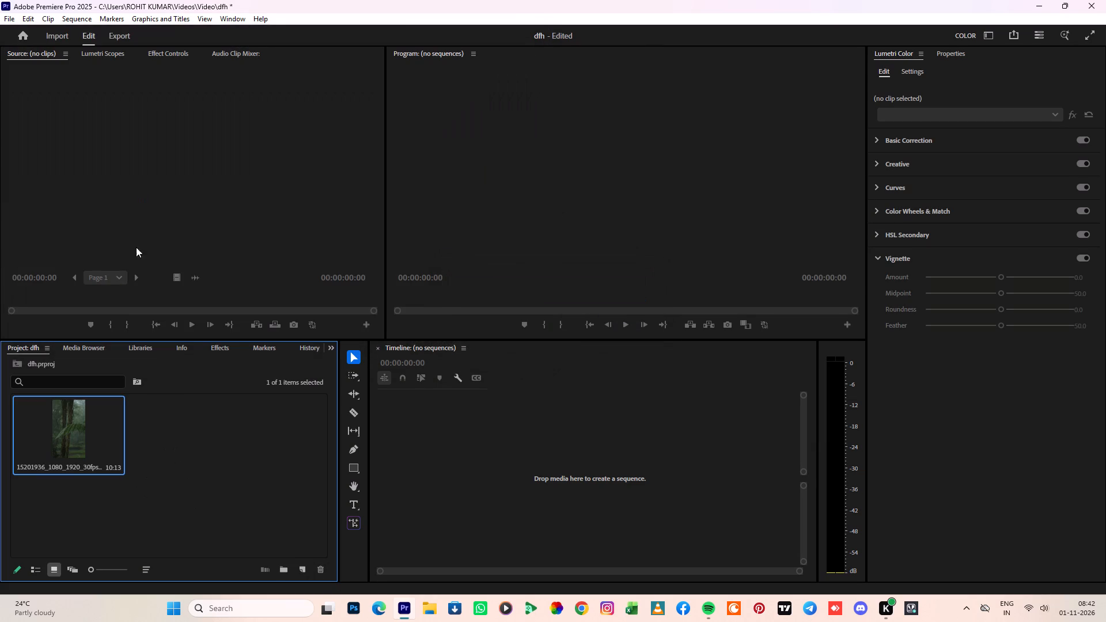
Load the imported fern clip in the source monitor and create a new timeline sequence from it.
{"action": "double_click", "coordinate": [90, 427]}
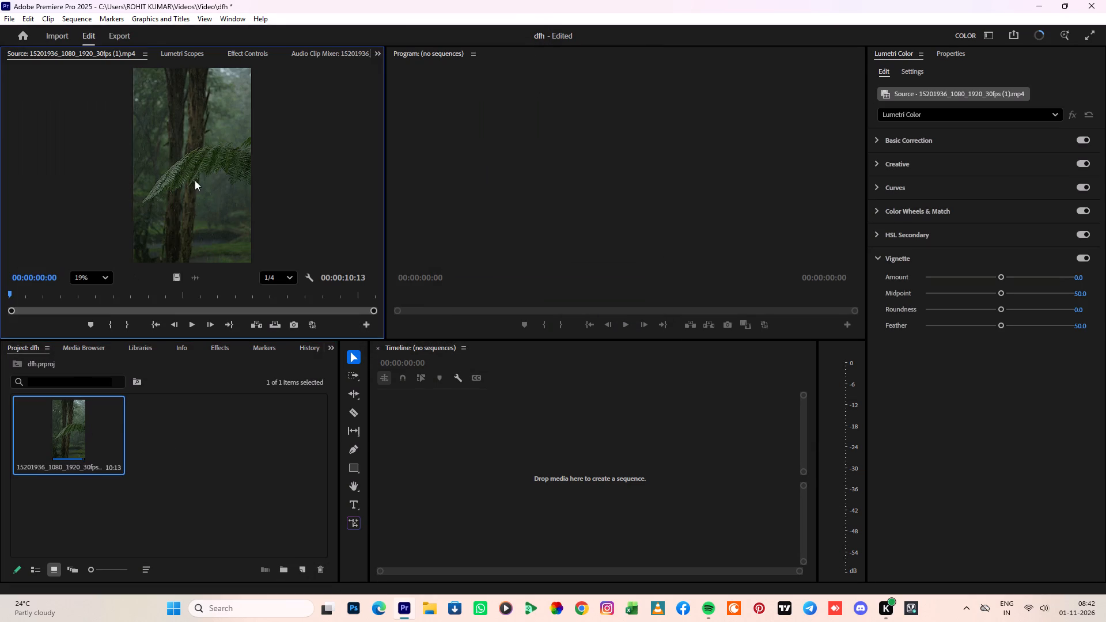
{"action": "double_click", "coordinate": [200, 162]}
{"action": "left_click_drag", "start_coordinate": [200, 162], "coordinate": [529, 457]}
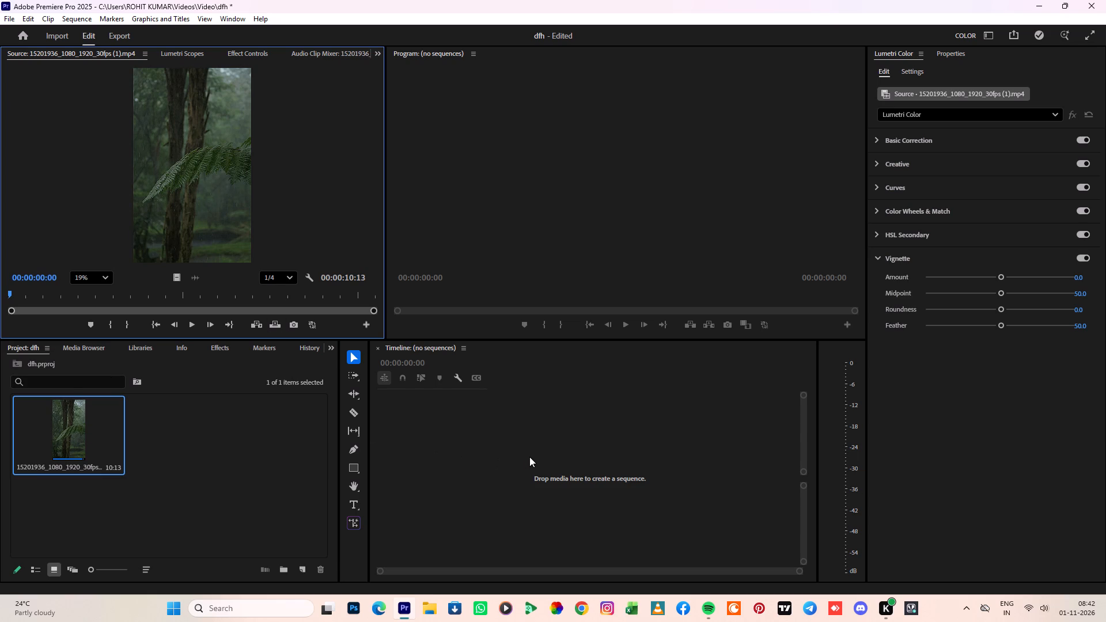
{"action": "left_click_drag", "start_coordinate": [529, 457], "coordinate": [531, 454]}
{"action": "left_click_drag", "start_coordinate": [175, 180], "coordinate": [577, 515]}
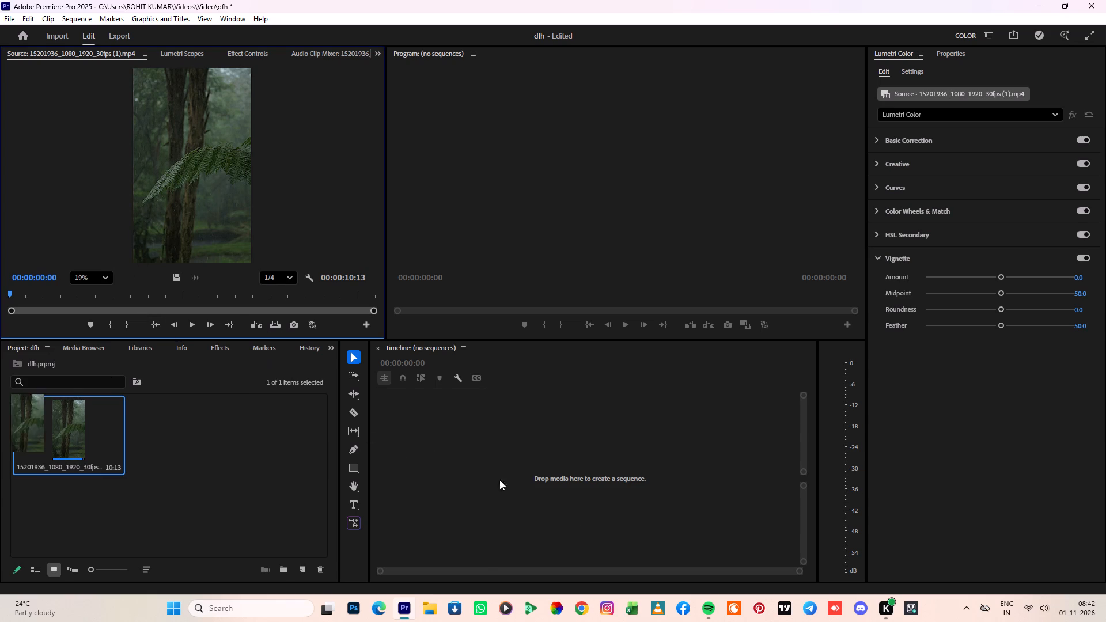
{"action": "scroll", "coordinate": [666, 378], "scroll_direction": "up", "scroll_amount": 1}
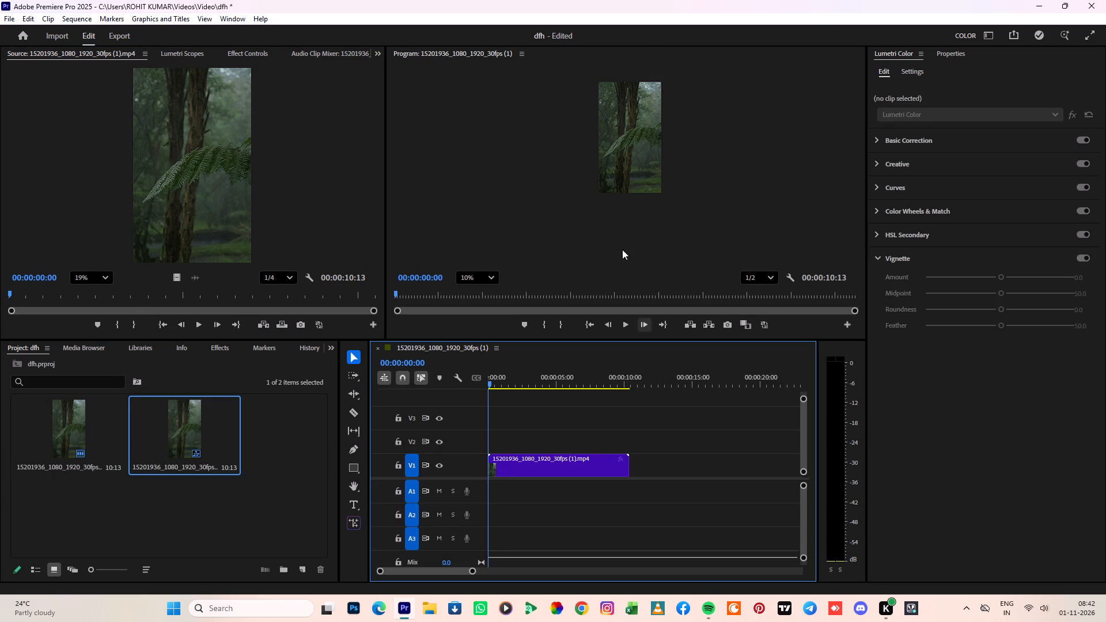
Examine the fern footage in the program monitor, both up close and as a full frame.
{"action": "scroll", "coordinate": [635, 140], "scroll_direction": "up", "scroll_amount": 2}
{"action": "scroll", "coordinate": [643, 192], "scroll_direction": "up", "scroll_amount": 2}
{"action": "left_click_drag", "start_coordinate": [639, 144], "coordinate": [642, 190]}
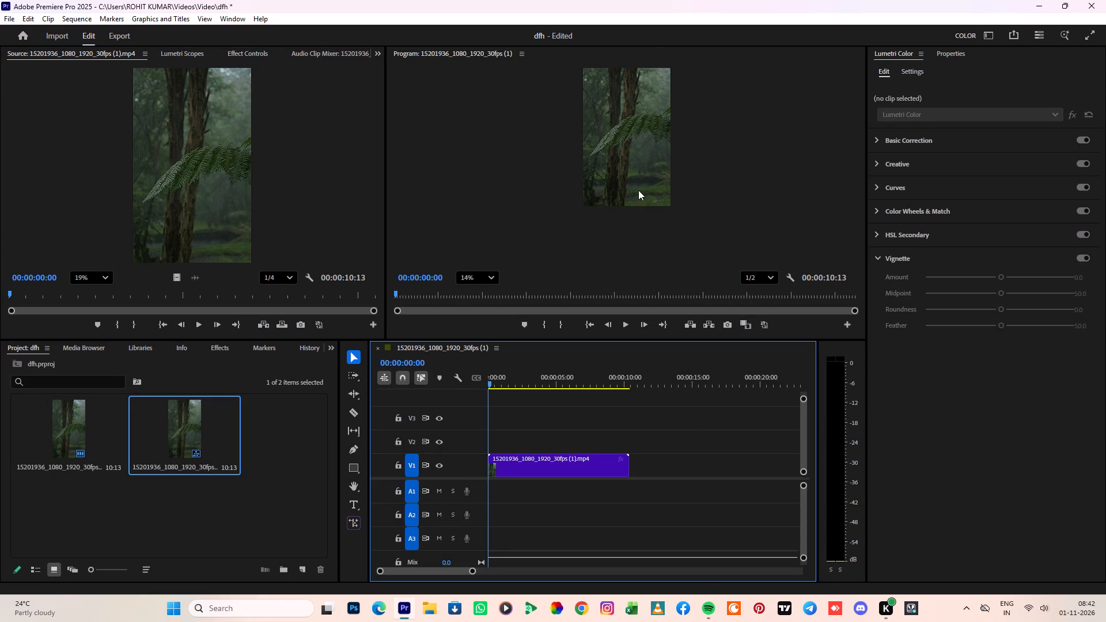
{"action": "scroll", "coordinate": [633, 189], "scroll_direction": "up", "scroll_amount": 5}
{"action": "scroll", "coordinate": [630, 189], "scroll_direction": "down", "scroll_amount": 6}
{"action": "left_click_drag", "start_coordinate": [619, 154], "coordinate": [629, 229]}
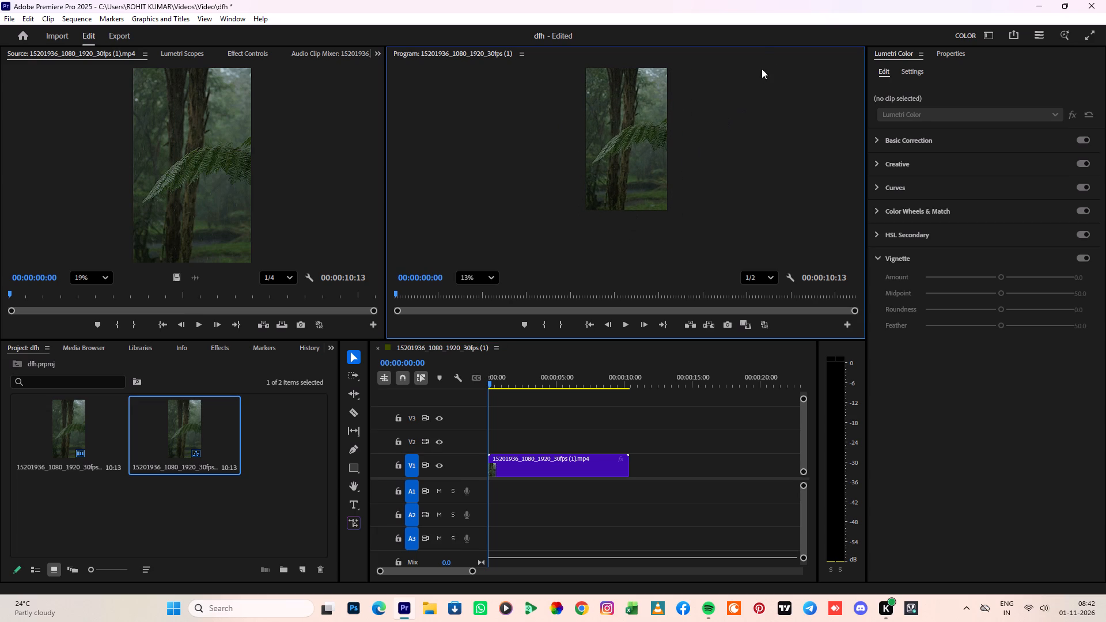
{"action": "left_click_drag", "start_coordinate": [645, 132], "coordinate": [650, 210]}
{"action": "scroll", "coordinate": [646, 203], "scroll_direction": "up", "scroll_amount": 15}
{"action": "left_click_drag", "start_coordinate": [616, 126], "coordinate": [619, 192]}
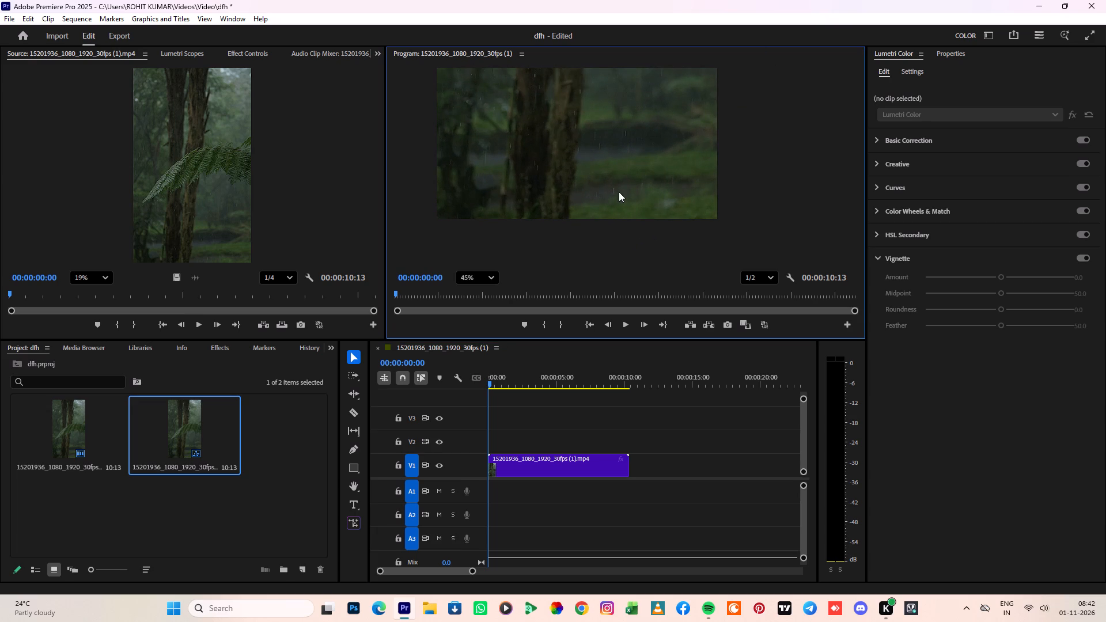
{"action": "left_click_drag", "start_coordinate": [619, 192], "coordinate": [619, 214]}
{"action": "left_click", "coordinate": [604, 188]}
{"action": "scroll", "coordinate": [590, 202], "scroll_direction": "up", "scroll_amount": 5}
{"action": "scroll", "coordinate": [604, 210], "scroll_direction": "down", "scroll_amount": 6}
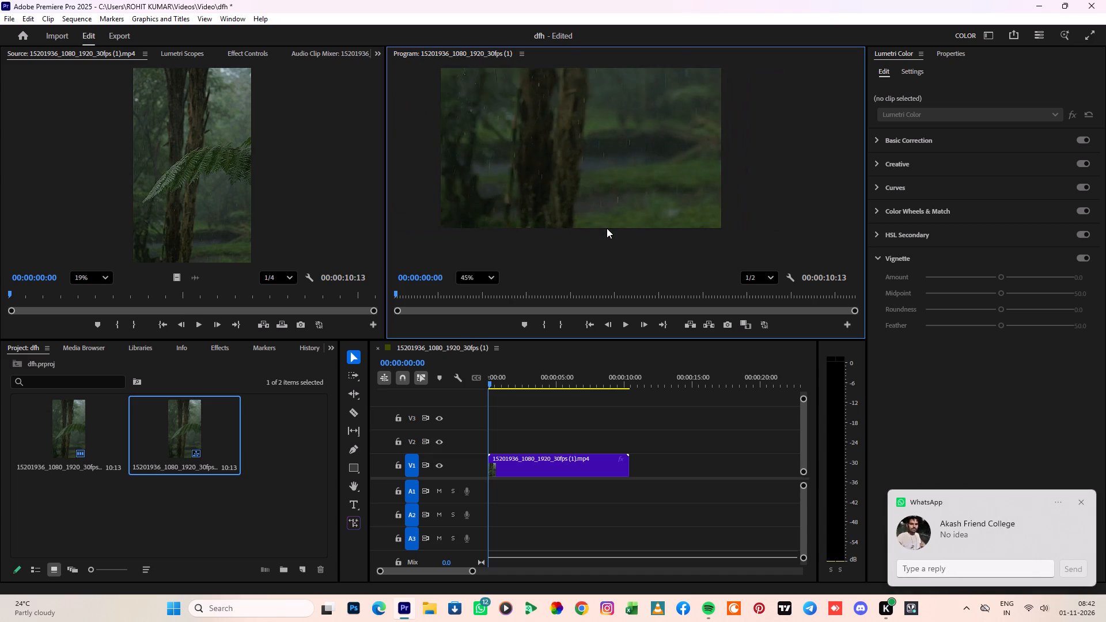
{"action": "scroll", "coordinate": [607, 229], "scroll_direction": "down", "scroll_amount": 11}
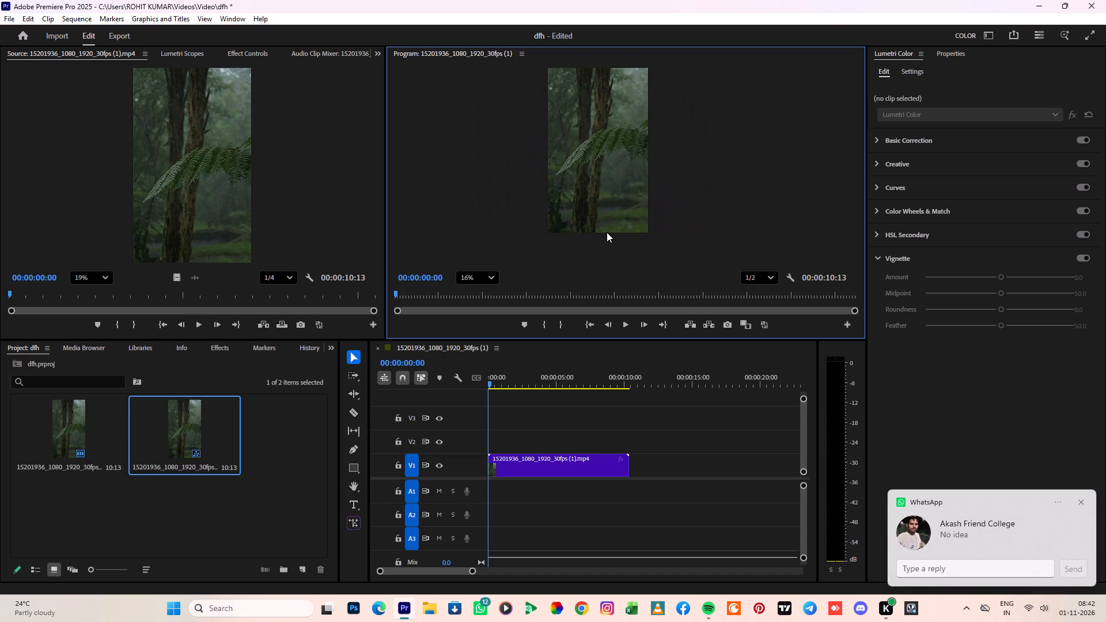
{"action": "scroll", "coordinate": [607, 232], "scroll_direction": "down", "scroll_amount": 3}
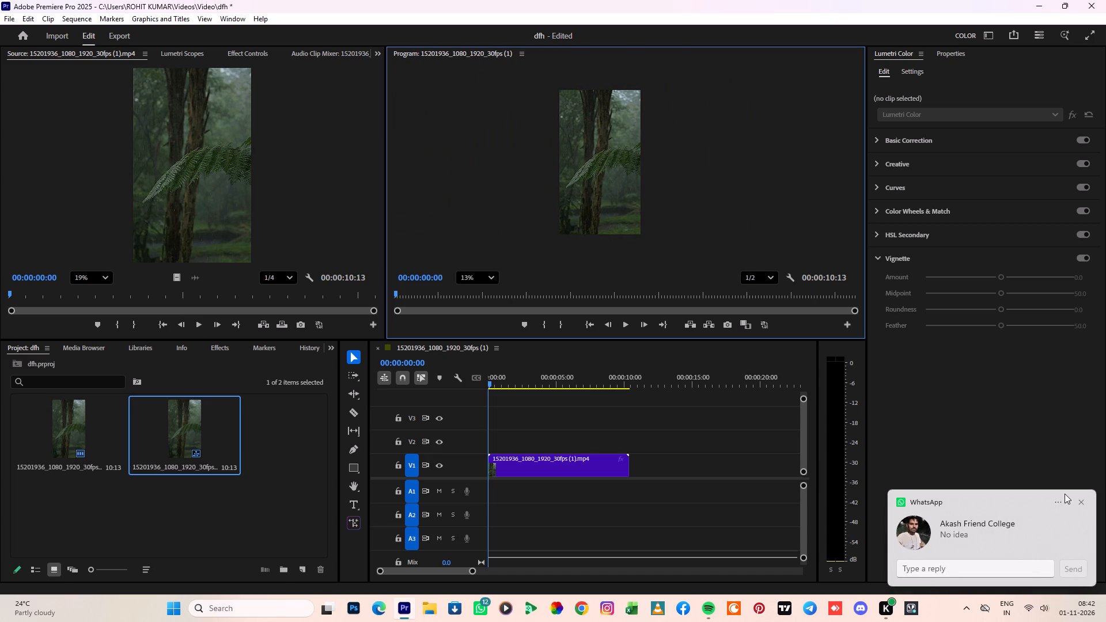
Dismiss the incoming WhatsApp message notification.
{"action": "left_click", "coordinate": [1081, 498]}
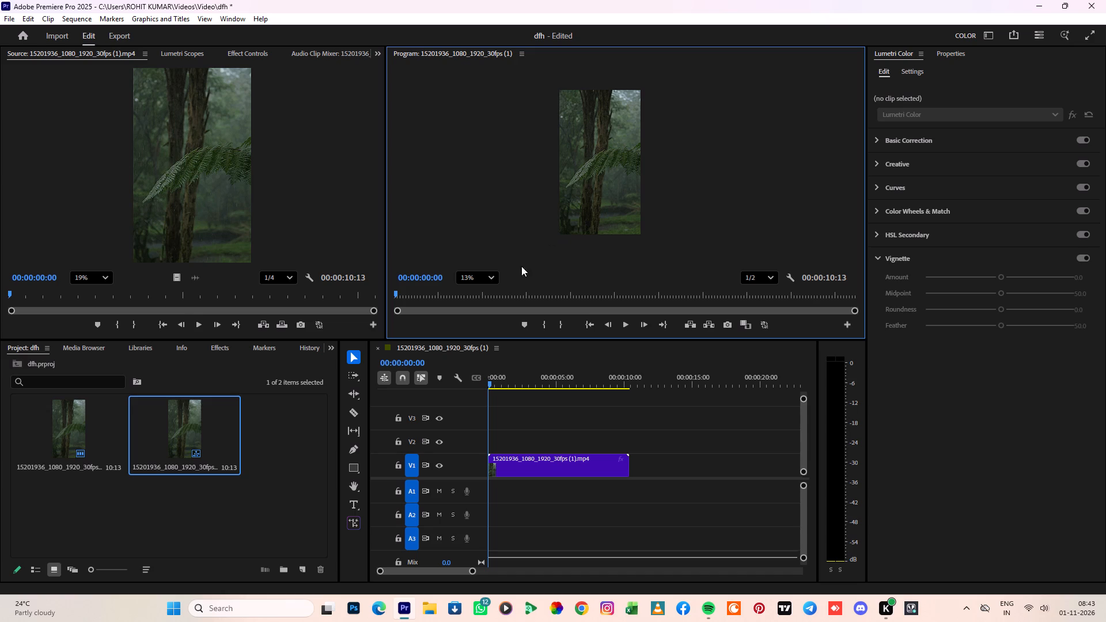
Set the program monitor's zoom level to 25%.
{"action": "left_click", "coordinate": [493, 279]}
{"action": "left_click", "coordinate": [488, 327]}
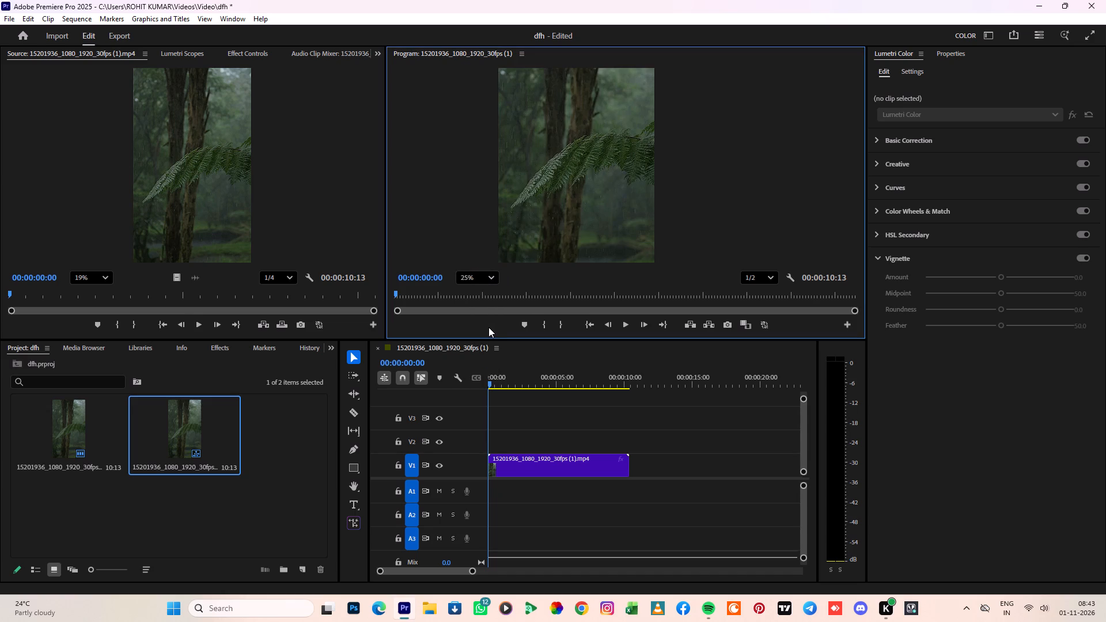
{"action": "left_click", "coordinate": [562, 215]}
Select the fern clip on track V1 and open its Basic Correction settings in Lumetri Color.
{"action": "left_click", "coordinate": [518, 469]}
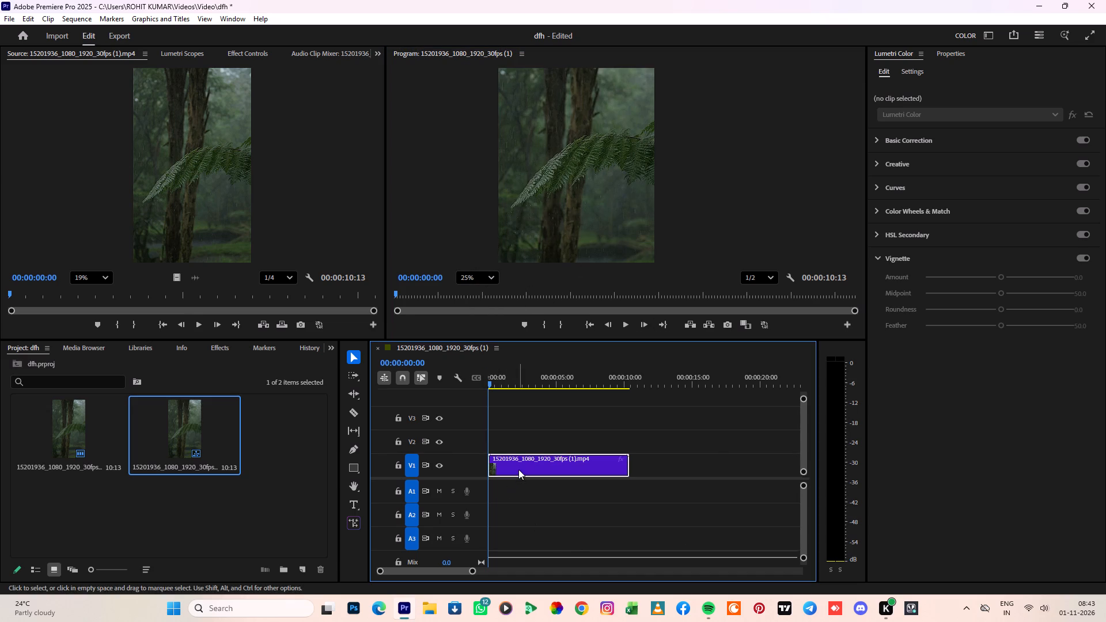
{"action": "left_click", "coordinate": [919, 141]}
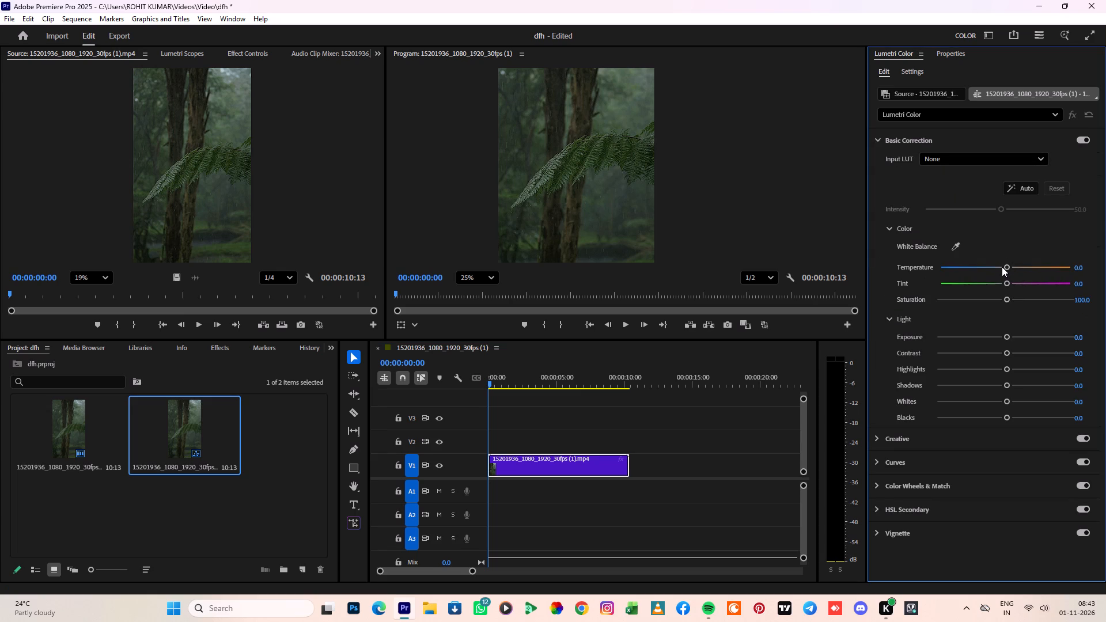
Adjust the fern clip's white balance in Basic Correction to temperature 59.3 and tint -40.7.
{"action": "left_click_drag", "start_coordinate": [1007, 267], "coordinate": [1043, 270]}
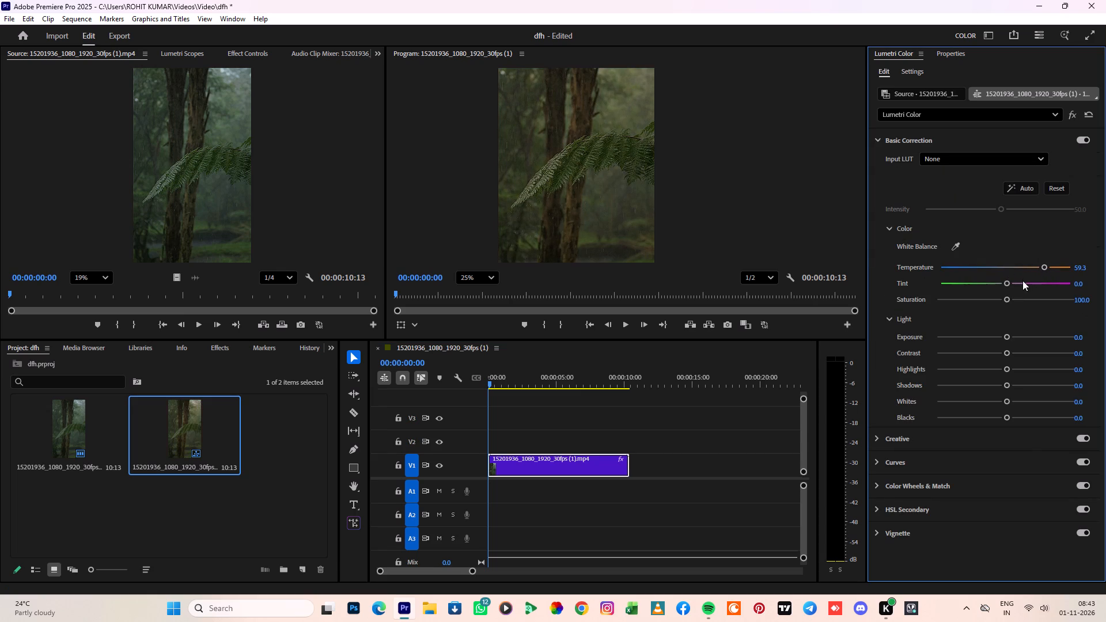
{"action": "left_click_drag", "start_coordinate": [1007, 282], "coordinate": [1060, 288]}
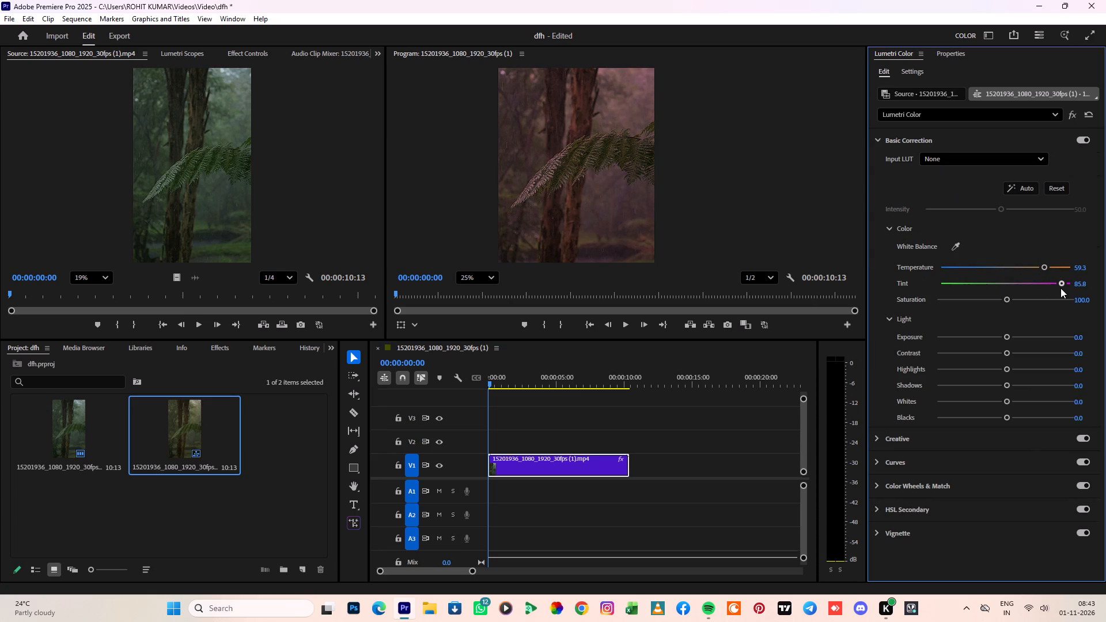
{"action": "left_click_drag", "start_coordinate": [1060, 288], "coordinate": [1033, 301]}
{"action": "left_click_drag", "start_coordinate": [1033, 301], "coordinate": [976, 301]}
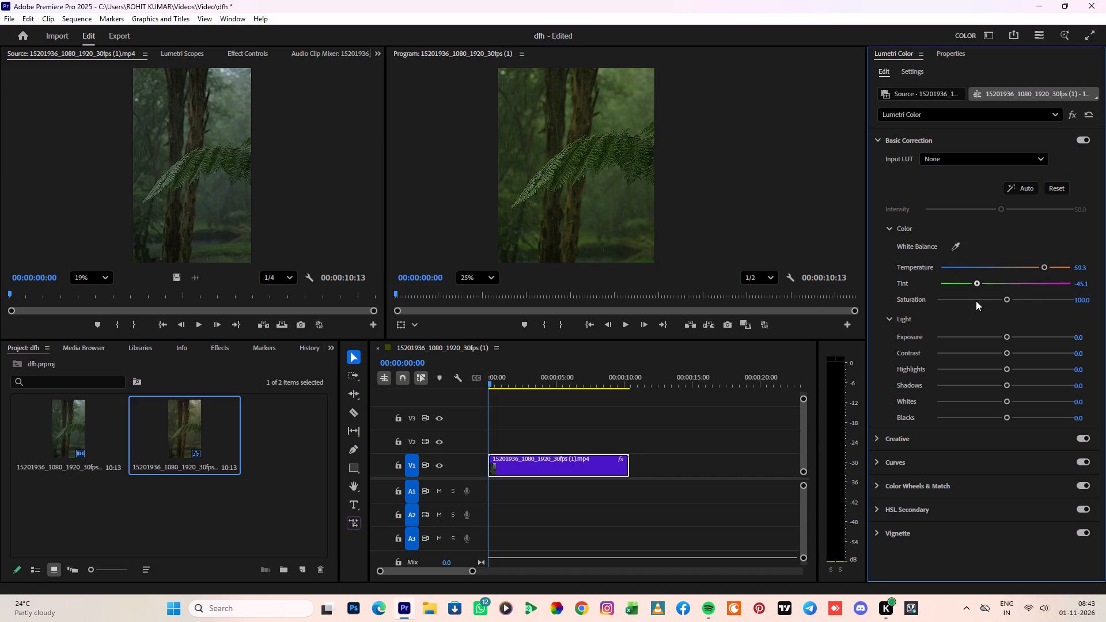
{"action": "left_click_drag", "start_coordinate": [976, 301], "coordinate": [978, 301]}
Raise the fern clip's Basic Correction saturation to 132.7.
{"action": "left_click_drag", "start_coordinate": [1006, 298], "coordinate": [1105, 314]}
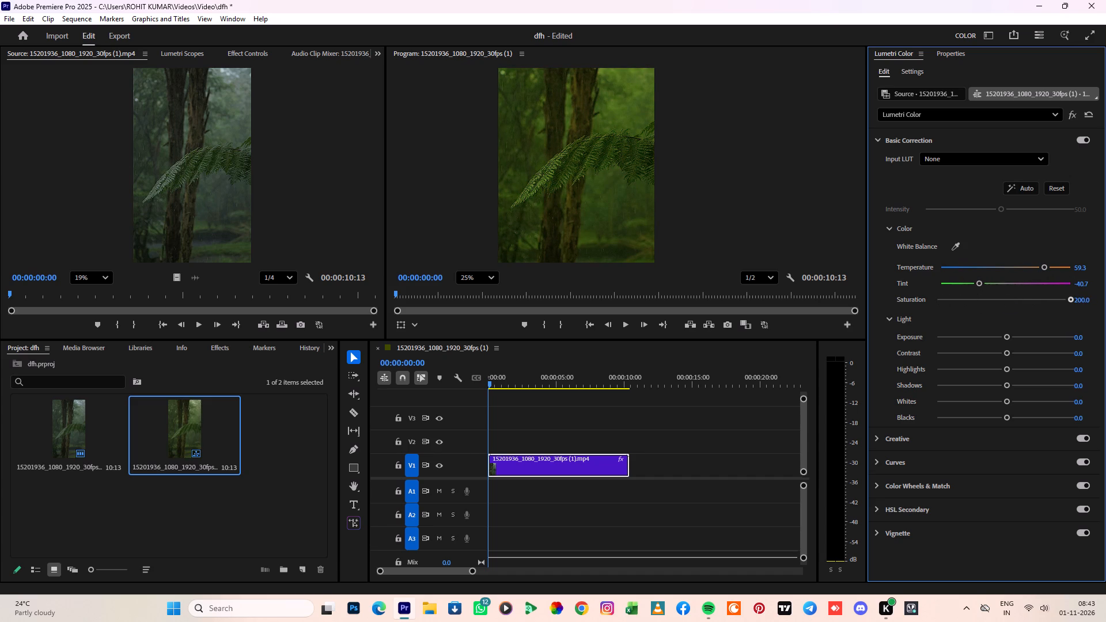
{"action": "left_click_drag", "start_coordinate": [1105, 314], "coordinate": [1029, 321]}
{"action": "left_click_drag", "start_coordinate": [1029, 321], "coordinate": [1026, 320]}
Set the fern clip's Basic Correction exposure to 1.4 and contrast to 5.3.
{"action": "scroll", "coordinate": [1055, 314], "scroll_direction": "down", "scroll_amount": 1}
{"action": "left_click_drag", "start_coordinate": [1005, 335], "coordinate": [973, 341]}
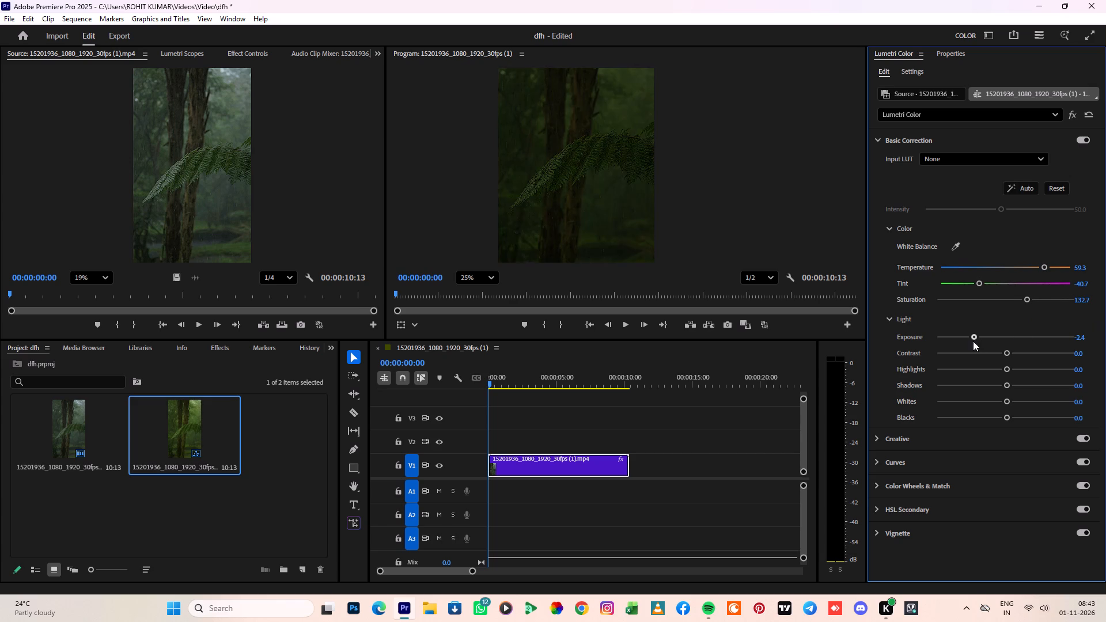
{"action": "left_click_drag", "start_coordinate": [973, 341], "coordinate": [1062, 348]}
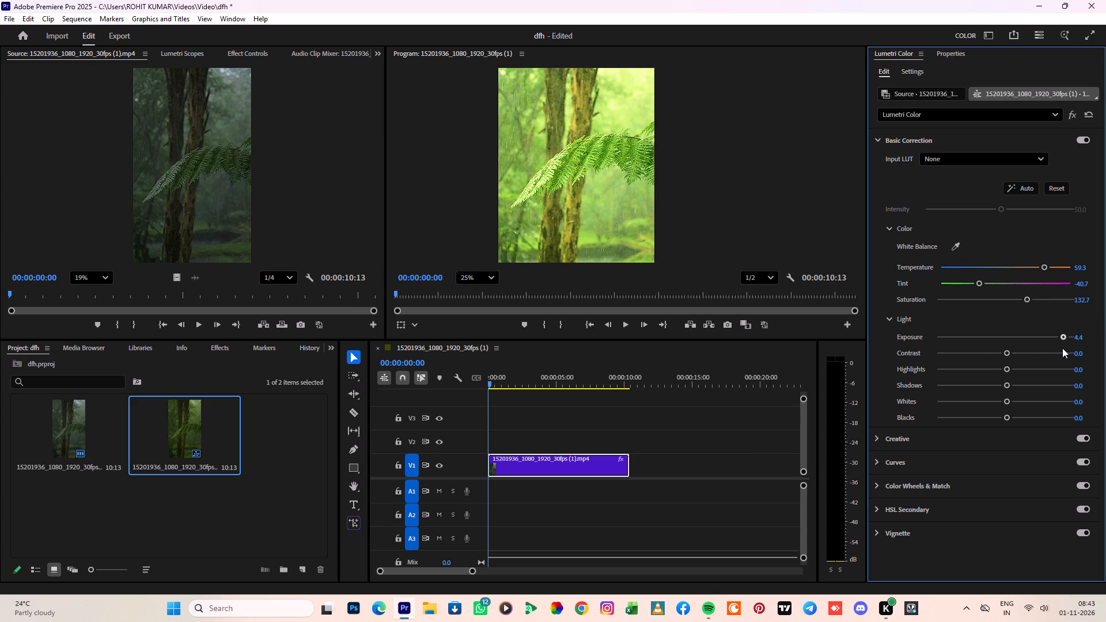
{"action": "left_click_drag", "start_coordinate": [1062, 348], "coordinate": [1023, 355]}
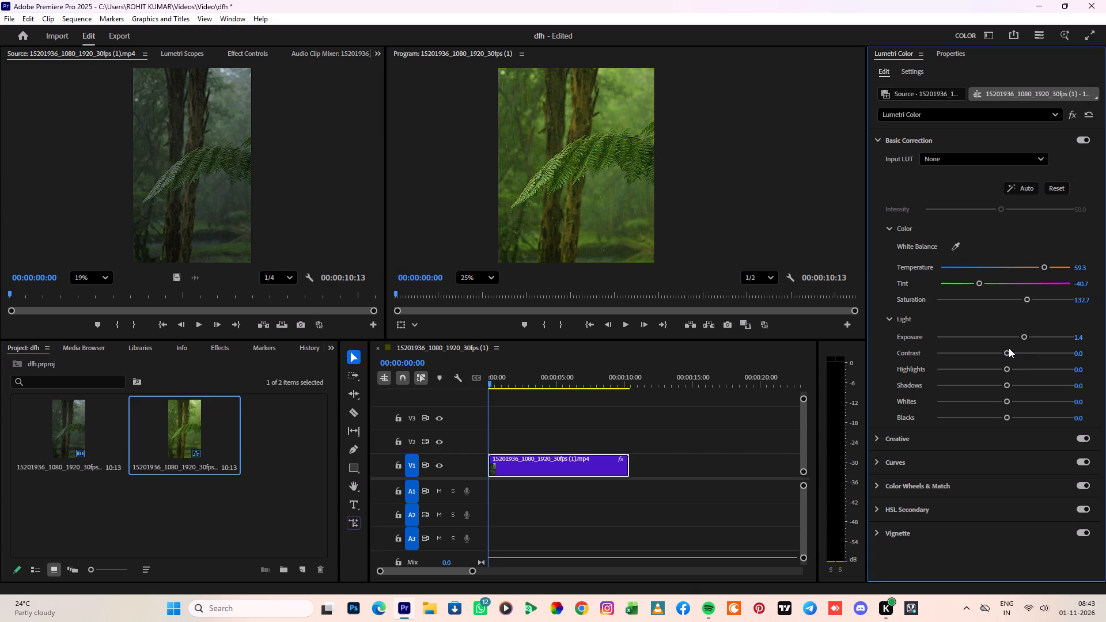
{"action": "left_click_drag", "start_coordinate": [1009, 348], "coordinate": [991, 357]}
{"action": "left_click_drag", "start_coordinate": [1007, 351], "coordinate": [970, 363]}
{"action": "left_click_drag", "start_coordinate": [970, 363], "coordinate": [1008, 367]}
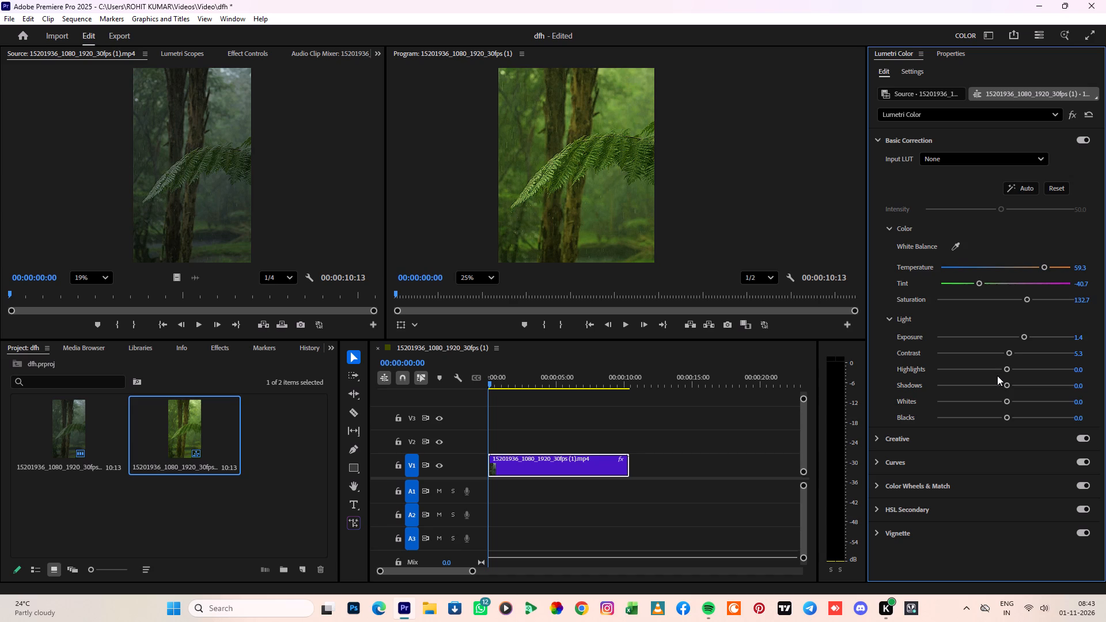
Try several lower and higher highlights levels on the fern clip and settle on 15.9.
{"action": "left_click", "coordinate": [1012, 367]}
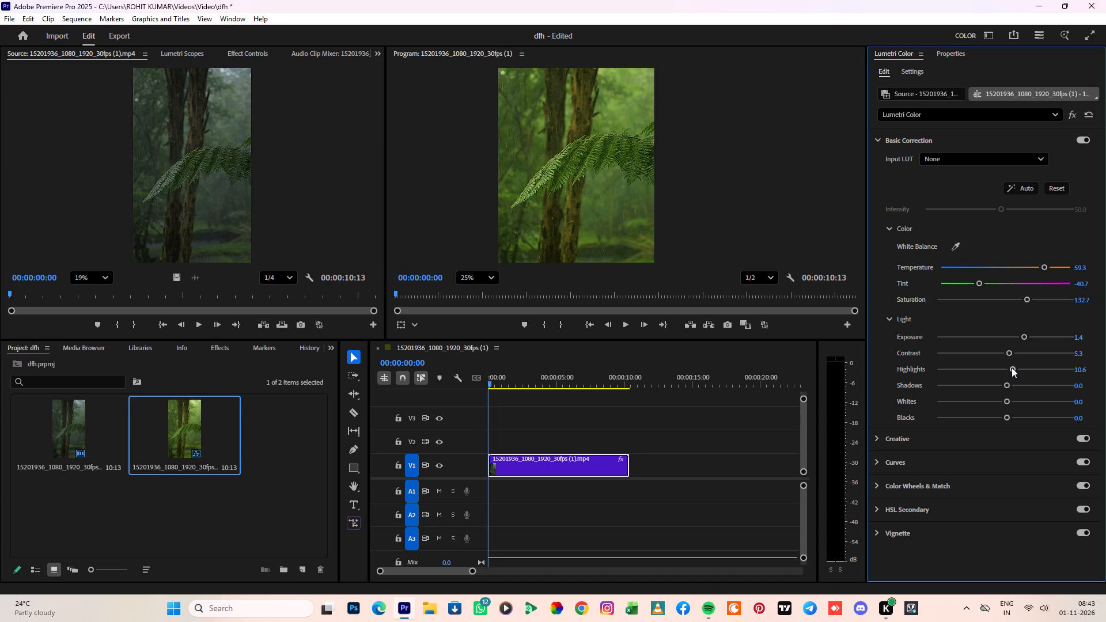
{"action": "left_click", "coordinate": [1025, 366]}
{"action": "left_click", "coordinate": [1009, 369]}
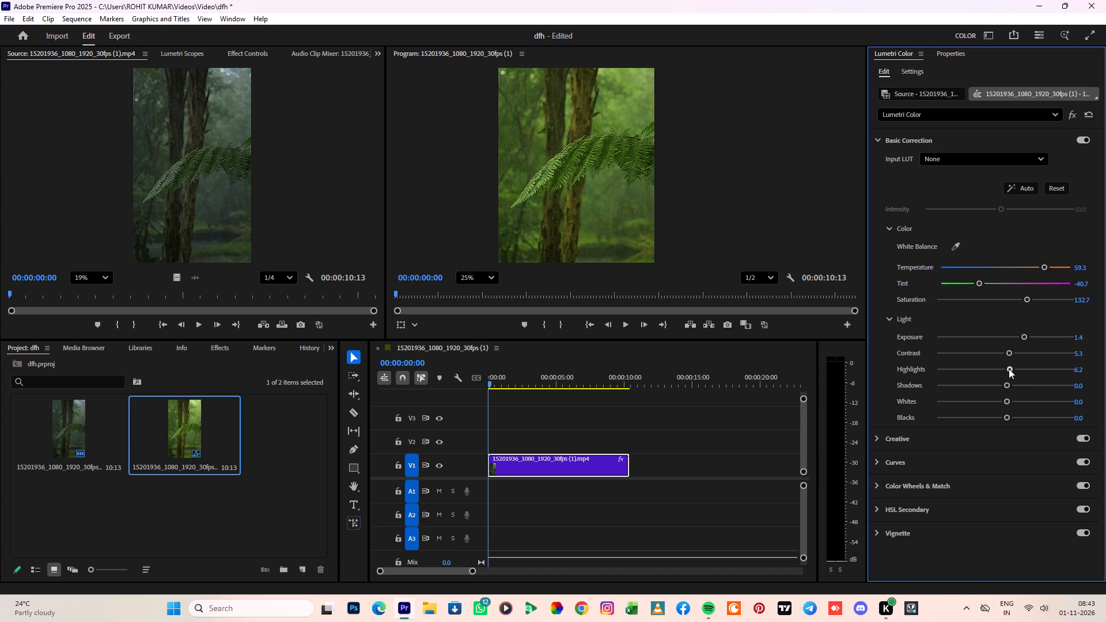
{"action": "left_click", "coordinate": [995, 368]}
{"action": "left_click", "coordinate": [987, 367]}
{"action": "left_click", "coordinate": [985, 368]}
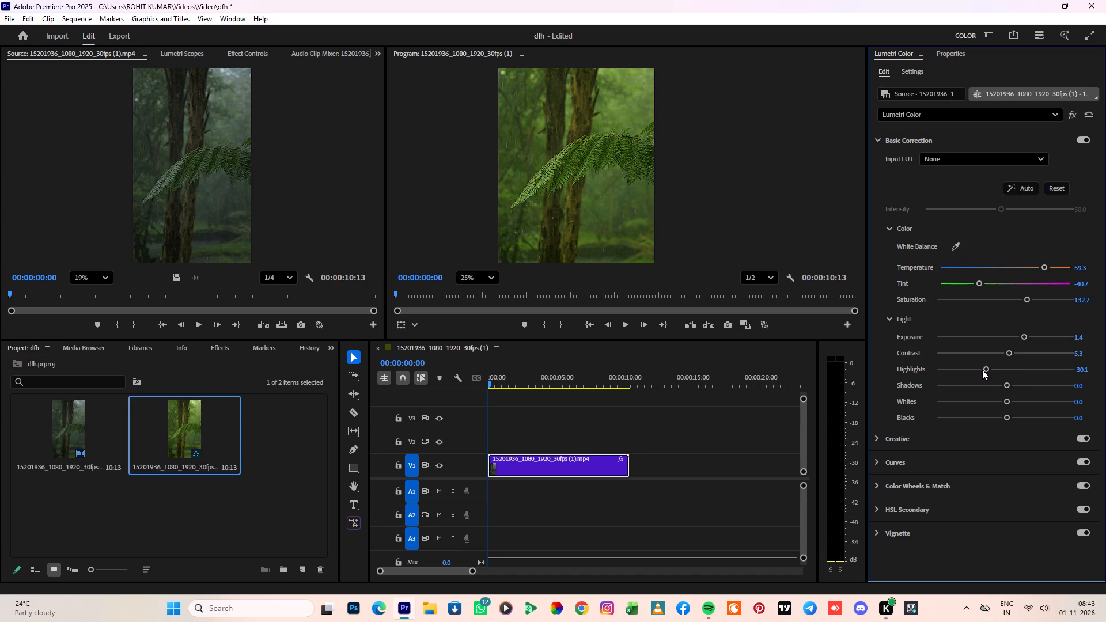
{"action": "left_click", "coordinate": [979, 370]}
{"action": "left_click", "coordinate": [968, 368]}
{"action": "left_click", "coordinate": [1013, 374]}
{"action": "left_click", "coordinate": [1015, 371]}
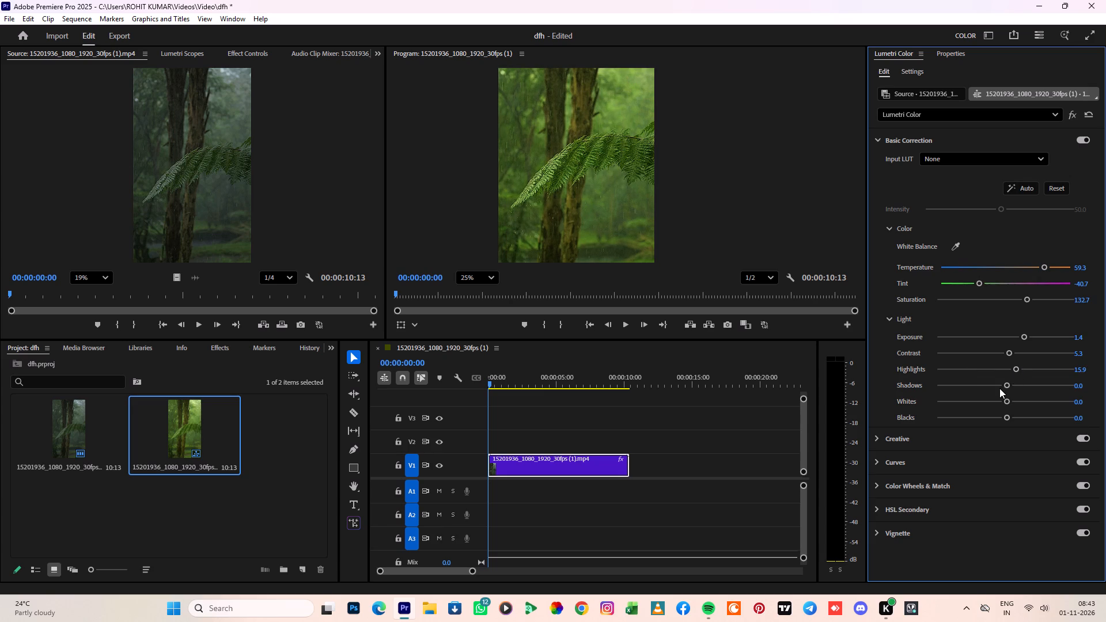
Lower the fern clip's Basic Correction shadows to -26.5.
{"action": "left_click", "coordinate": [999, 386]}
{"action": "left_click", "coordinate": [989, 387]}
{"action": "left_click", "coordinate": [989, 387]}
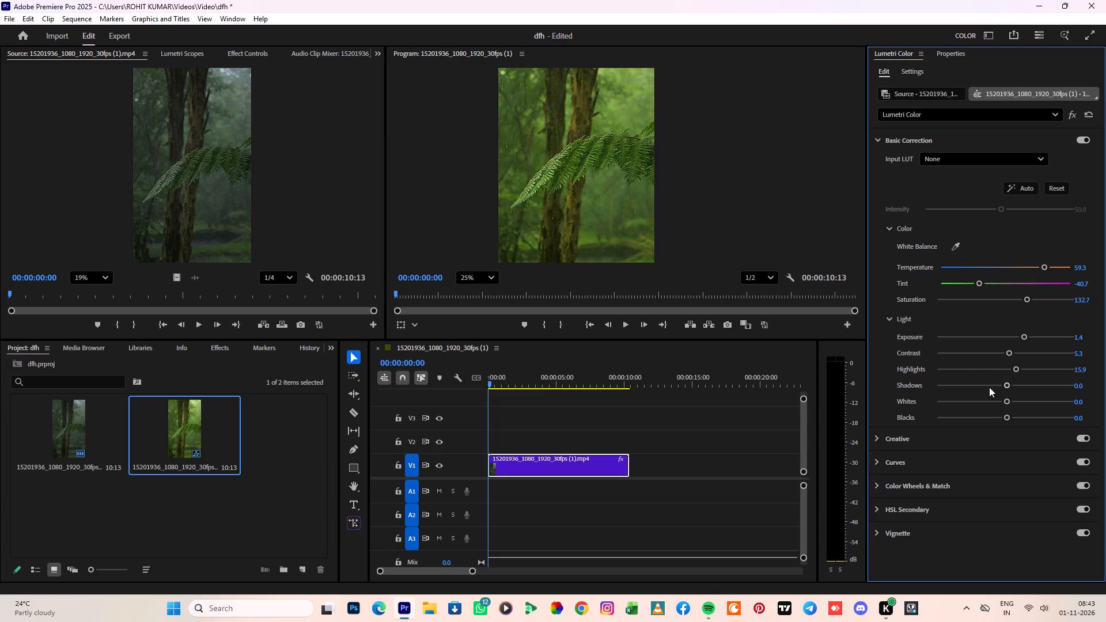
{"action": "left_click", "coordinate": [1001, 384]}
{"action": "left_click_drag", "start_coordinate": [1001, 384], "coordinate": [973, 387]}
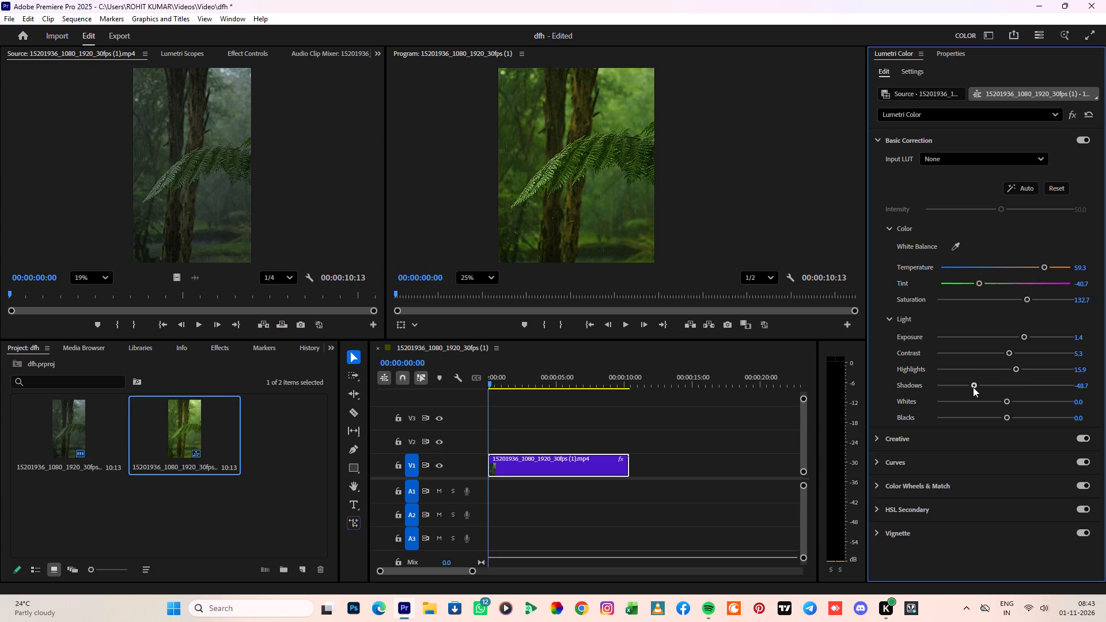
{"action": "left_click_drag", "start_coordinate": [973, 387], "coordinate": [984, 388]}
{"action": "left_click_drag", "start_coordinate": [984, 388], "coordinate": [987, 388]}
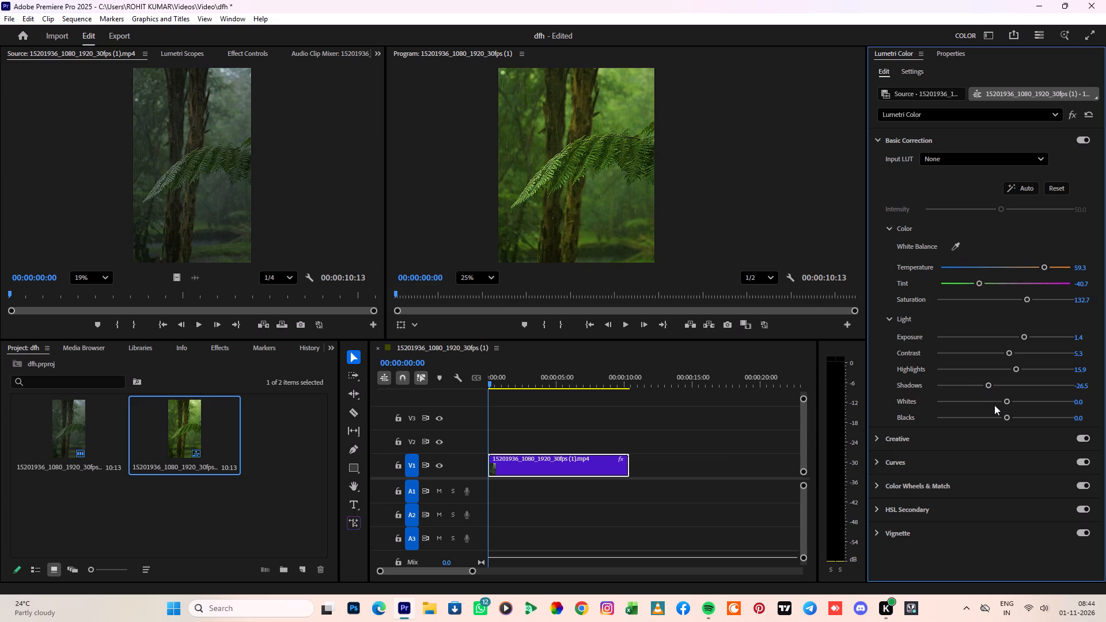
Try high and low whites levels on the fern clip and settle on -63.7.
{"action": "left_click_drag", "start_coordinate": [1008, 400], "coordinate": [1080, 405]}
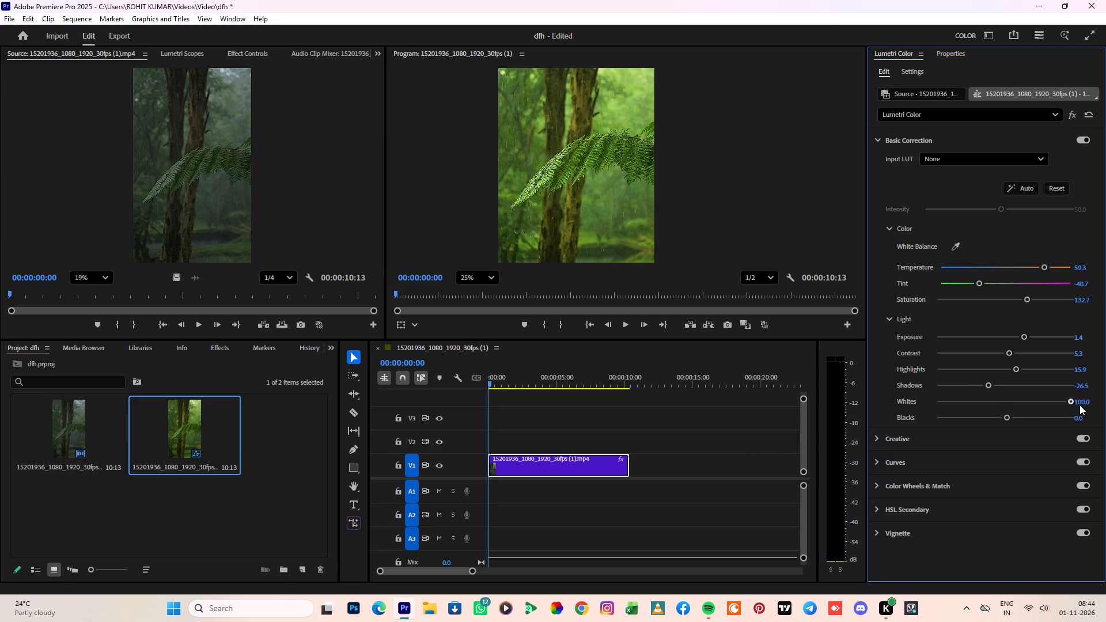
{"action": "left_click_drag", "start_coordinate": [1080, 405], "coordinate": [967, 413]}
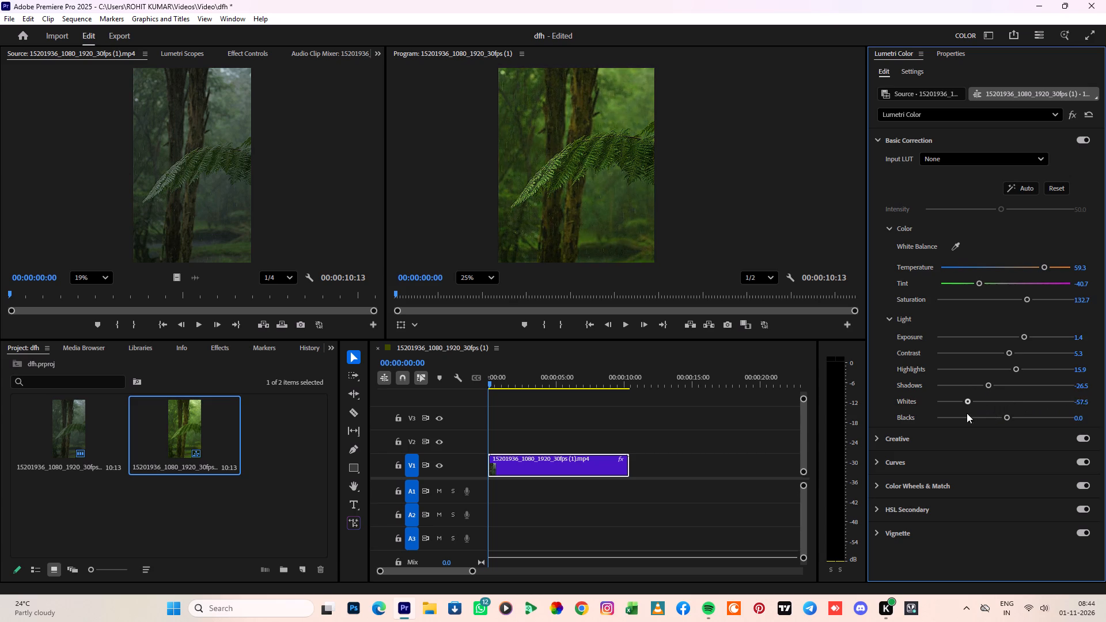
{"action": "left_click_drag", "start_coordinate": [967, 413], "coordinate": [958, 412]}
{"action": "left_click_drag", "start_coordinate": [958, 412], "coordinate": [963, 414]}
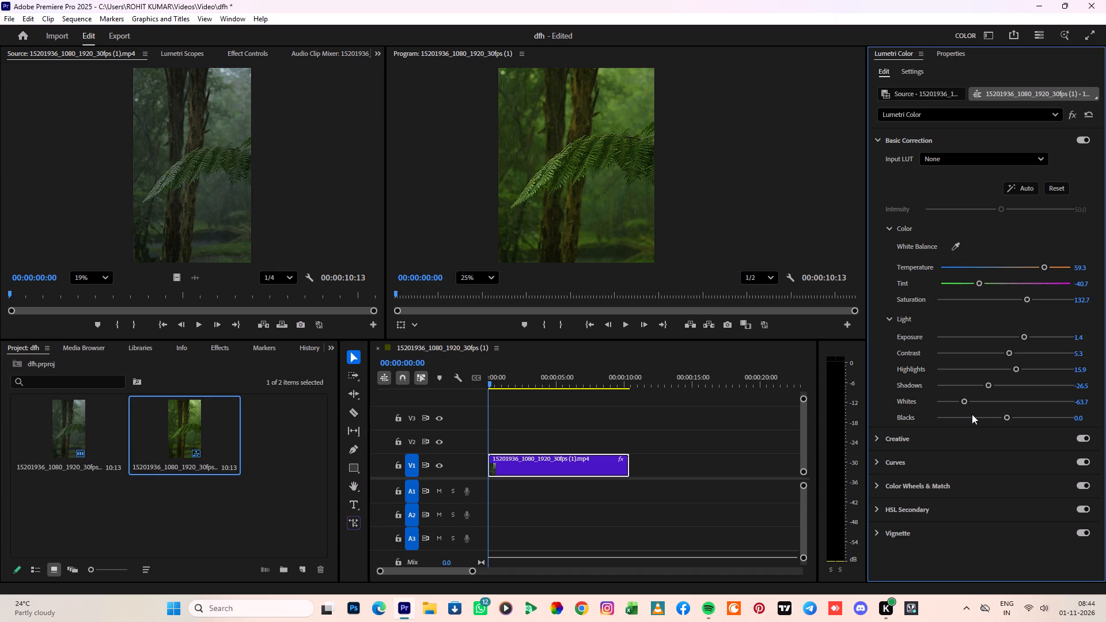
Try raised and lowered blacks levels on the fern clip and settle on -9.7.
{"action": "left_click_drag", "start_coordinate": [1006, 417], "coordinate": [1037, 423]}
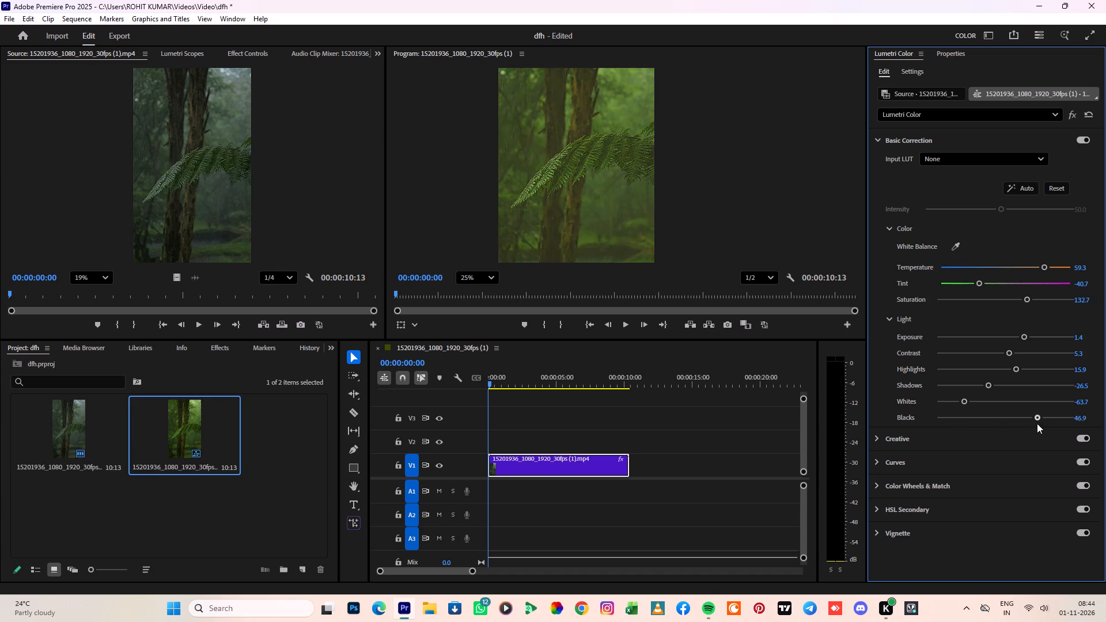
{"action": "left_click_drag", "start_coordinate": [1037, 423], "coordinate": [979, 425]}
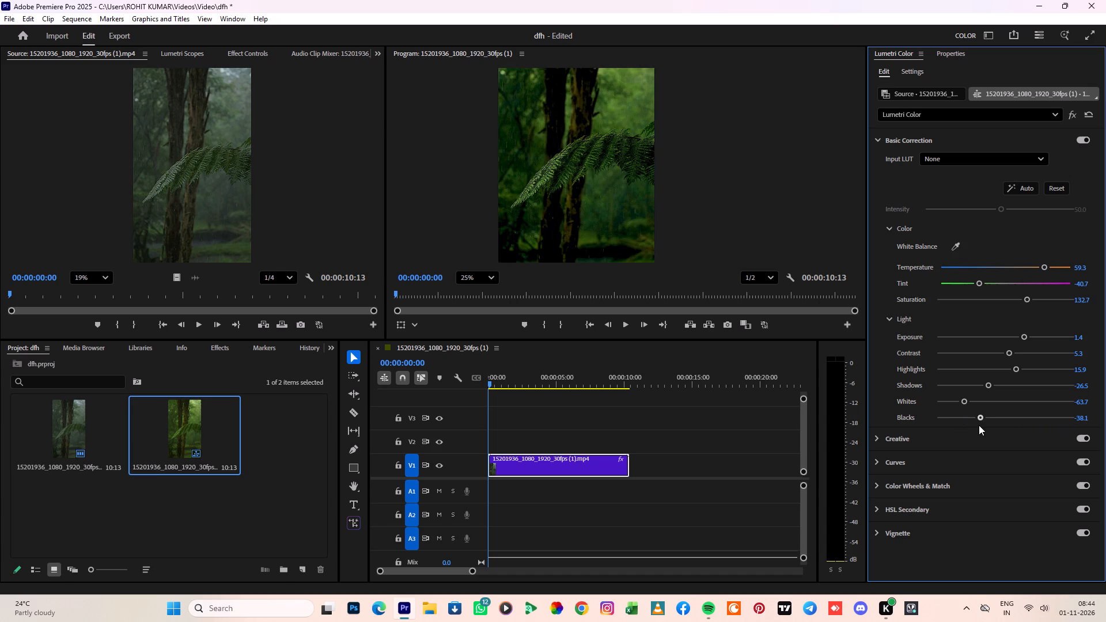
{"action": "left_click_drag", "start_coordinate": [979, 425], "coordinate": [1002, 426]}
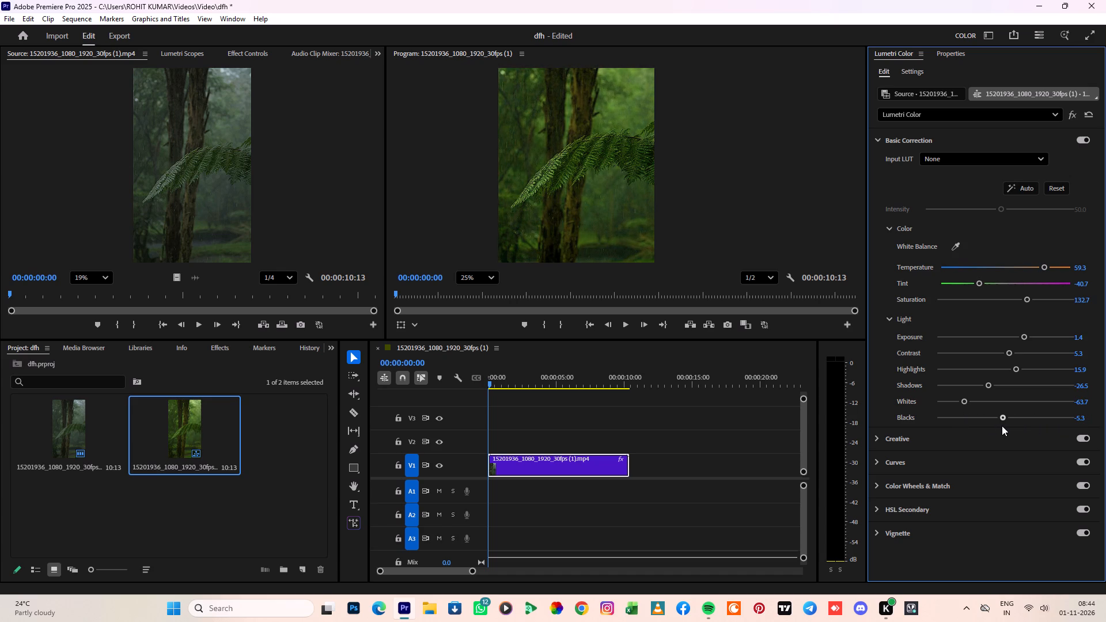
{"action": "left_click_drag", "start_coordinate": [1002, 426], "coordinate": [942, 432]}
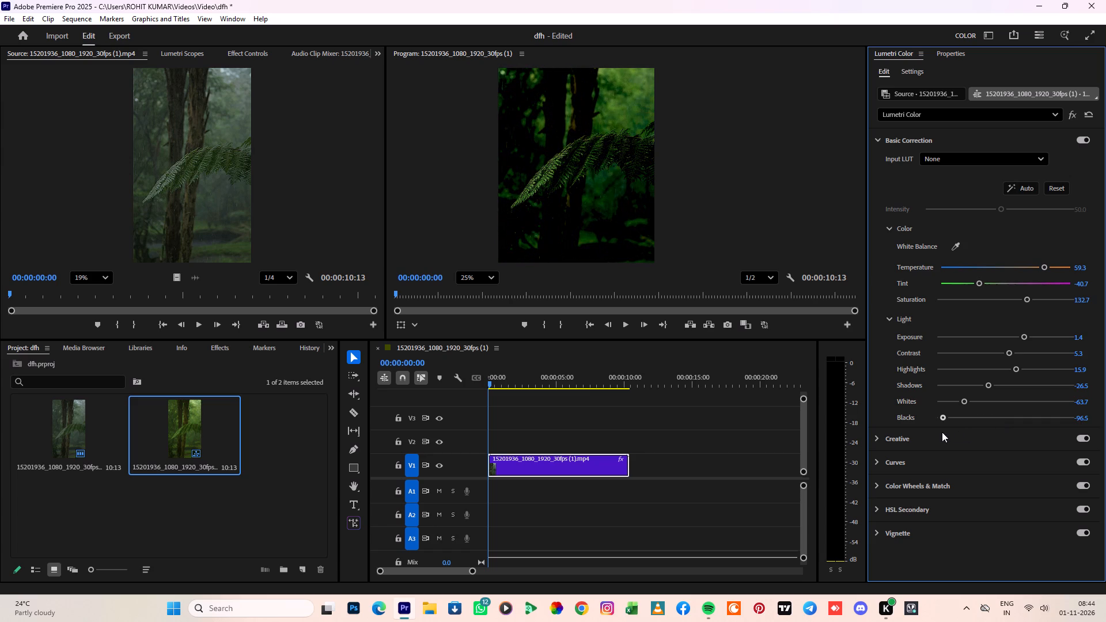
{"action": "left_click_drag", "start_coordinate": [942, 432], "coordinate": [994, 436]}
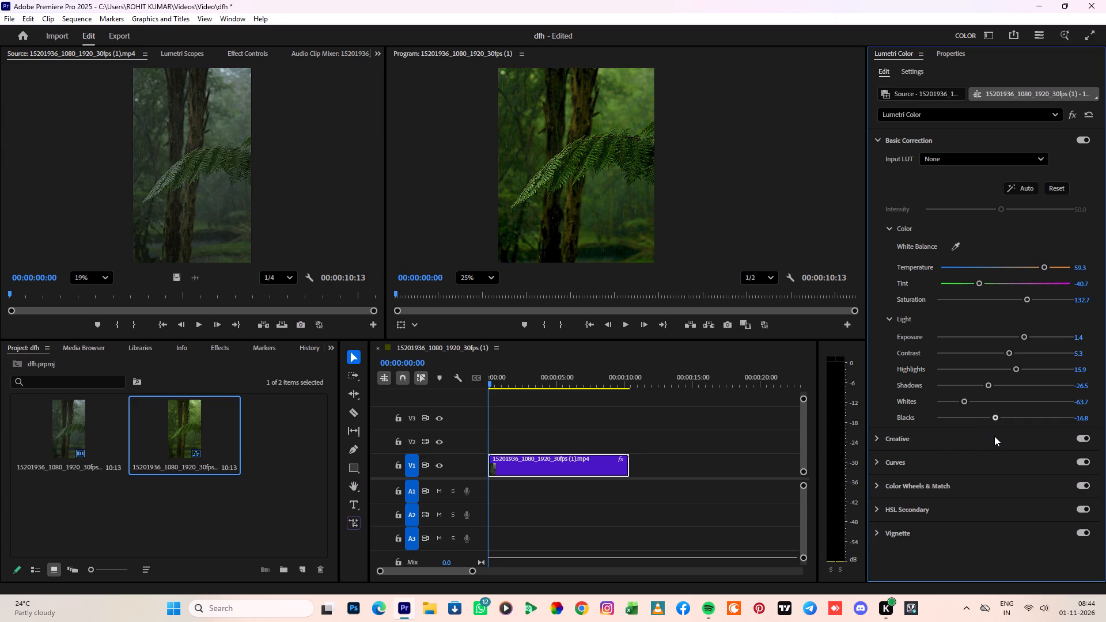
{"action": "left_click_drag", "start_coordinate": [994, 436], "coordinate": [998, 437]}
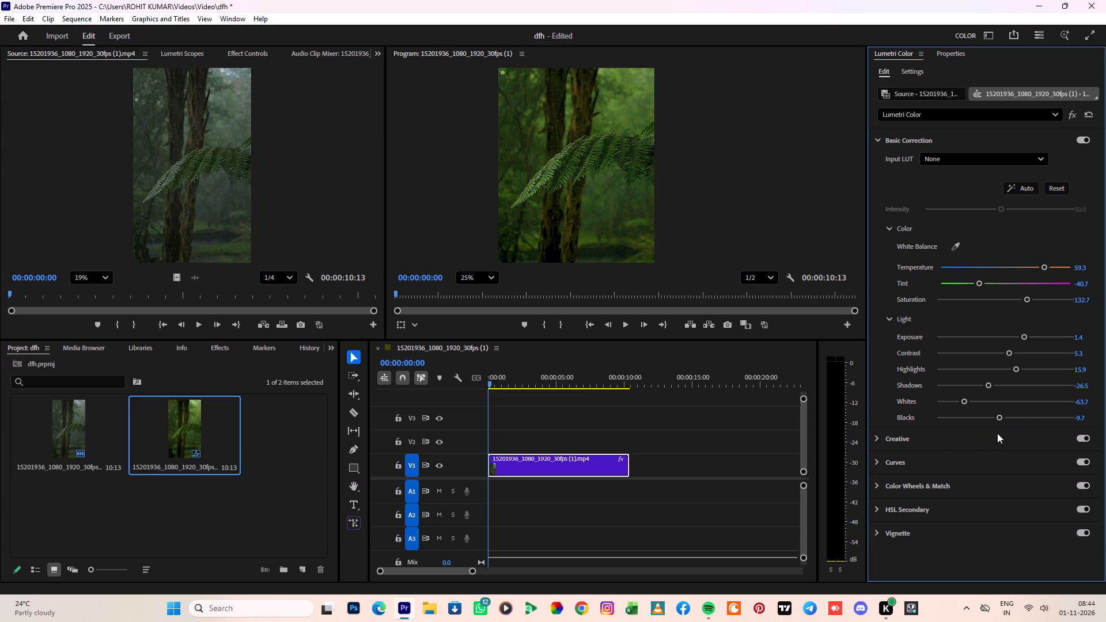
In the Creative adjustments, try softer and stronger sharpening on the fern clip and settle on 32.7.
{"action": "left_click", "coordinate": [903, 436]}
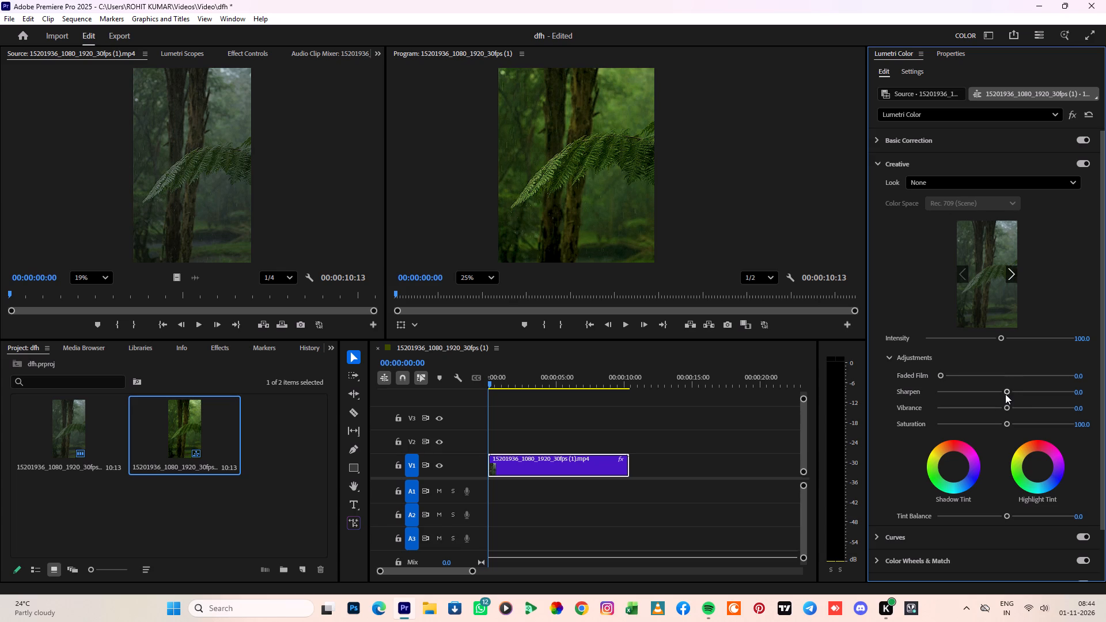
{"action": "left_click_drag", "start_coordinate": [1007, 389], "coordinate": [953, 393]}
{"action": "left_click_drag", "start_coordinate": [953, 393], "coordinate": [1066, 409]}
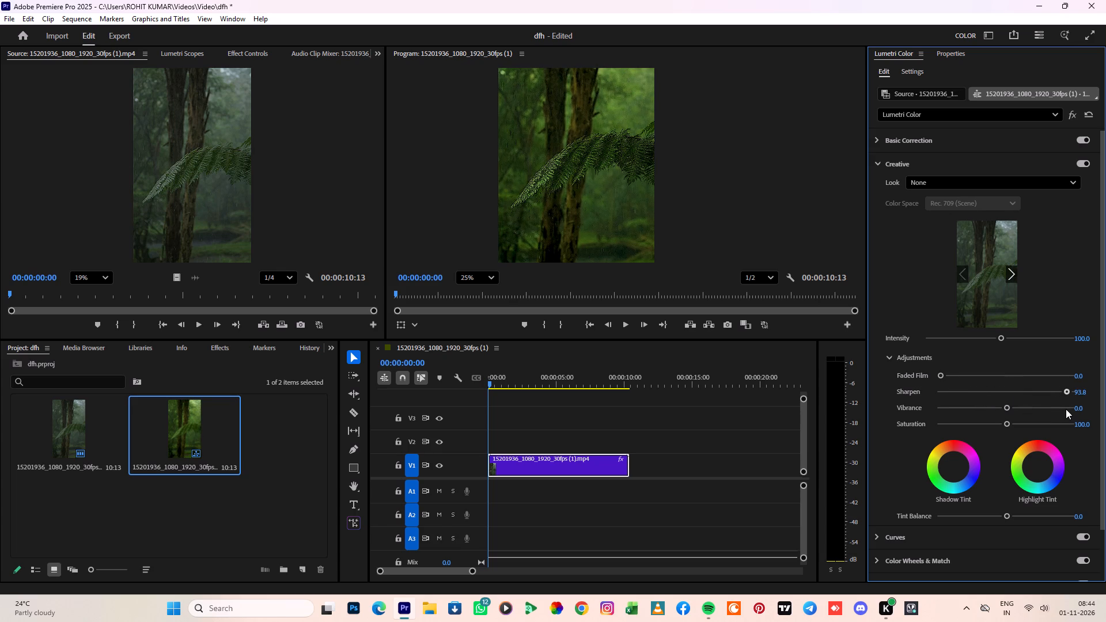
{"action": "left_click_drag", "start_coordinate": [1066, 409], "coordinate": [1026, 411]}
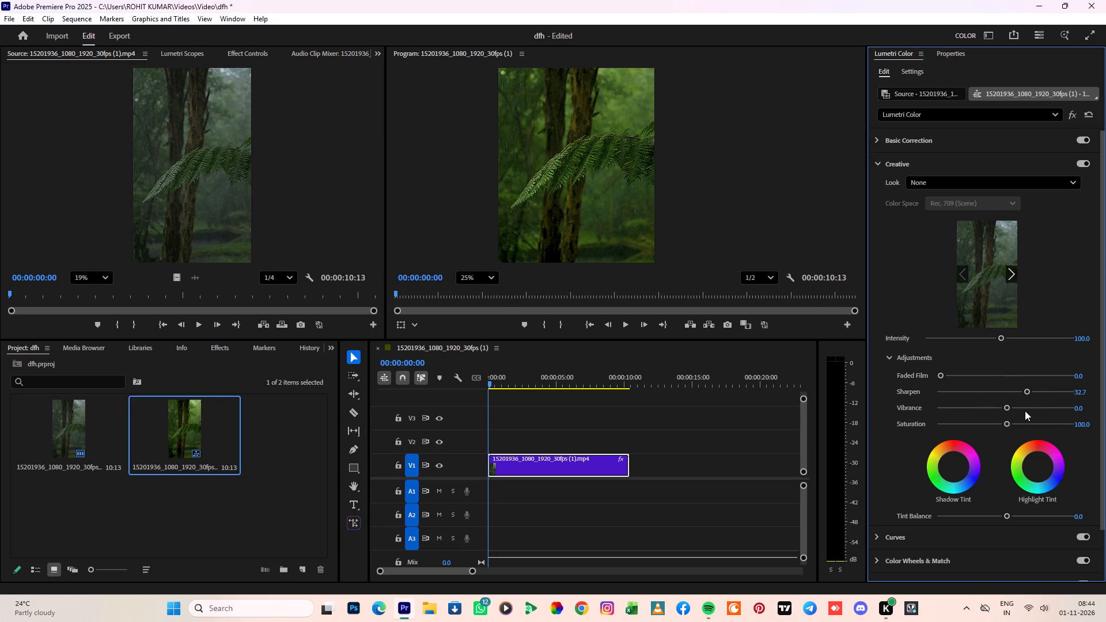
Set the fern clip's Creative vibrance to 8.8 and Creative saturation to 115.9.
{"action": "left_click_drag", "start_coordinate": [1004, 407], "coordinate": [979, 407]}
{"action": "left_click_drag", "start_coordinate": [979, 407], "coordinate": [1022, 409]}
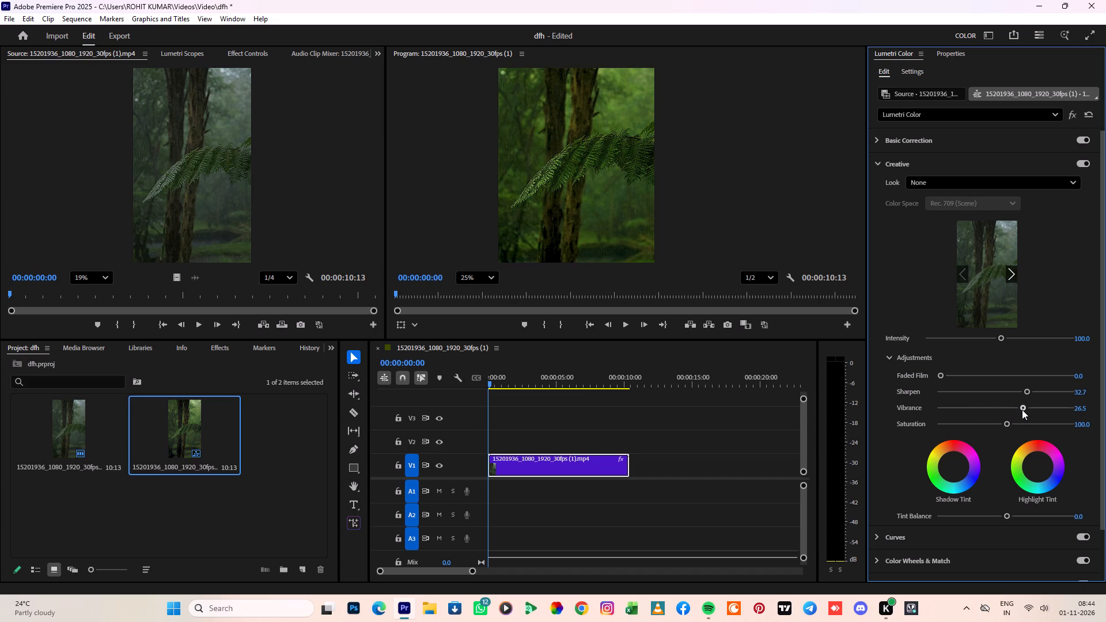
{"action": "left_click_drag", "start_coordinate": [1022, 409], "coordinate": [1010, 414]}
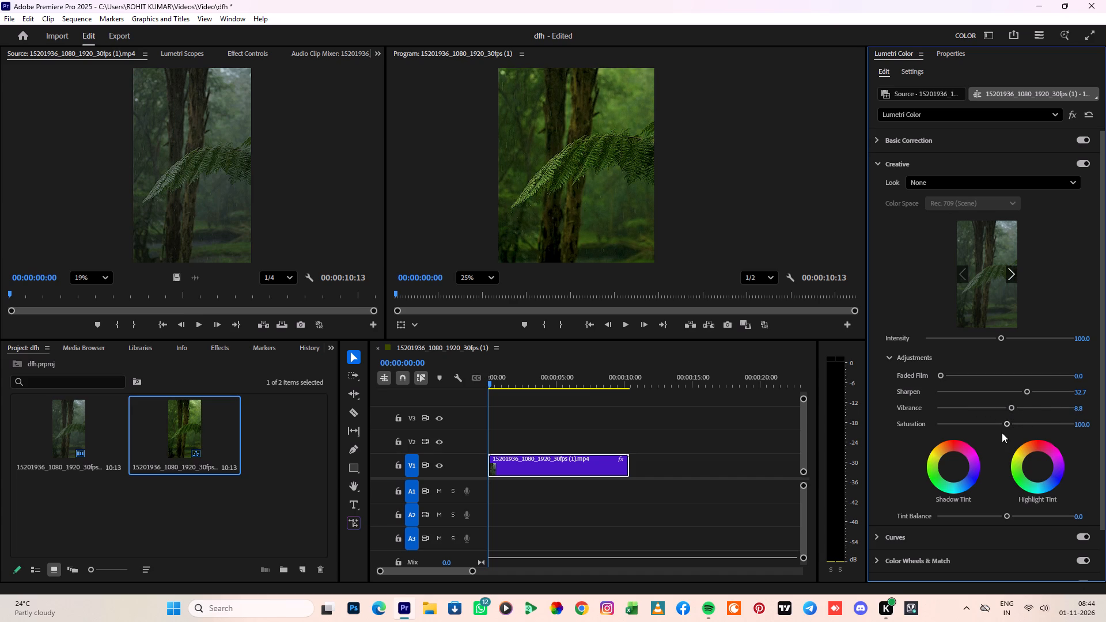
{"action": "left_click_drag", "start_coordinate": [1006, 422], "coordinate": [983, 422]}
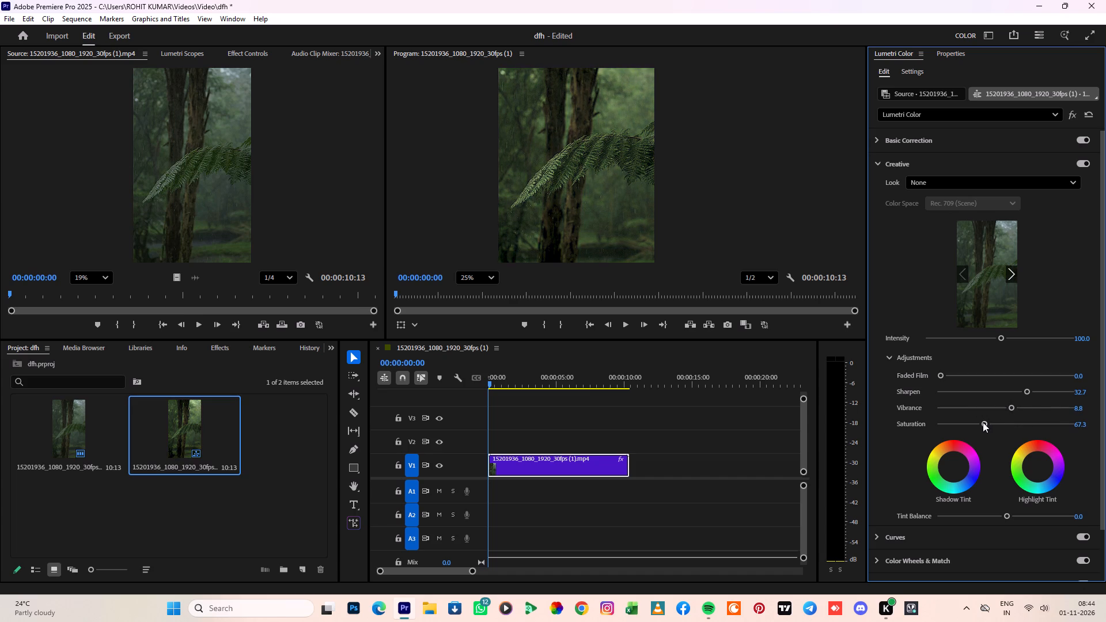
{"action": "left_click_drag", "start_coordinate": [983, 423], "coordinate": [1015, 423]}
Shape the red channel of the RGB Curves into an S-curve, lowering the shadows point and raising the highlights point.
{"action": "scroll", "coordinate": [1015, 423], "scroll_direction": "down", "scroll_amount": 5}
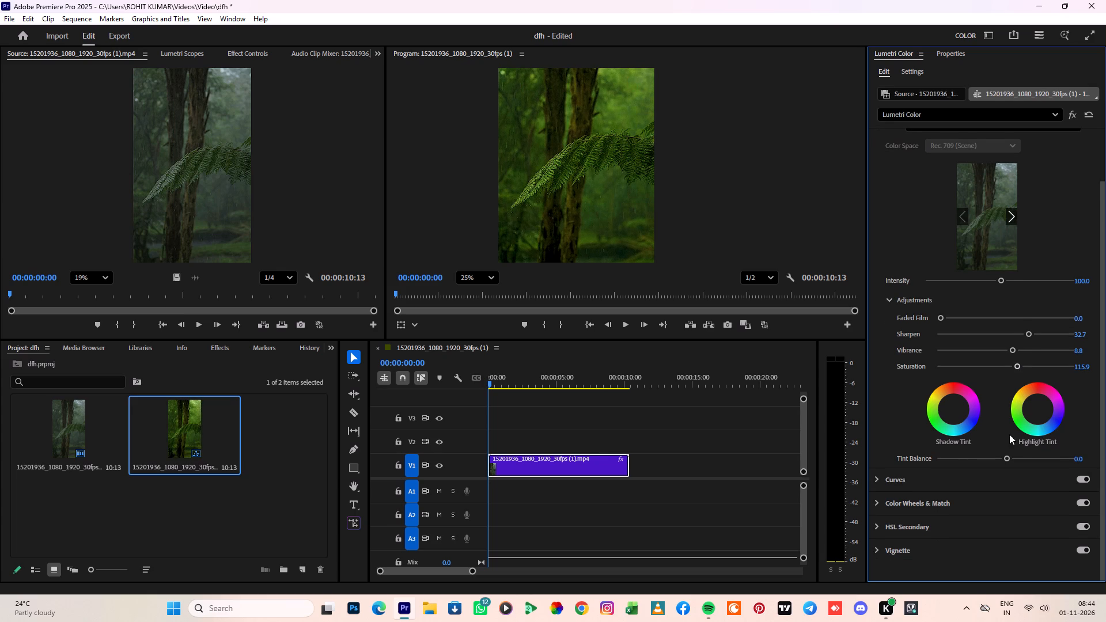
{"action": "left_click", "coordinate": [881, 476]}
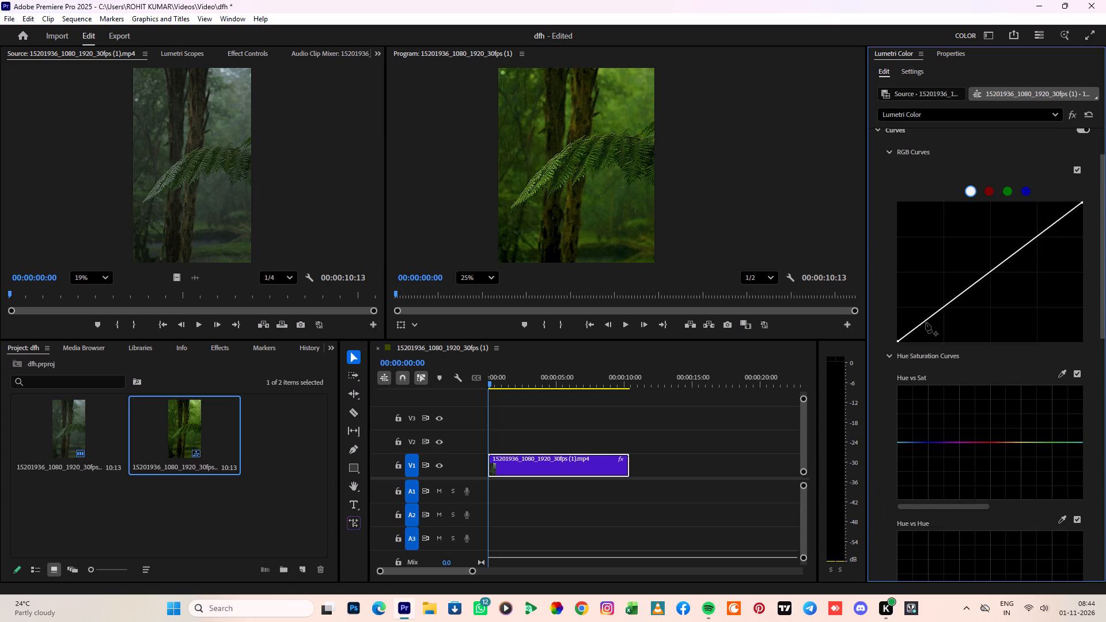
{"action": "left_click", "coordinate": [992, 194]}
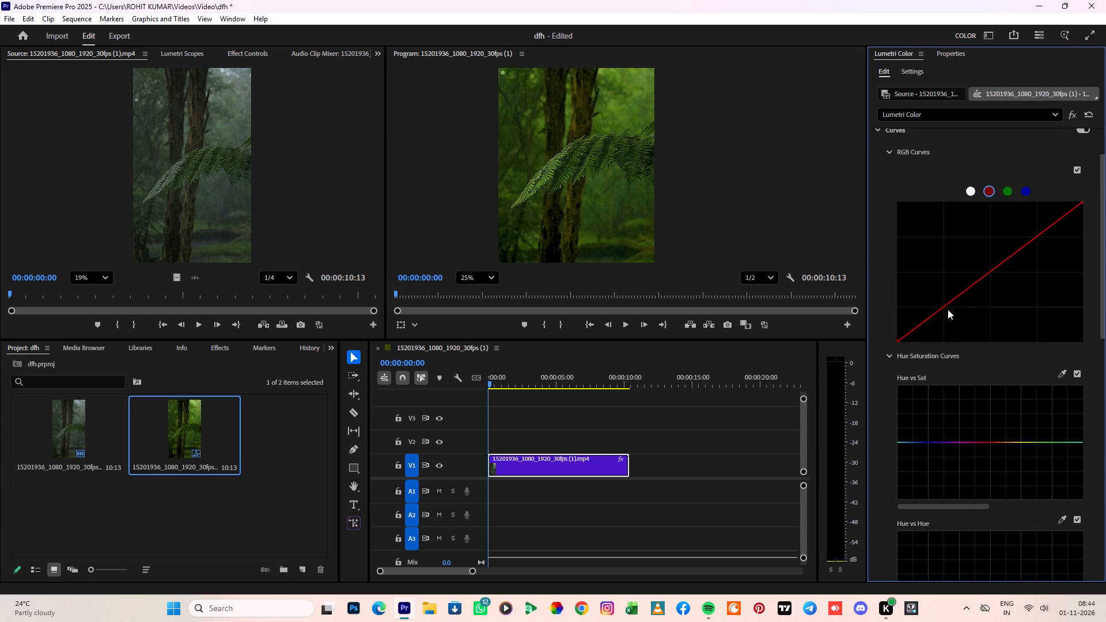
{"action": "left_click_drag", "start_coordinate": [945, 307], "coordinate": [951, 322]}
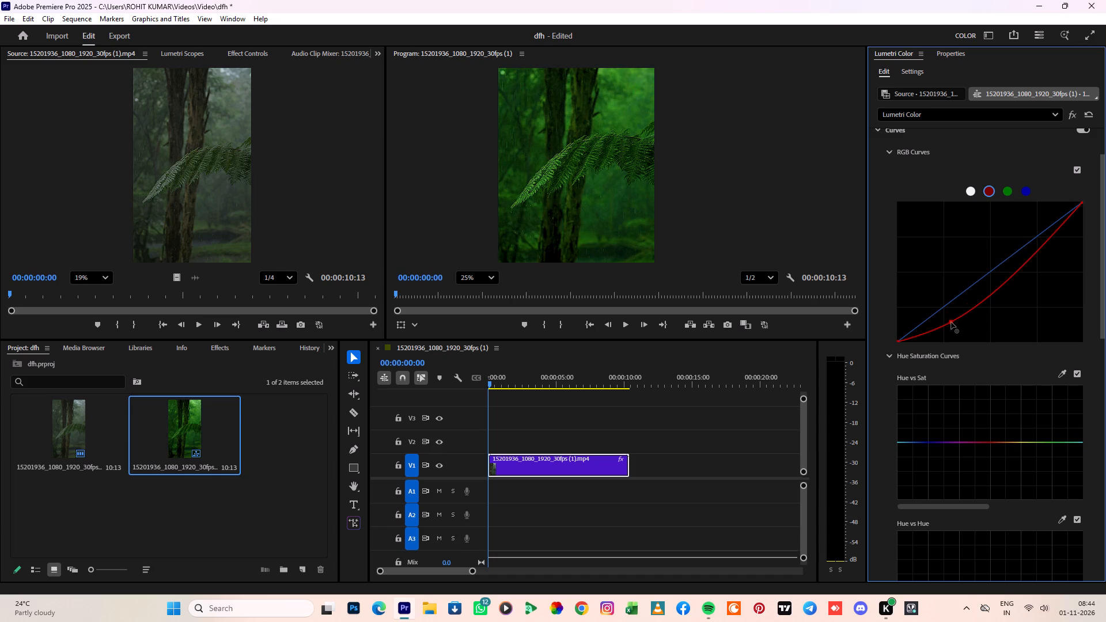
{"action": "left_click_drag", "start_coordinate": [951, 322], "coordinate": [951, 311]}
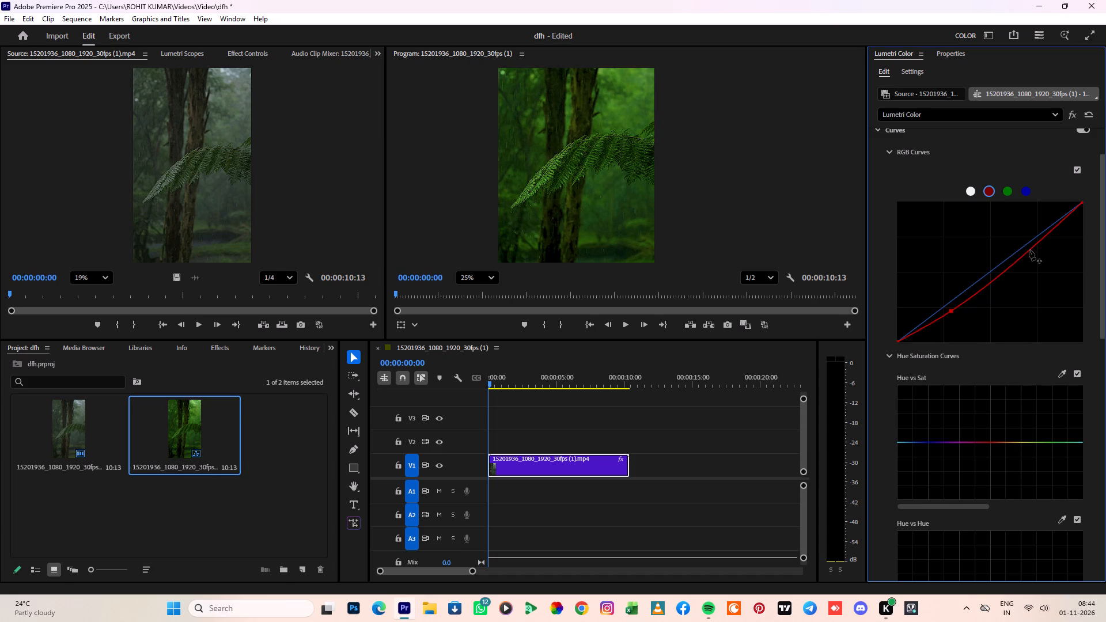
{"action": "left_click_drag", "start_coordinate": [1029, 252], "coordinate": [1018, 240]}
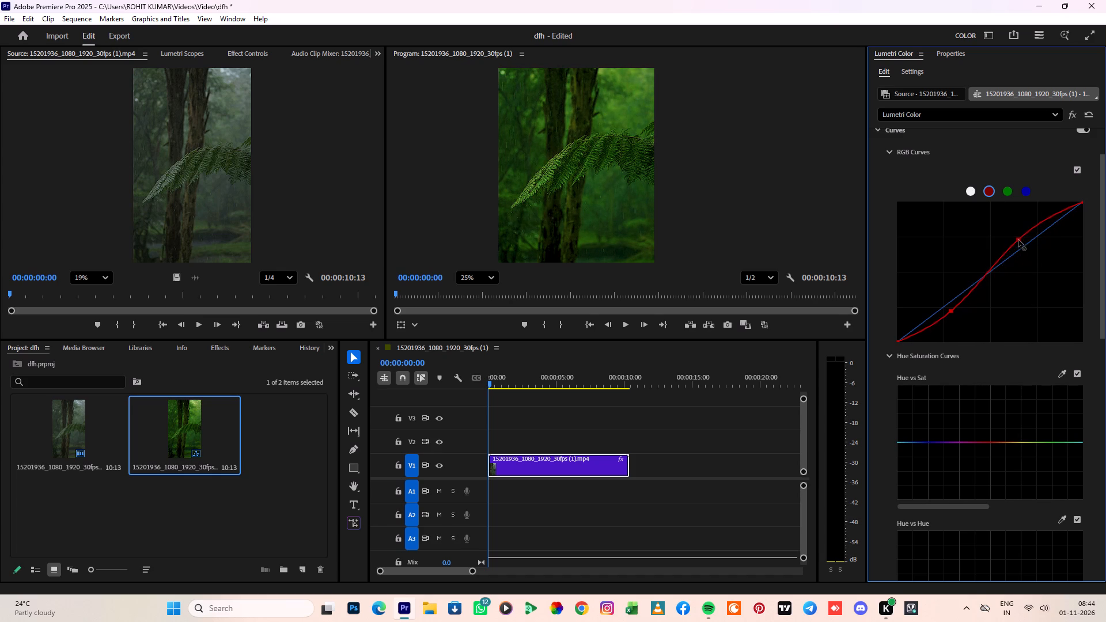
{"action": "left_click_drag", "start_coordinate": [1018, 240], "coordinate": [1015, 235]}
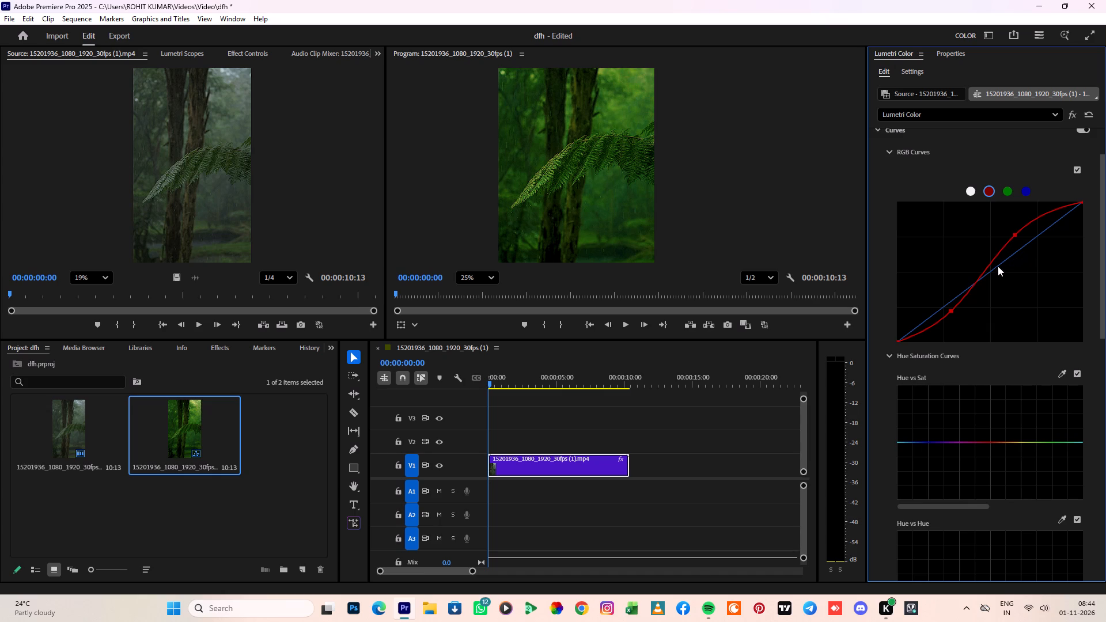
Add a midtone point to the red curve, try several positions, and settle slightly below the diagonal near the centre.
{"action": "left_click", "coordinate": [985, 272]}
{"action": "left_click_drag", "start_coordinate": [985, 272], "coordinate": [986, 275]}
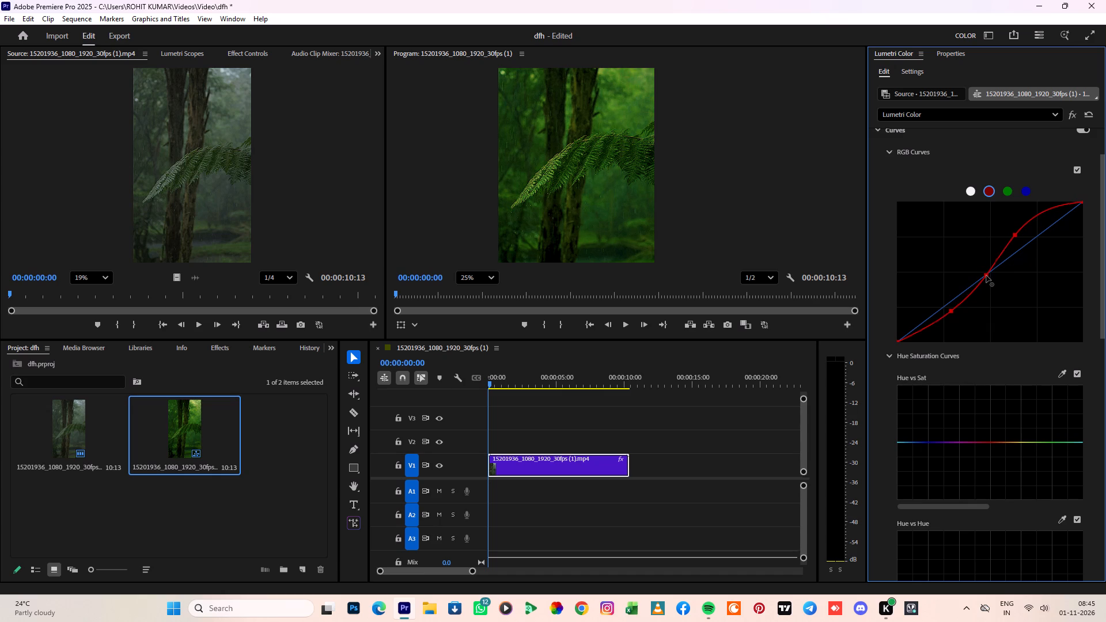
{"action": "left_click_drag", "start_coordinate": [986, 275], "coordinate": [997, 287]}
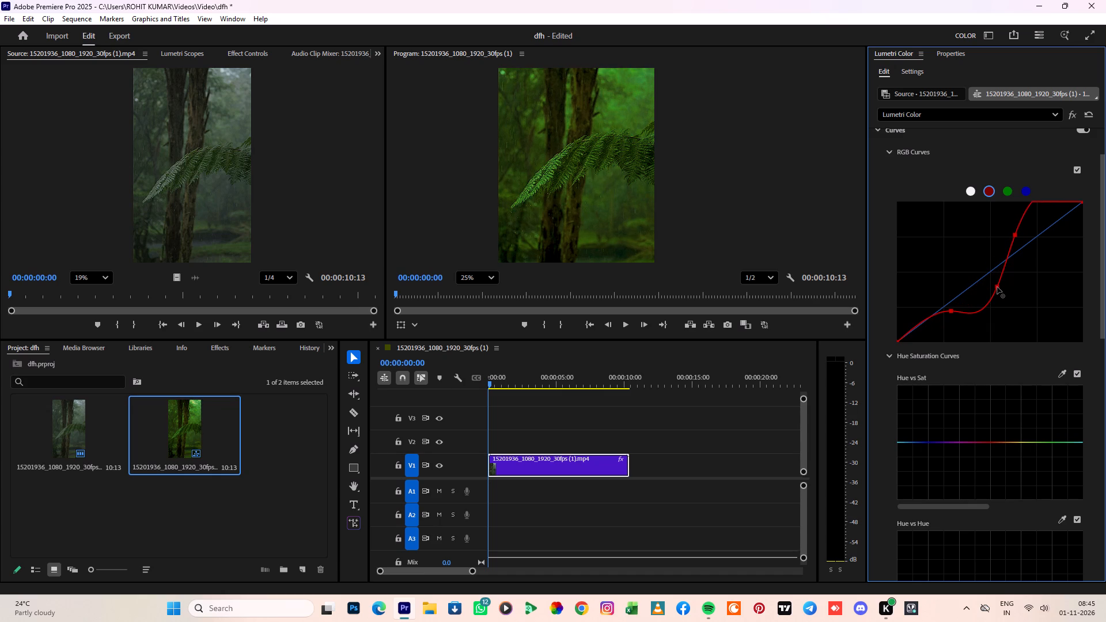
{"action": "left_click_drag", "start_coordinate": [997, 287], "coordinate": [1004, 298]}
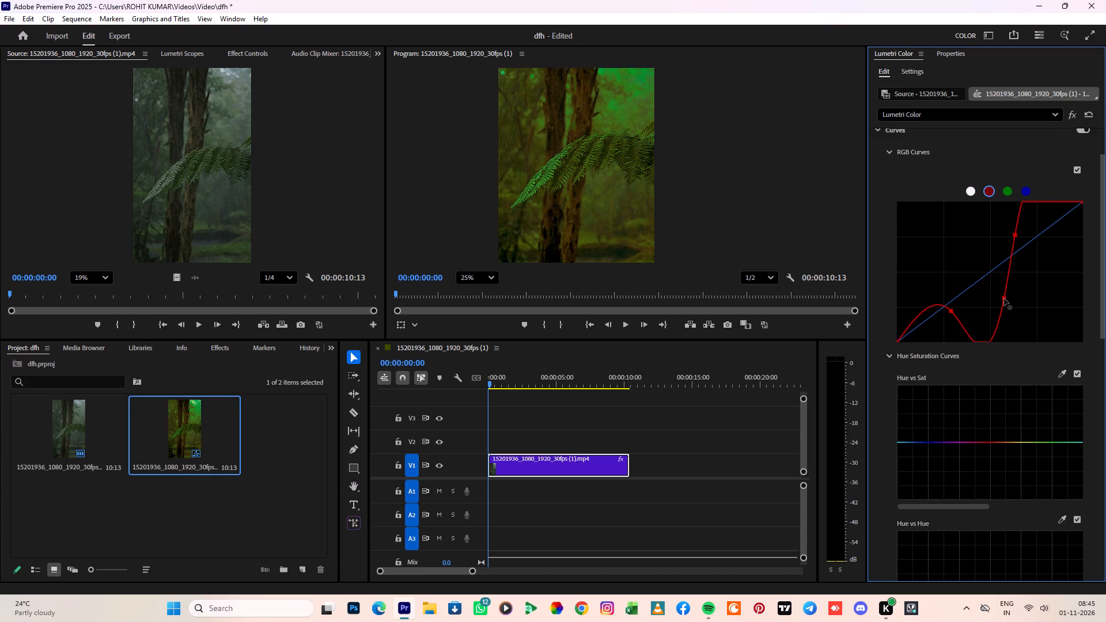
{"action": "left_click_drag", "start_coordinate": [1004, 298], "coordinate": [1005, 284]}
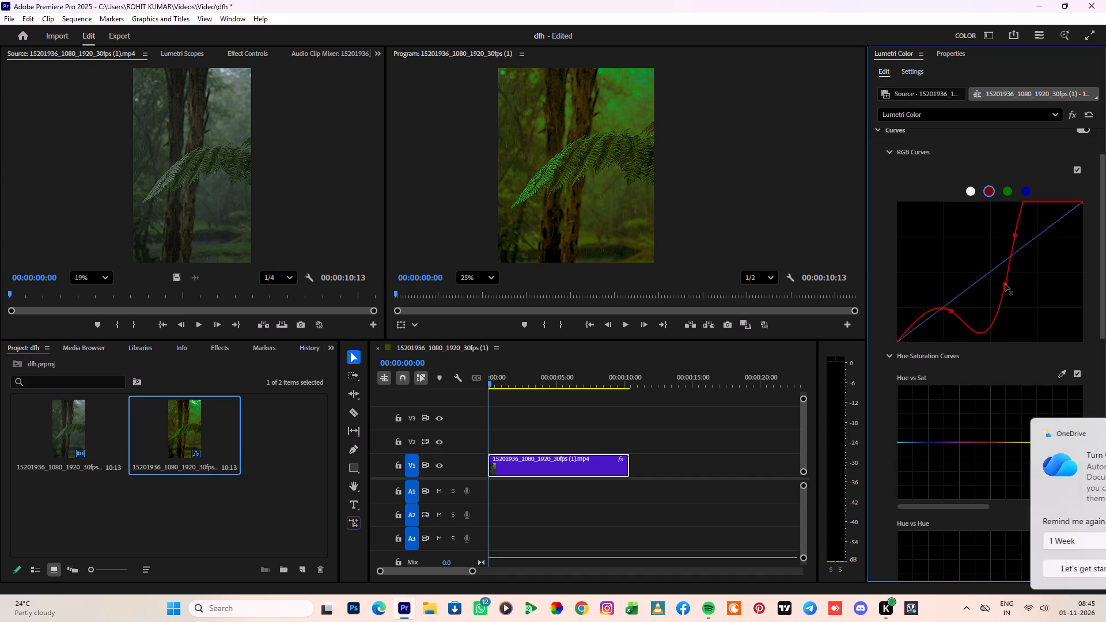
{"action": "left_click_drag", "start_coordinate": [1005, 284], "coordinate": [1007, 272]}
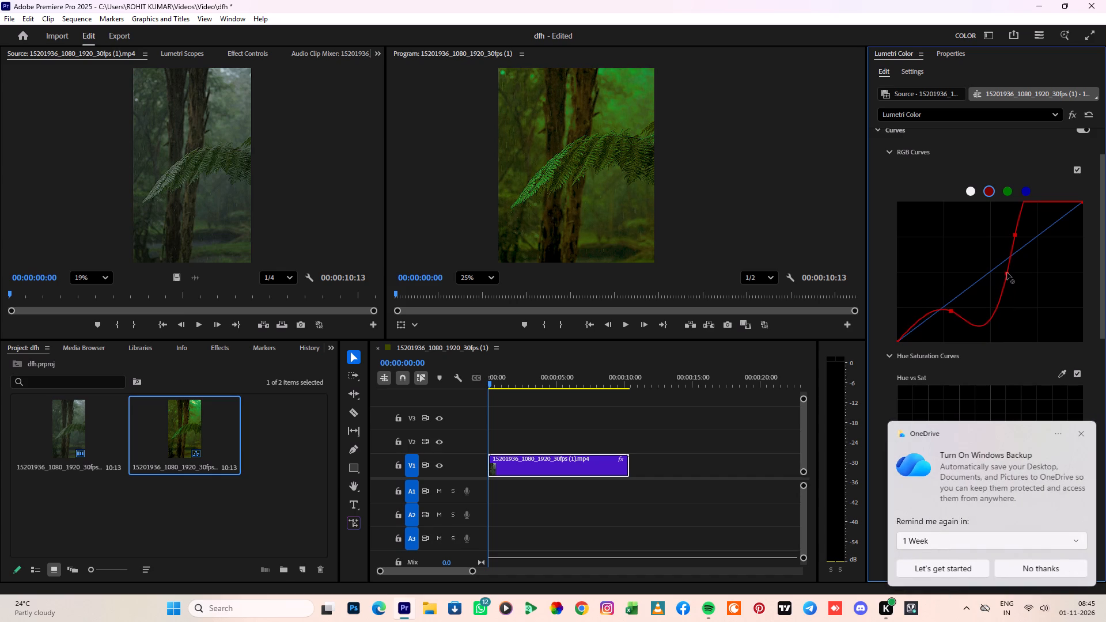
{"action": "left_click_drag", "start_coordinate": [1007, 272], "coordinate": [998, 280]}
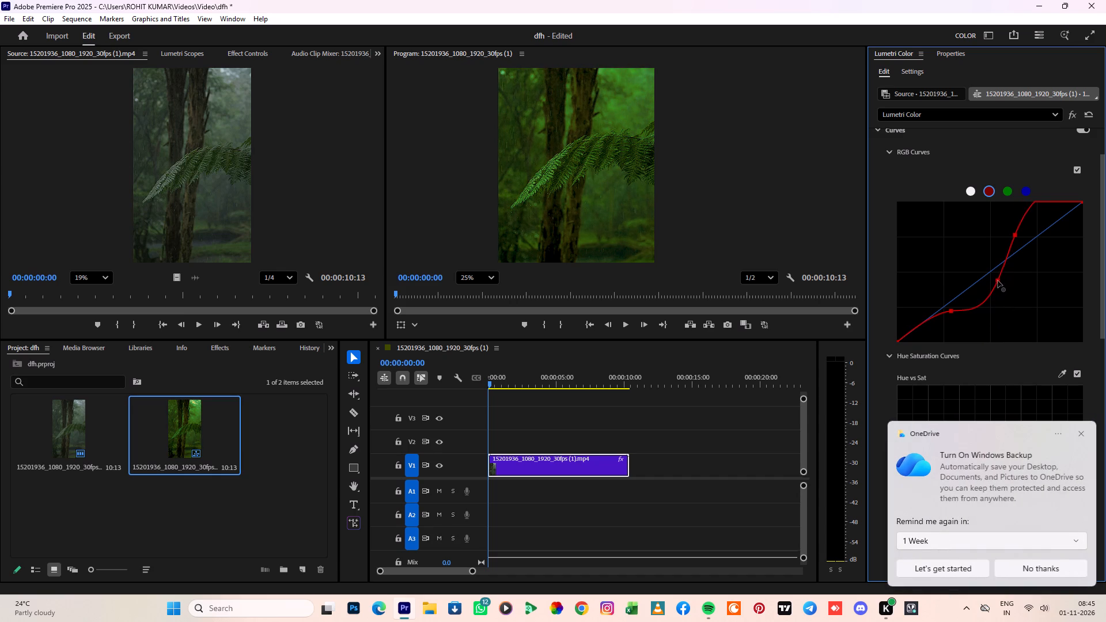
{"action": "left_click_drag", "start_coordinate": [998, 280], "coordinate": [991, 279]}
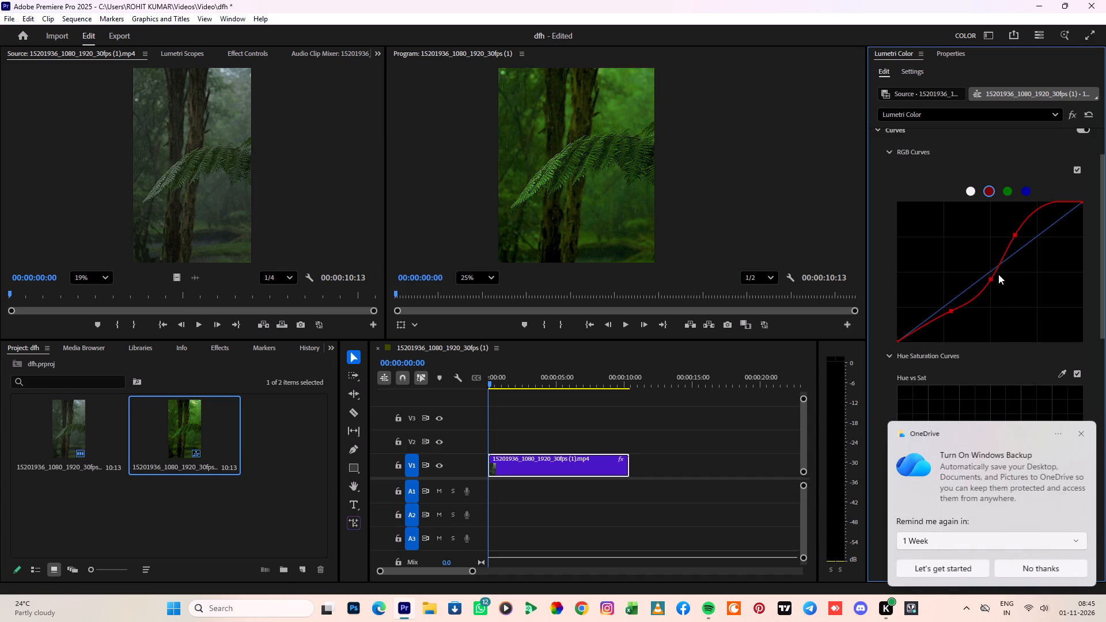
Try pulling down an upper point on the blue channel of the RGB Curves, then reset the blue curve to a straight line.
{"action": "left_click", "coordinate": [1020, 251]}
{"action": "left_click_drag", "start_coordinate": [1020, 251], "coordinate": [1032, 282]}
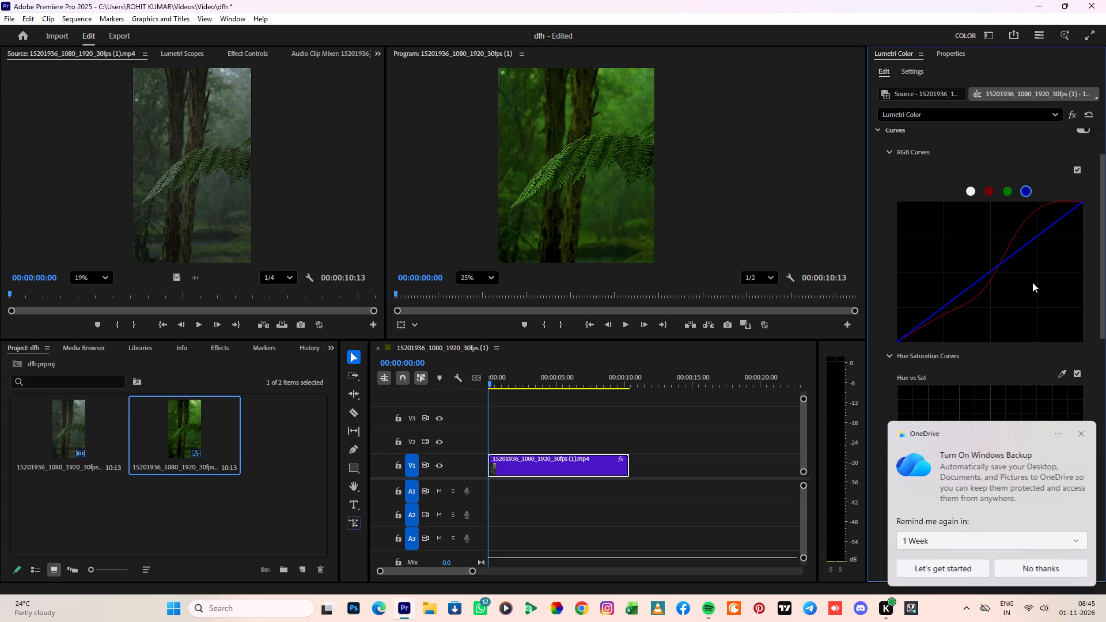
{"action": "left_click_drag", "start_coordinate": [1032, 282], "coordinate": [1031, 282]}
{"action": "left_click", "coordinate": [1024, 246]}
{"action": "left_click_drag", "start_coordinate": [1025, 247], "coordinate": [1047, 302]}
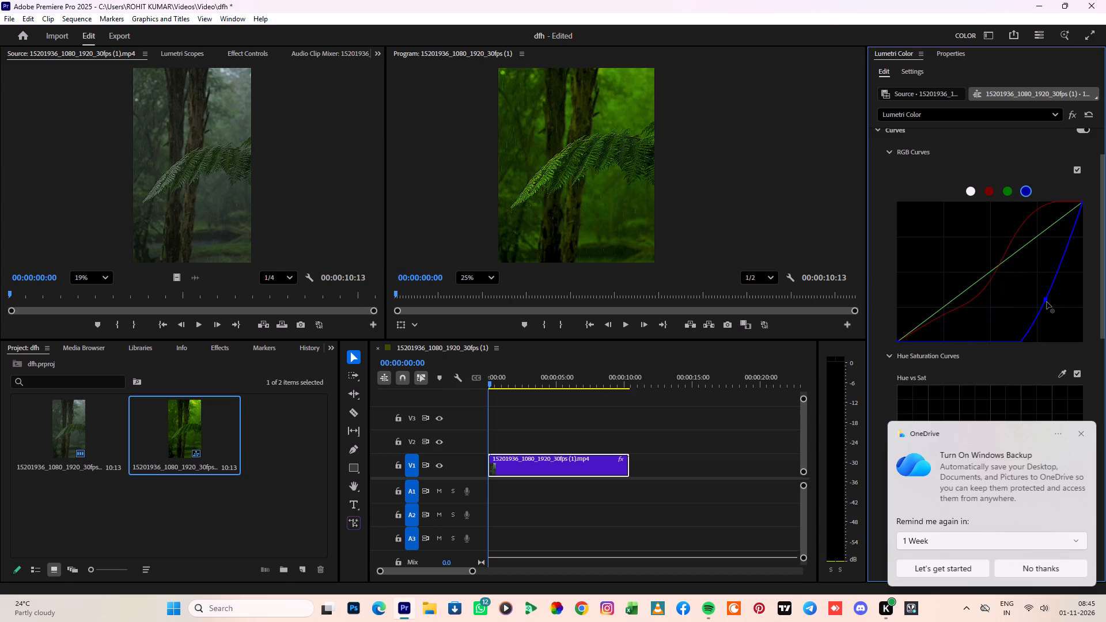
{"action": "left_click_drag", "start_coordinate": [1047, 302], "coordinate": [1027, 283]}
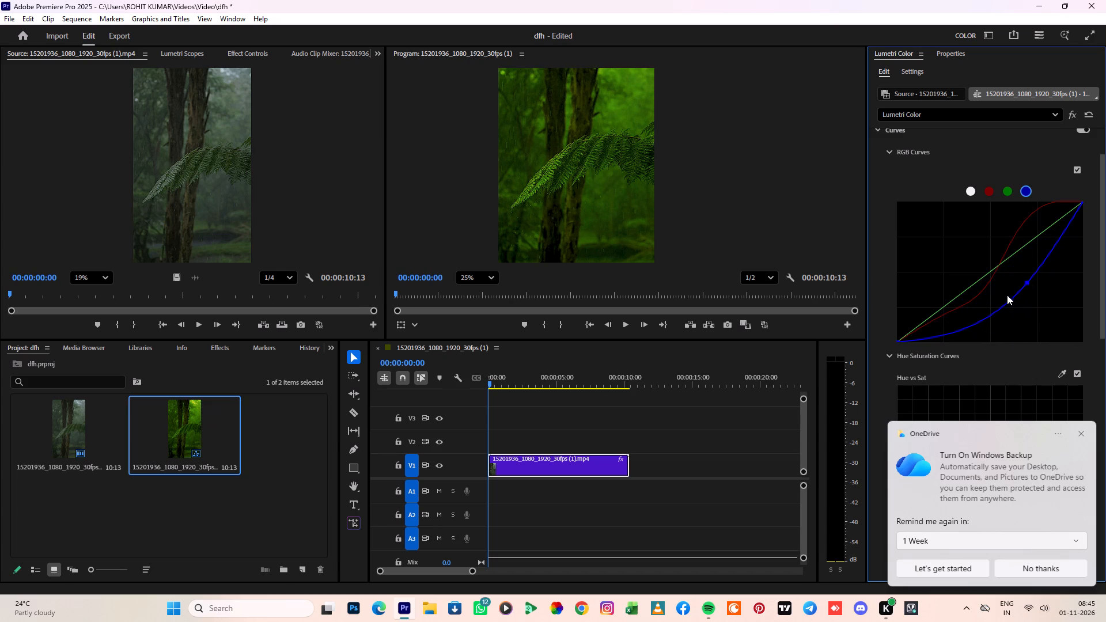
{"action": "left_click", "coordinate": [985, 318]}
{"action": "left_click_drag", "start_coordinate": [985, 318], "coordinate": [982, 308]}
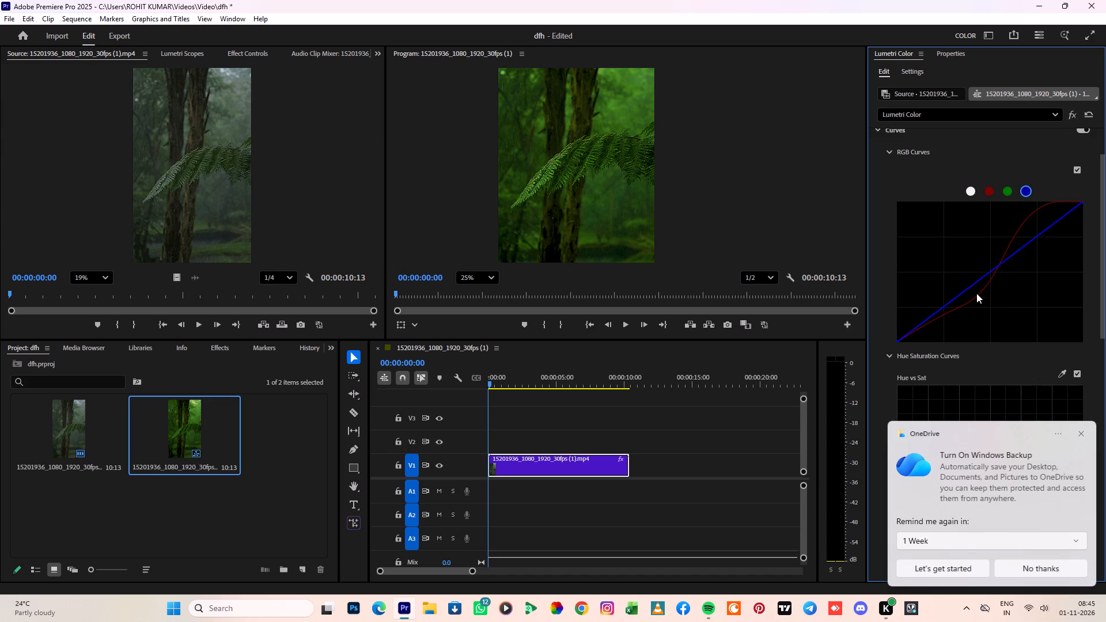
Lower the blue RGB curve with a midtone point and a highlights point, both well below the diagonal.
{"action": "left_click_drag", "start_coordinate": [976, 283], "coordinate": [987, 316]}
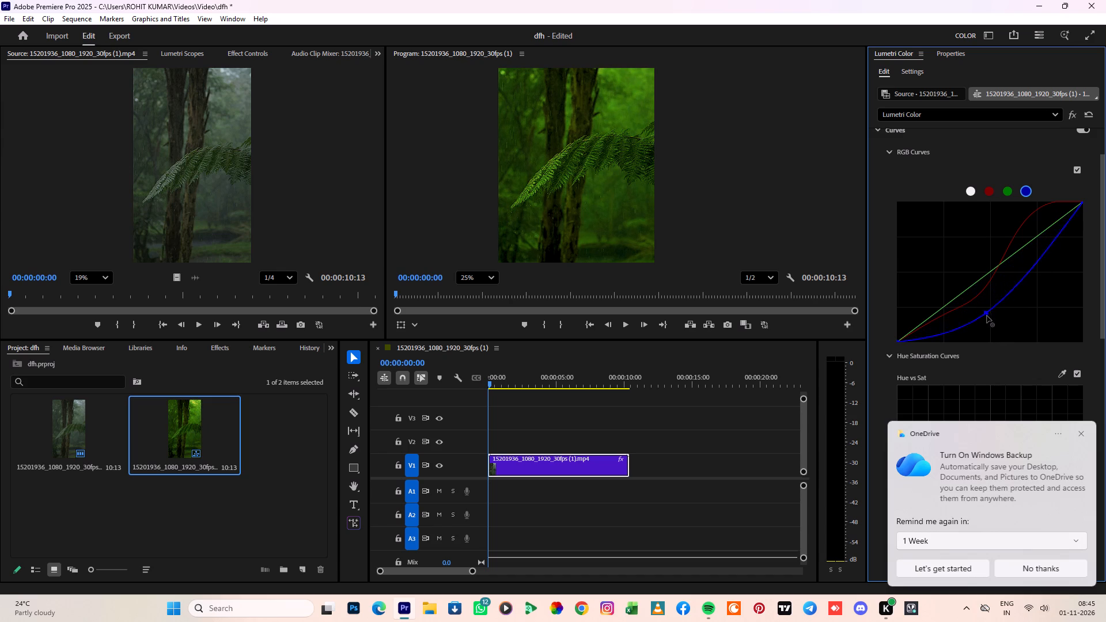
{"action": "left_click_drag", "start_coordinate": [987, 316], "coordinate": [992, 307]}
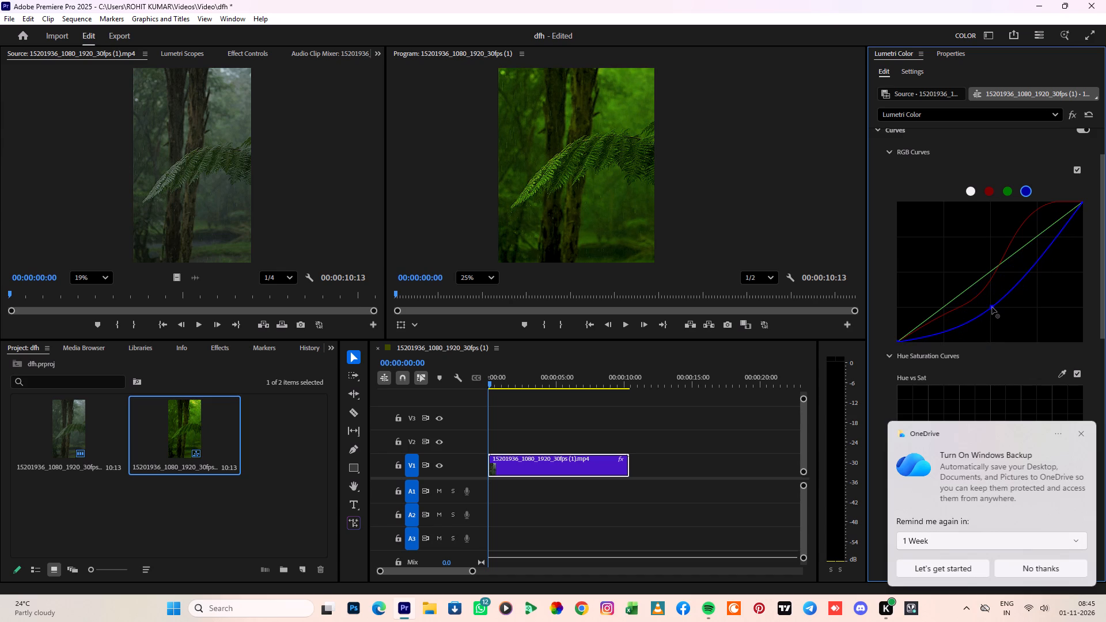
{"action": "left_click_drag", "start_coordinate": [1037, 264], "coordinate": [1044, 281]}
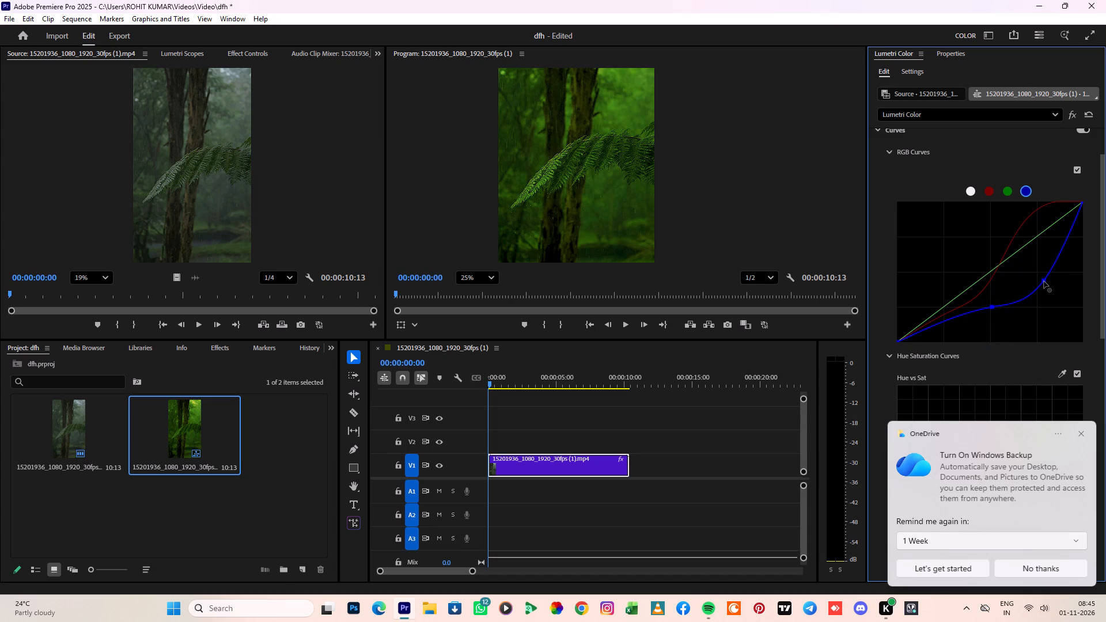
{"action": "left_click_drag", "start_coordinate": [1044, 281], "coordinate": [1046, 286]}
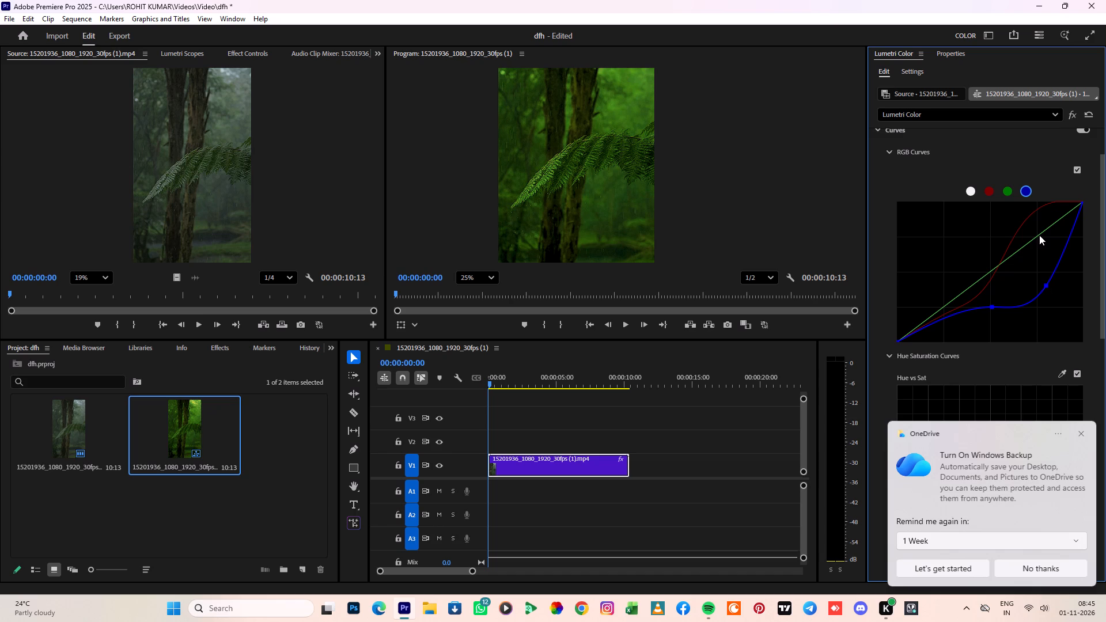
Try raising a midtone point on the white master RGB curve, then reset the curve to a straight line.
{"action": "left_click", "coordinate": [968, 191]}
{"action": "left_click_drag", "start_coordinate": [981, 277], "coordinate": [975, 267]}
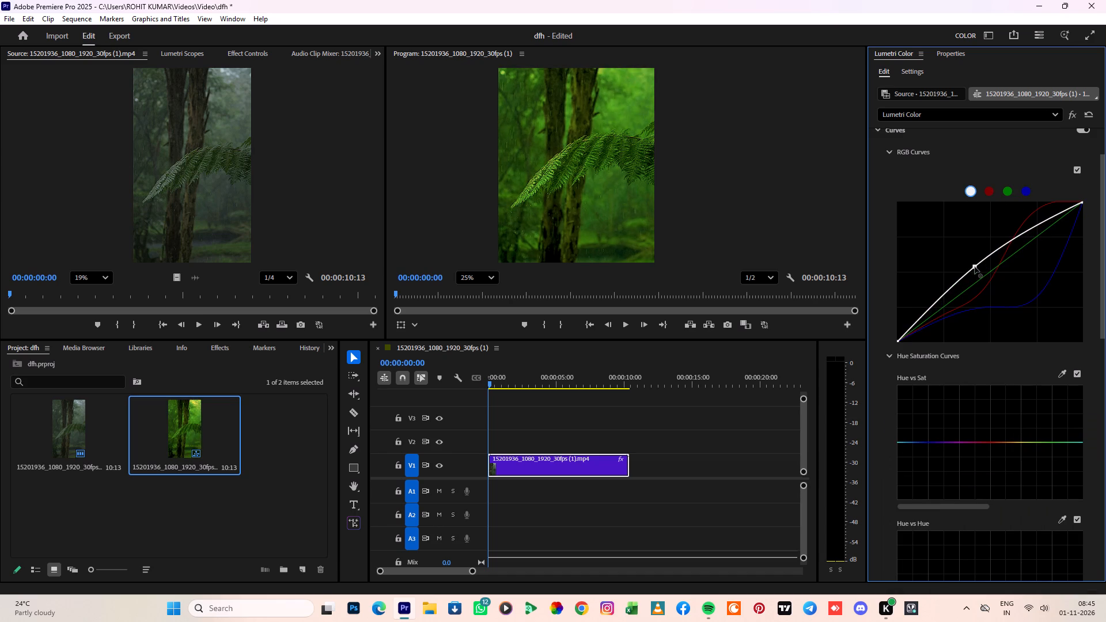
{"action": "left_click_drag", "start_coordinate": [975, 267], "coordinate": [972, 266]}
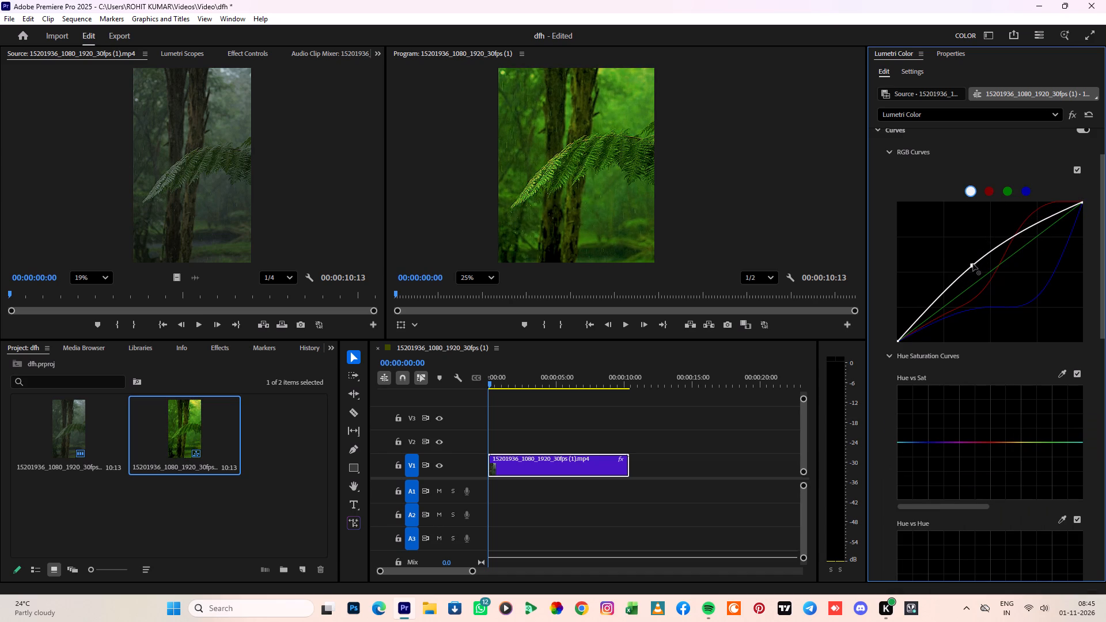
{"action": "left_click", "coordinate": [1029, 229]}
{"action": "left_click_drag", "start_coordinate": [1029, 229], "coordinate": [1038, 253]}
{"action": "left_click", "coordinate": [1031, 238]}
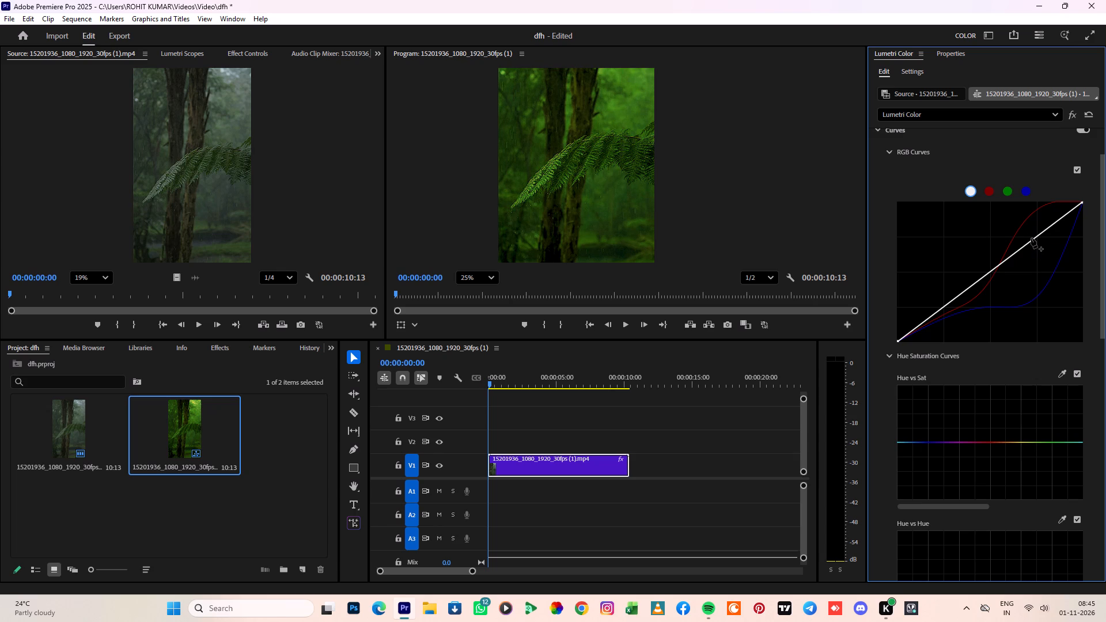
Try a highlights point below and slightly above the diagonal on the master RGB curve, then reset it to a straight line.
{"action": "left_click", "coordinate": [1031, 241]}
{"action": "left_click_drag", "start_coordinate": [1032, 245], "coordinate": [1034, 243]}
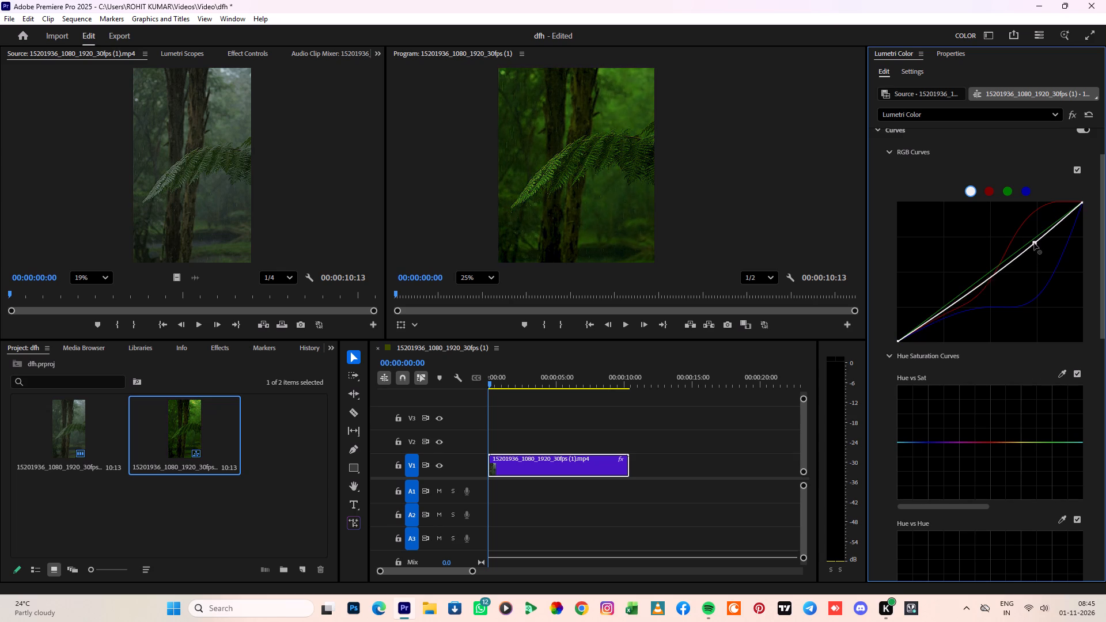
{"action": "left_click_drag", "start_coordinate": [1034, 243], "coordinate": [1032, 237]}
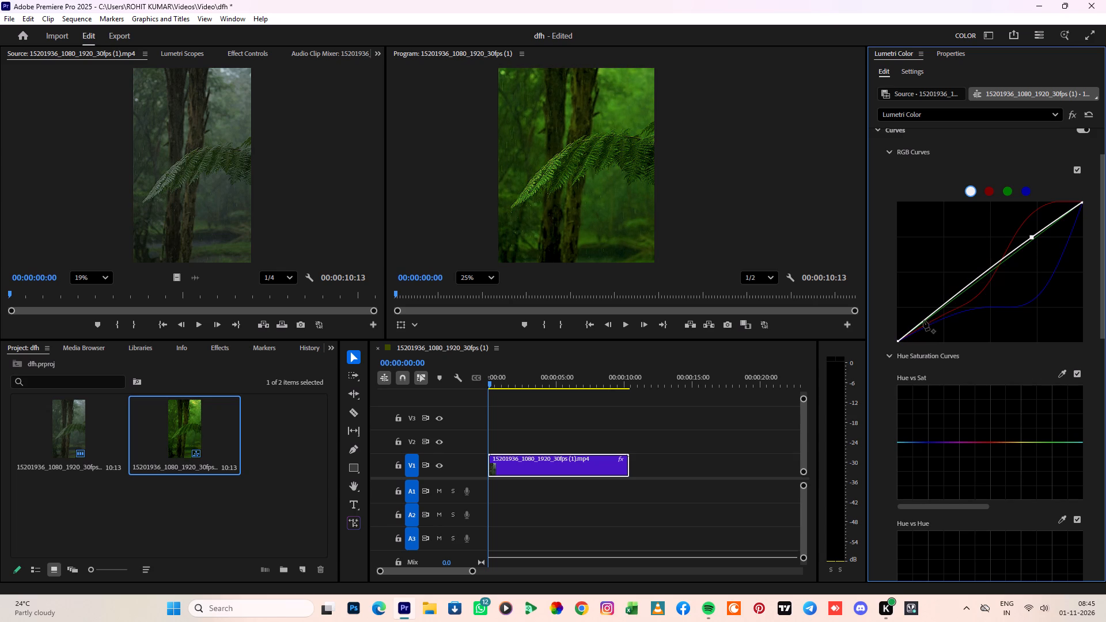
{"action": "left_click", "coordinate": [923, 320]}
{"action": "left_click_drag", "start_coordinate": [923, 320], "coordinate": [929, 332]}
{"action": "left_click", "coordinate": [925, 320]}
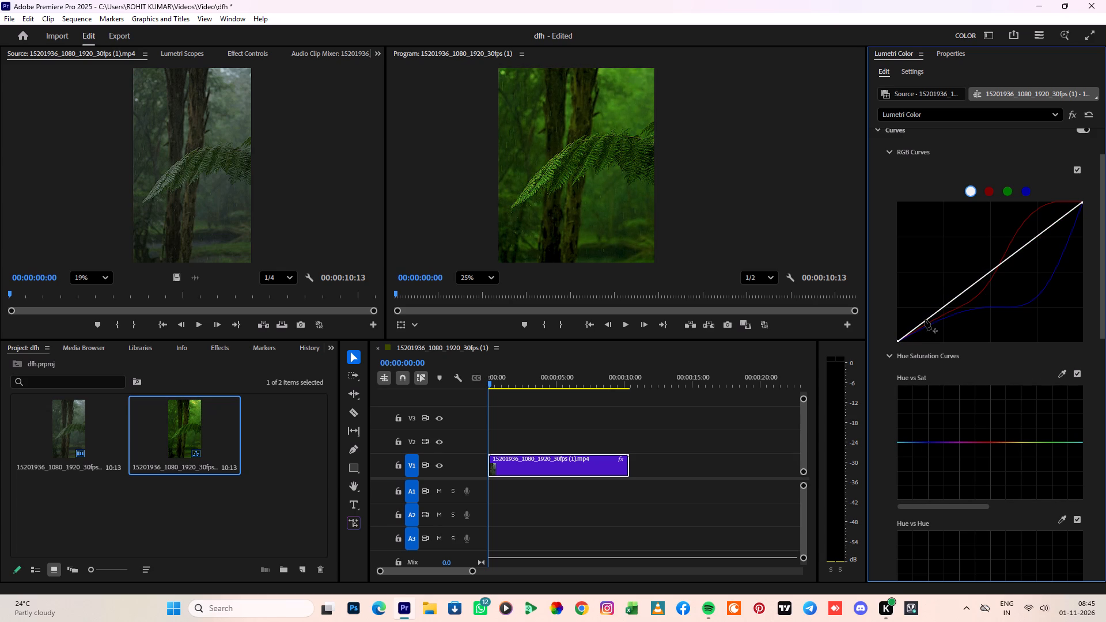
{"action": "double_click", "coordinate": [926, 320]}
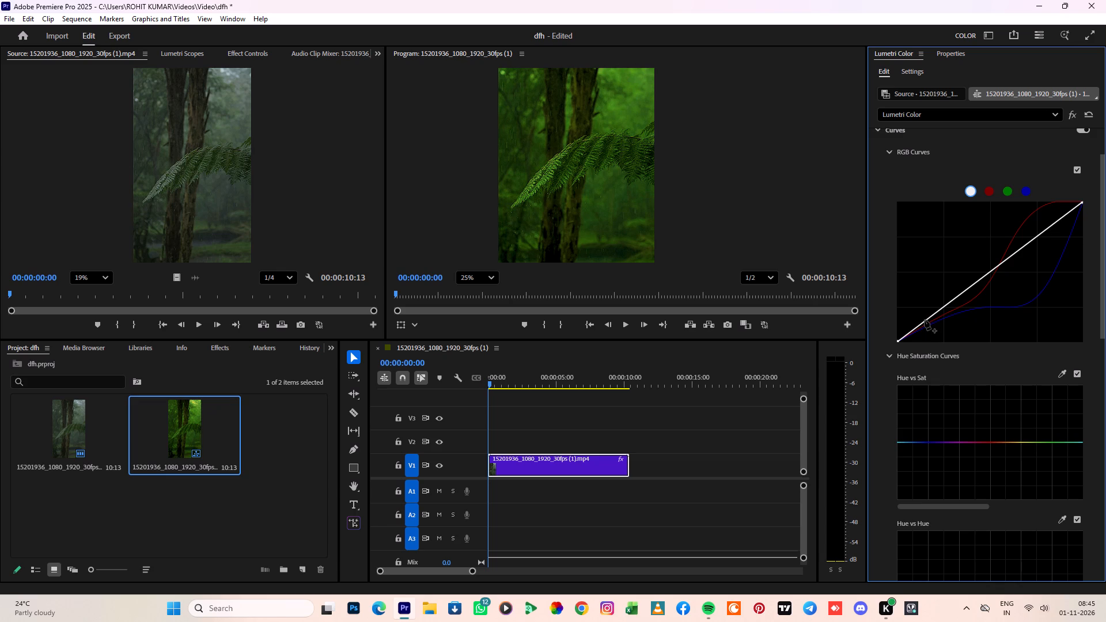
Add a shadows point to the master RGB curve, try darker and brighter positions, and settle slightly above the diagonal near the black end.
{"action": "left_click", "coordinate": [925, 320]}
{"action": "left_click_drag", "start_coordinate": [925, 323], "coordinate": [926, 332]}
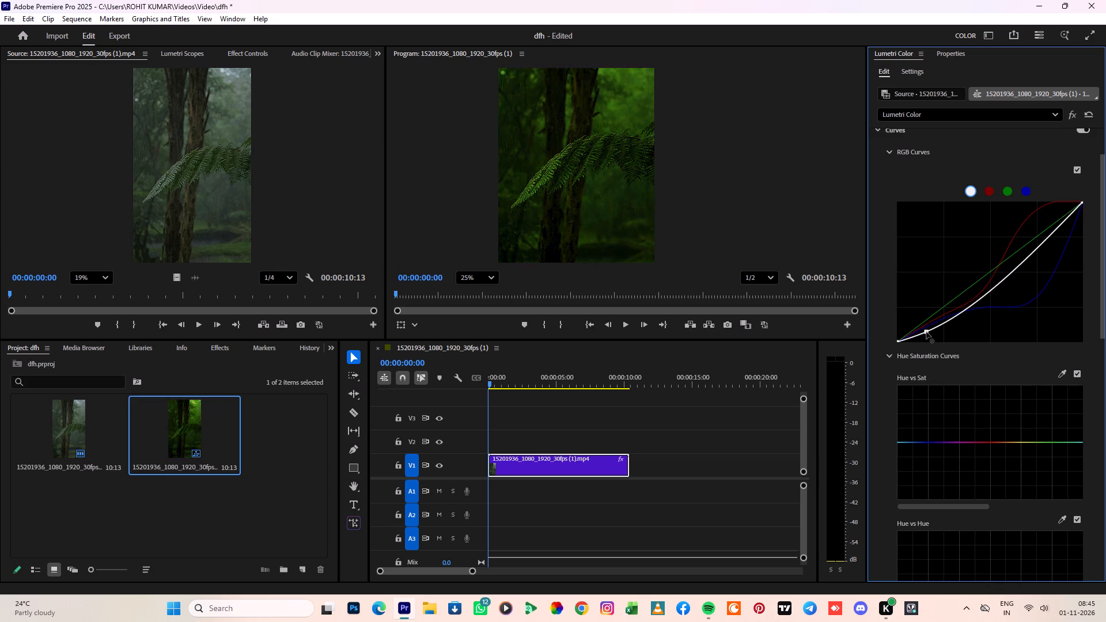
{"action": "left_click_drag", "start_coordinate": [926, 332], "coordinate": [922, 295]}
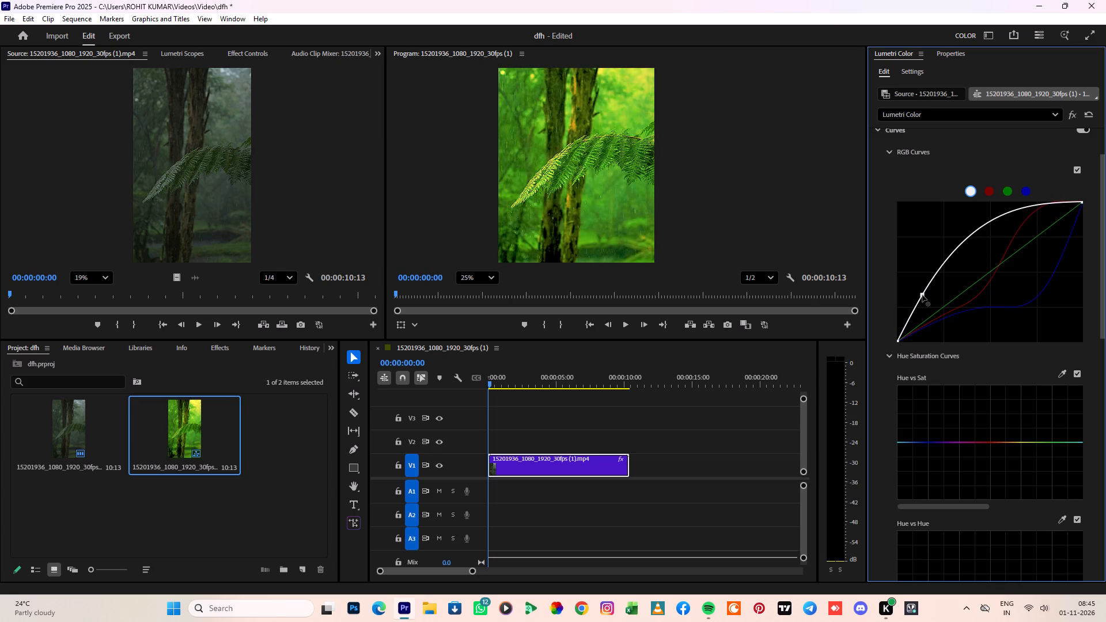
{"action": "left_click_drag", "start_coordinate": [922, 295], "coordinate": [916, 311]}
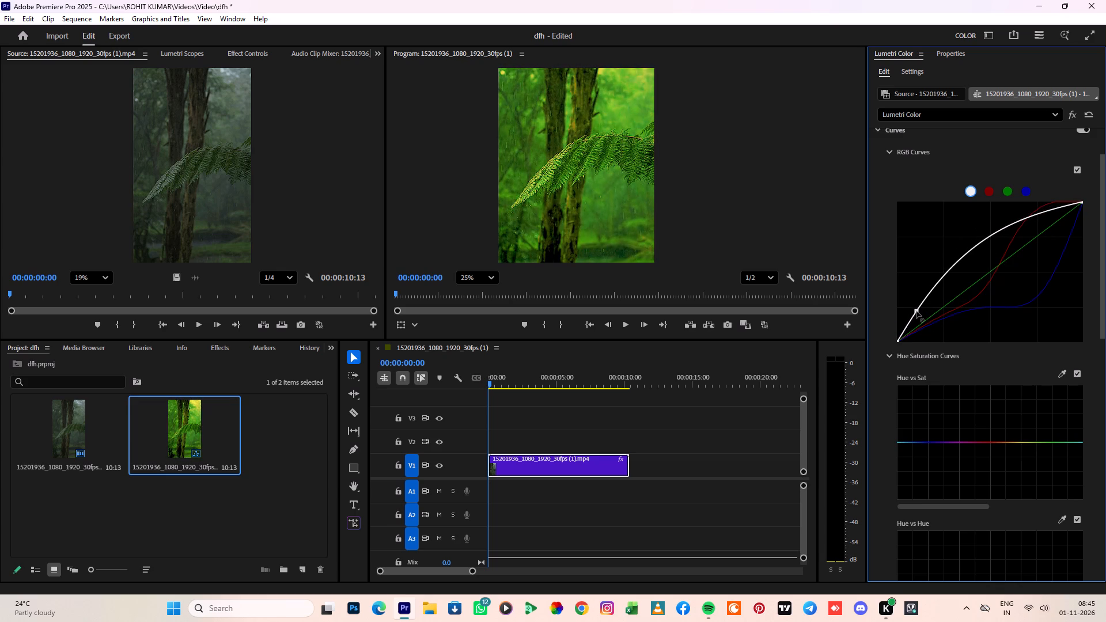
{"action": "left_click_drag", "start_coordinate": [916, 311], "coordinate": [910, 321]}
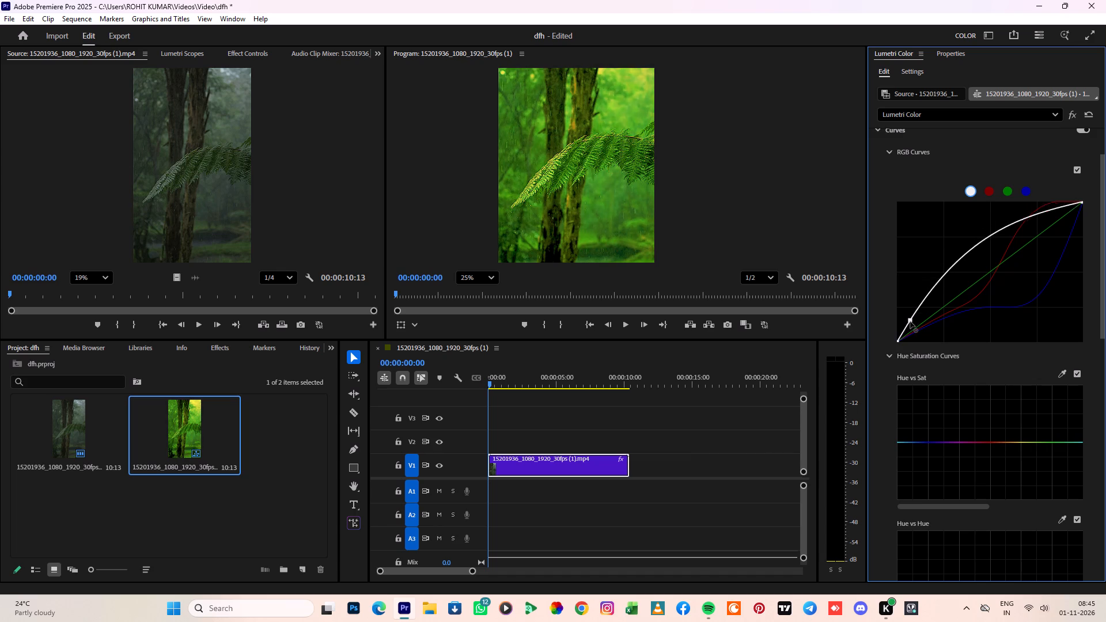
{"action": "left_click_drag", "start_coordinate": [910, 321], "coordinate": [908, 330]}
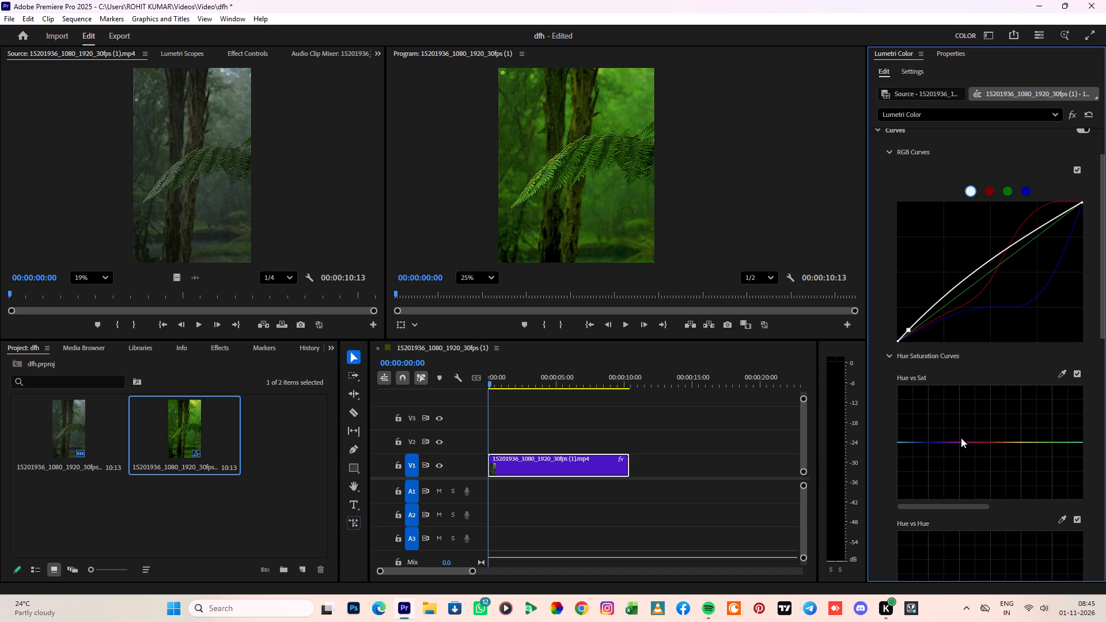
Add a point to the Hue vs Sat curve, try lower and higher saturation, and settle slightly above the centre line in the blue-violet range.
{"action": "scroll", "coordinate": [983, 448], "scroll_direction": "down", "scroll_amount": 4}
{"action": "scroll", "coordinate": [1010, 397], "scroll_direction": "down", "scroll_amount": 5}
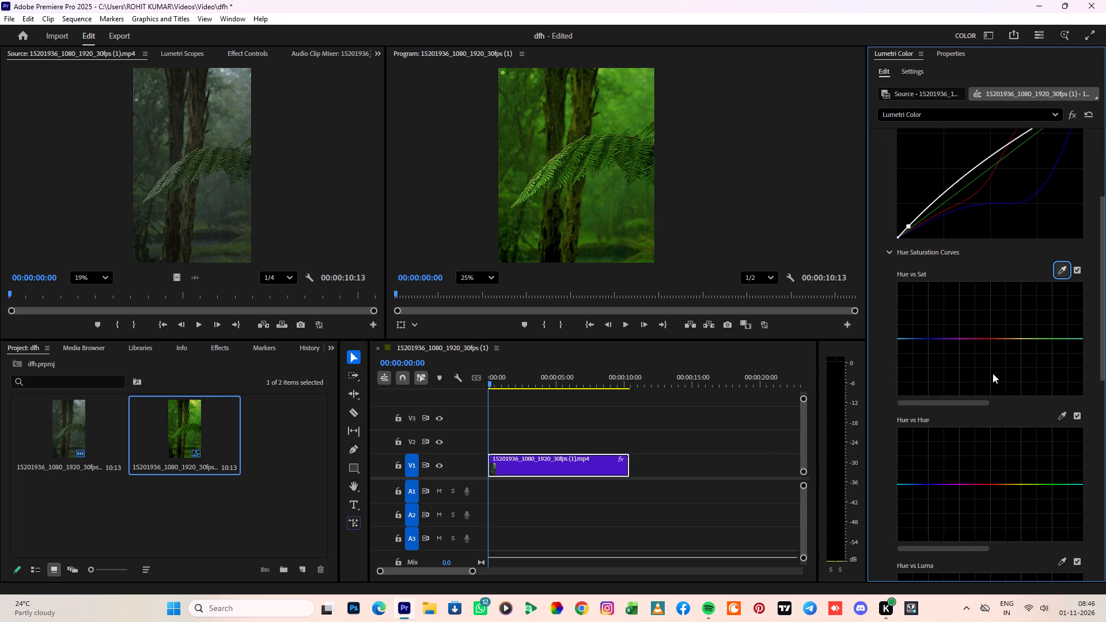
{"action": "left_click", "coordinate": [915, 339]}
{"action": "left_click_drag", "start_coordinate": [915, 339], "coordinate": [952, 346]}
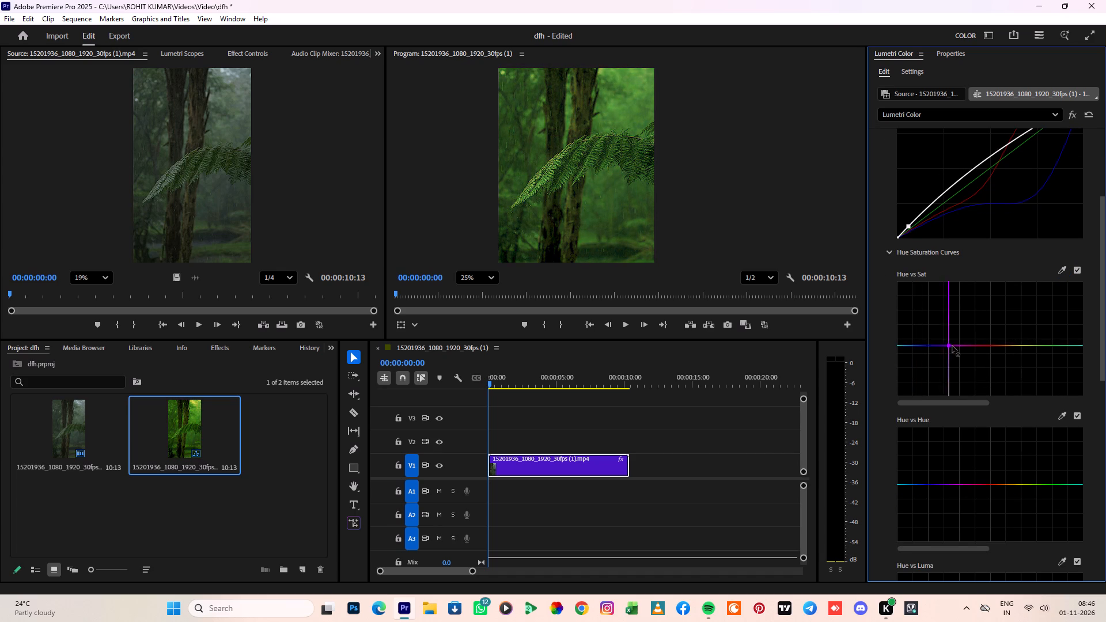
{"action": "left_click_drag", "start_coordinate": [952, 346], "coordinate": [1086, 363]}
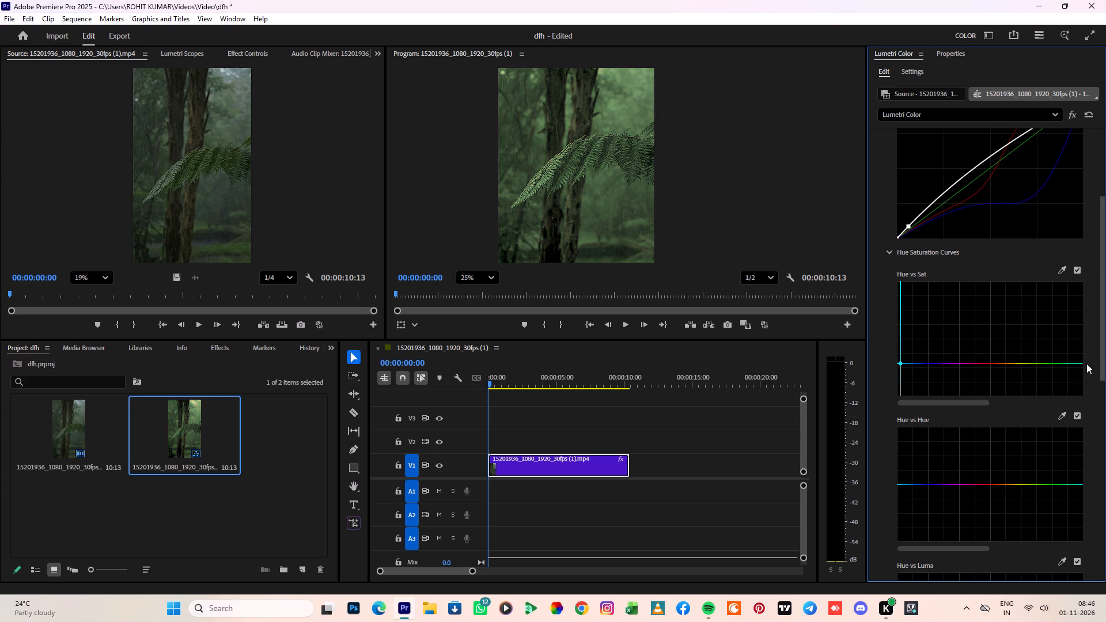
{"action": "left_click_drag", "start_coordinate": [1086, 363], "coordinate": [946, 325]}
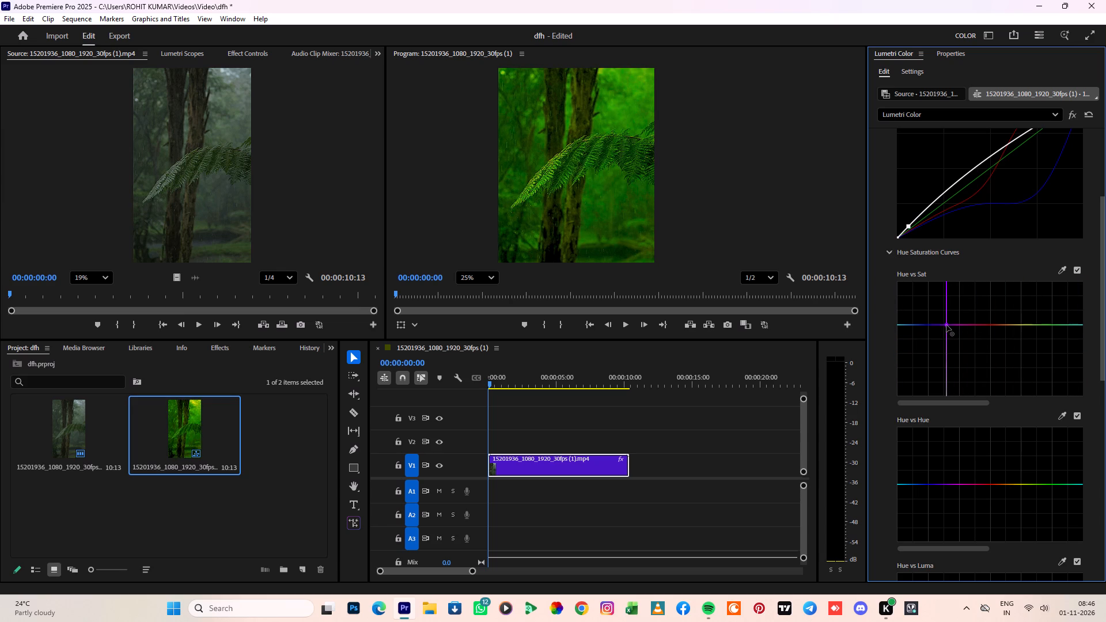
{"action": "left_click_drag", "start_coordinate": [946, 325], "coordinate": [937, 328]}
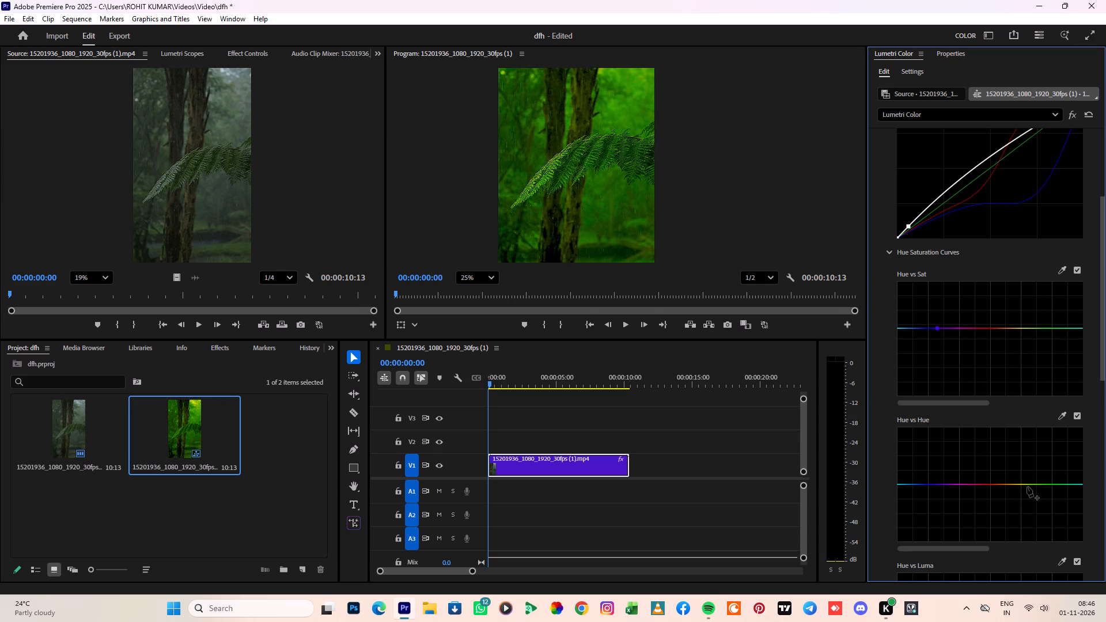
Add a point to the Hue vs Hue curve, try orange and teal shifts, and settle just above the centre line in the green range.
{"action": "left_click_drag", "start_coordinate": [1020, 485], "coordinate": [1032, 468]}
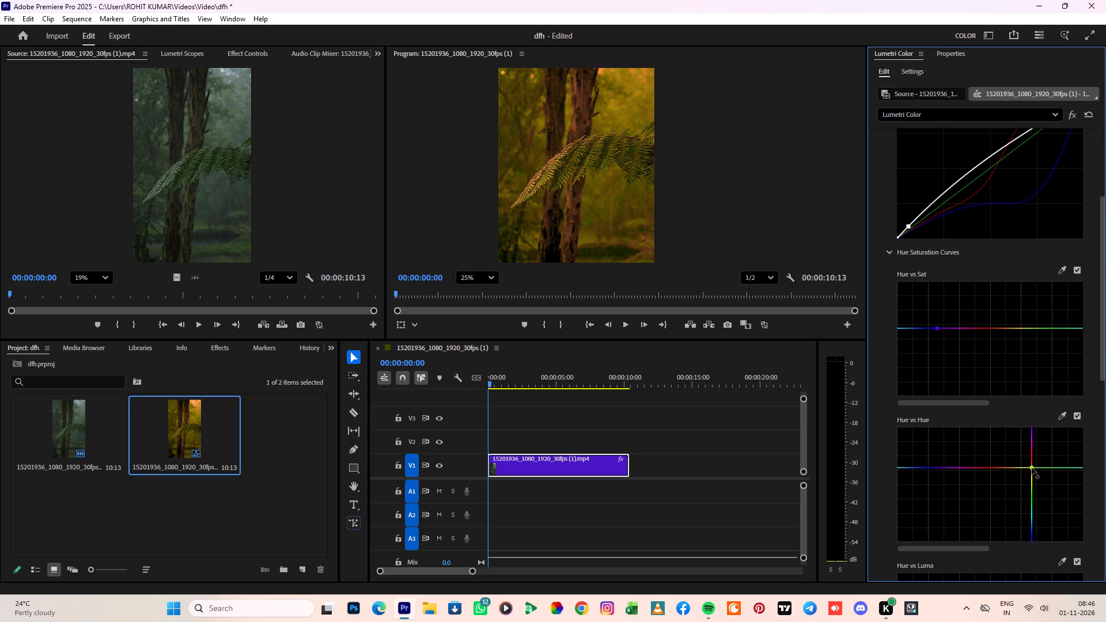
{"action": "left_click_drag", "start_coordinate": [1032, 468], "coordinate": [1022, 475]}
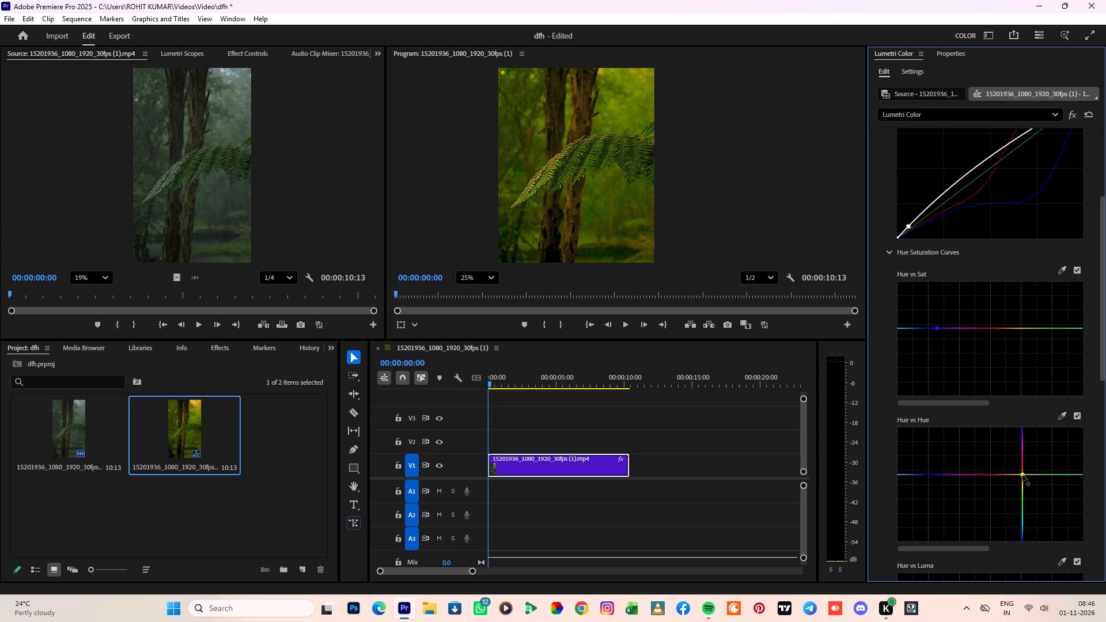
{"action": "left_click_drag", "start_coordinate": [1022, 475], "coordinate": [1027, 482]}
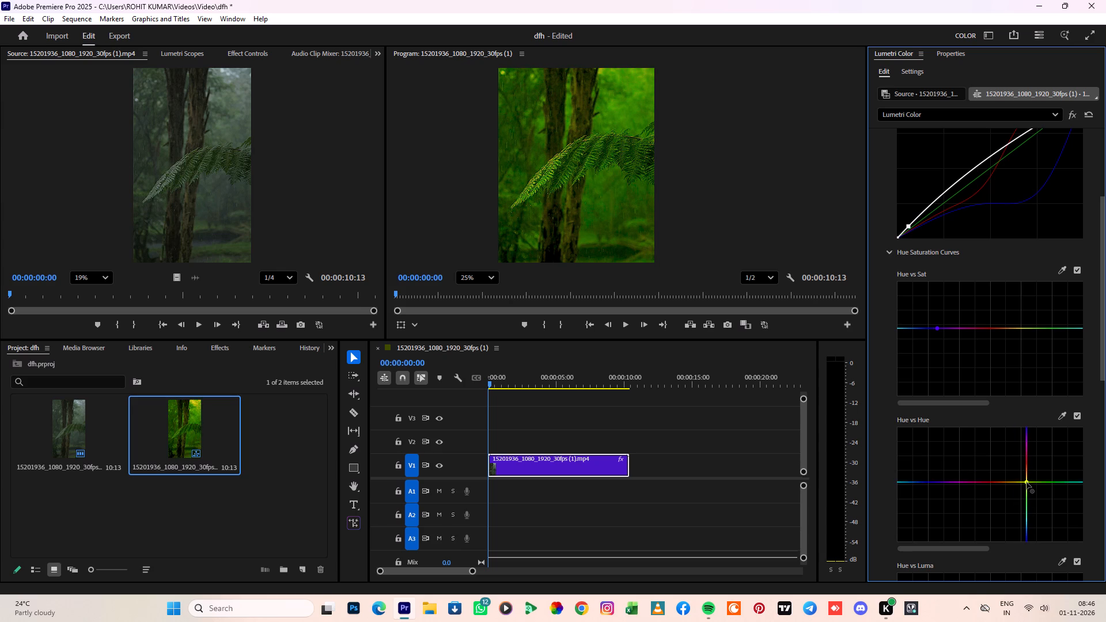
{"action": "left_click_drag", "start_coordinate": [1027, 482], "coordinate": [1027, 512]}
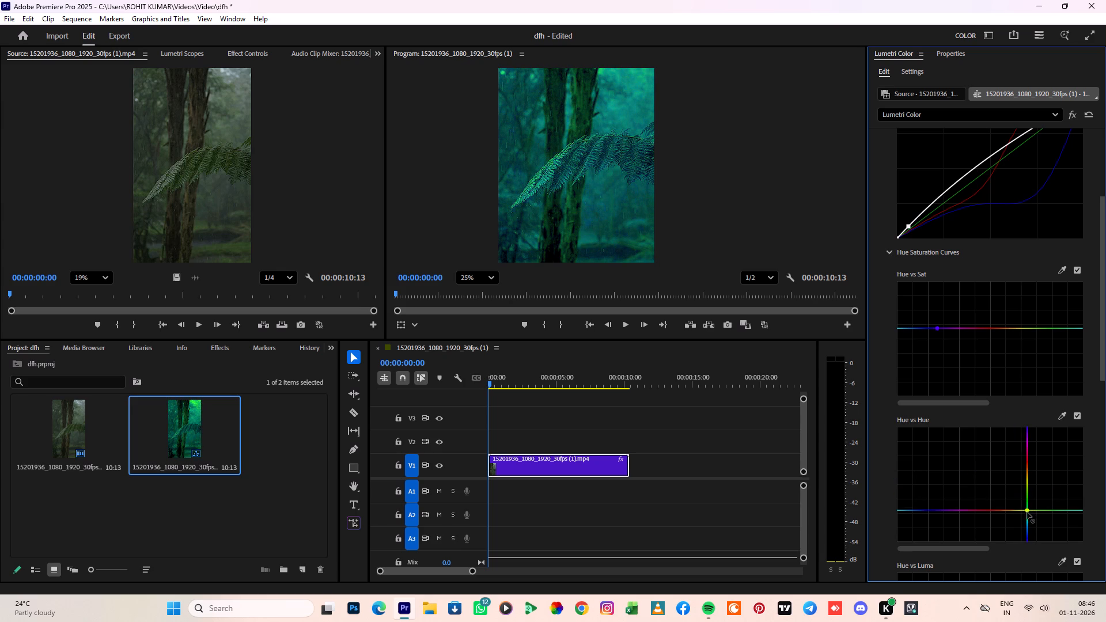
{"action": "left_click_drag", "start_coordinate": [1027, 512], "coordinate": [1029, 485]}
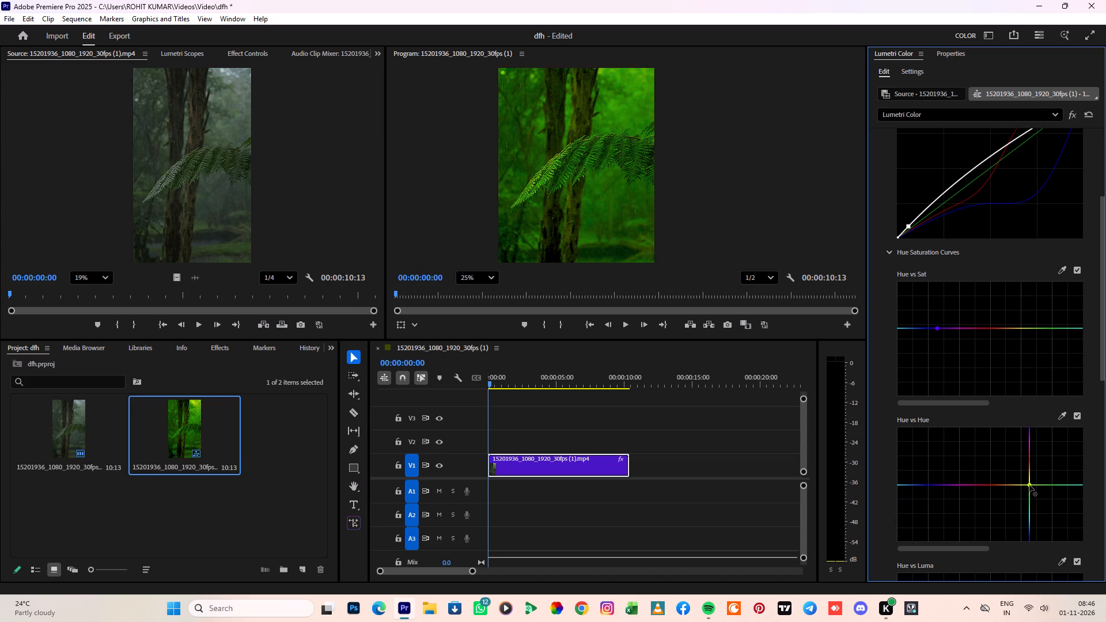
{"action": "left_click_drag", "start_coordinate": [1029, 485], "coordinate": [1033, 475]}
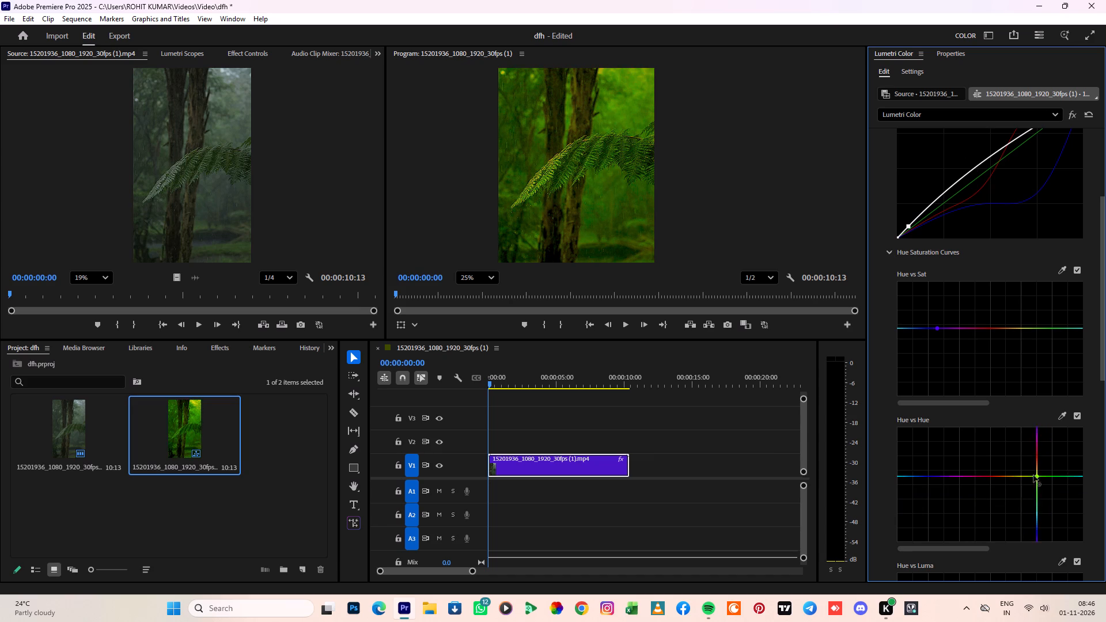
{"action": "left_click_drag", "start_coordinate": [1033, 475], "coordinate": [1047, 483]}
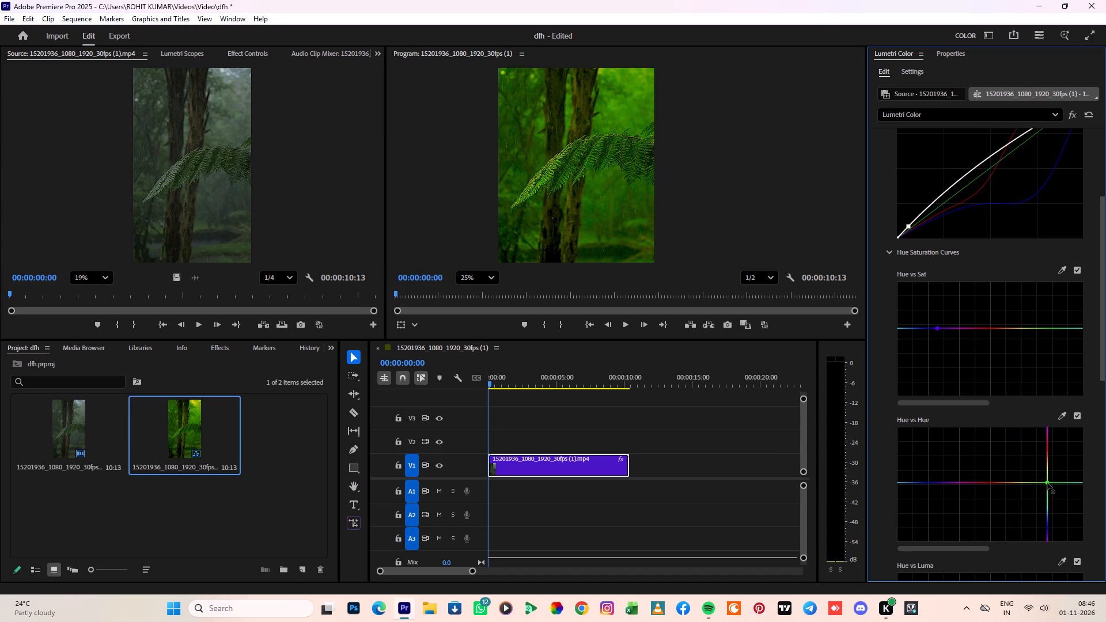
{"action": "left_click_drag", "start_coordinate": [1047, 483], "coordinate": [1049, 483]}
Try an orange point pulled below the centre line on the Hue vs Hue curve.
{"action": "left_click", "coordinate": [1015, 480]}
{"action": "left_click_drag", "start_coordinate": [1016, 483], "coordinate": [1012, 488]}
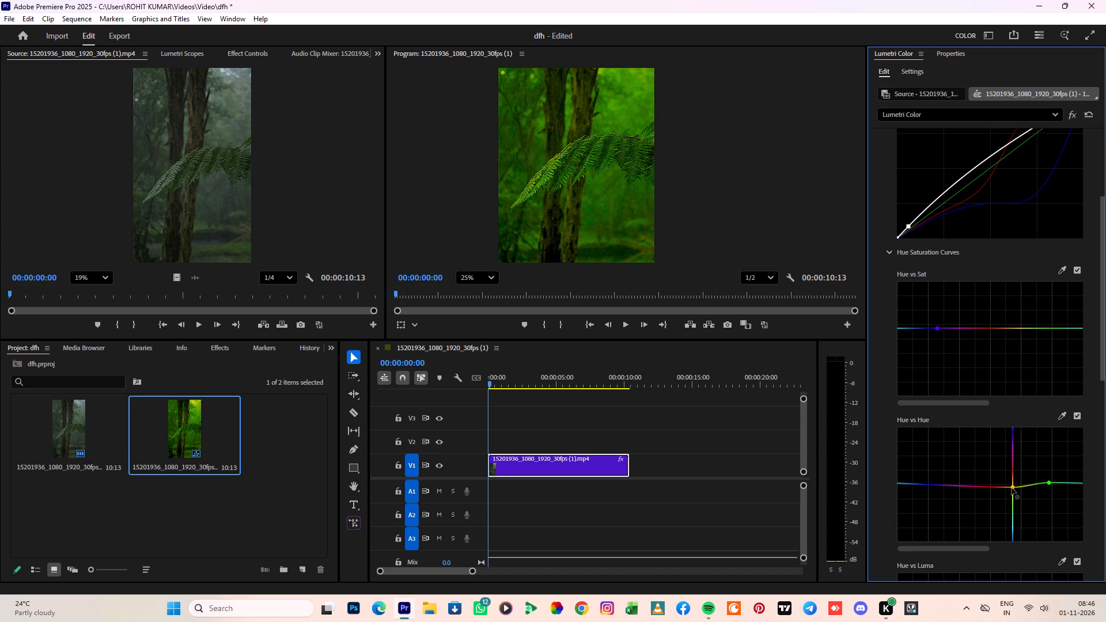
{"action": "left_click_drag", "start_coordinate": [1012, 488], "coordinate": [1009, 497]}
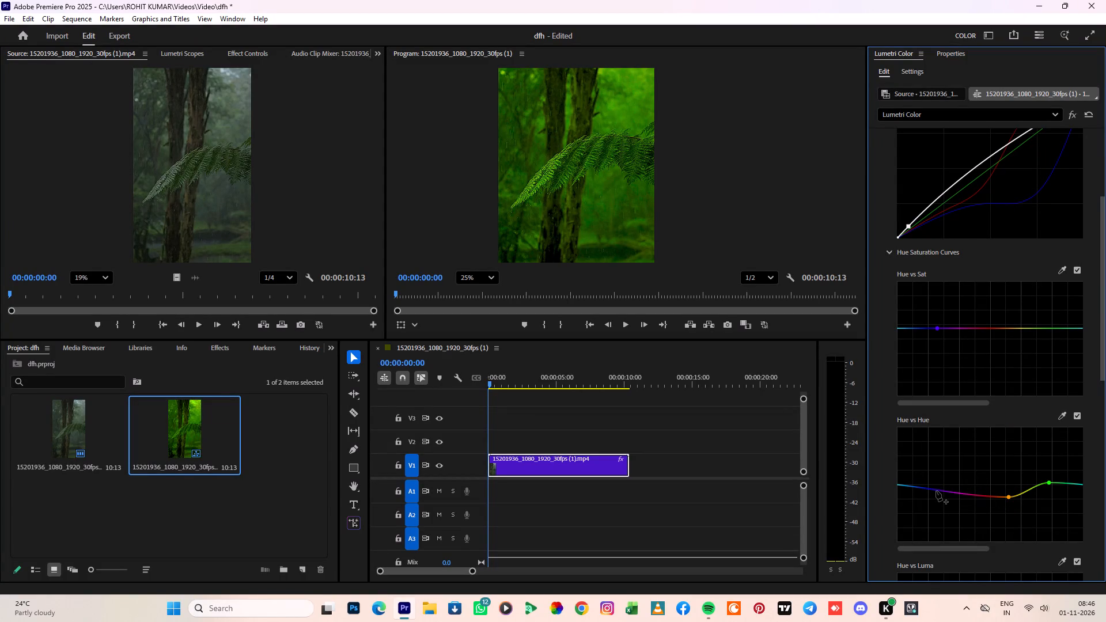
Reset the Hue vs Hue curve, place a single blue point just above the centre line, and compare with the curve off and on.
{"action": "left_click", "coordinate": [933, 491]}
{"action": "left_click", "coordinate": [933, 491]}
{"action": "left_click", "coordinate": [933, 484]}
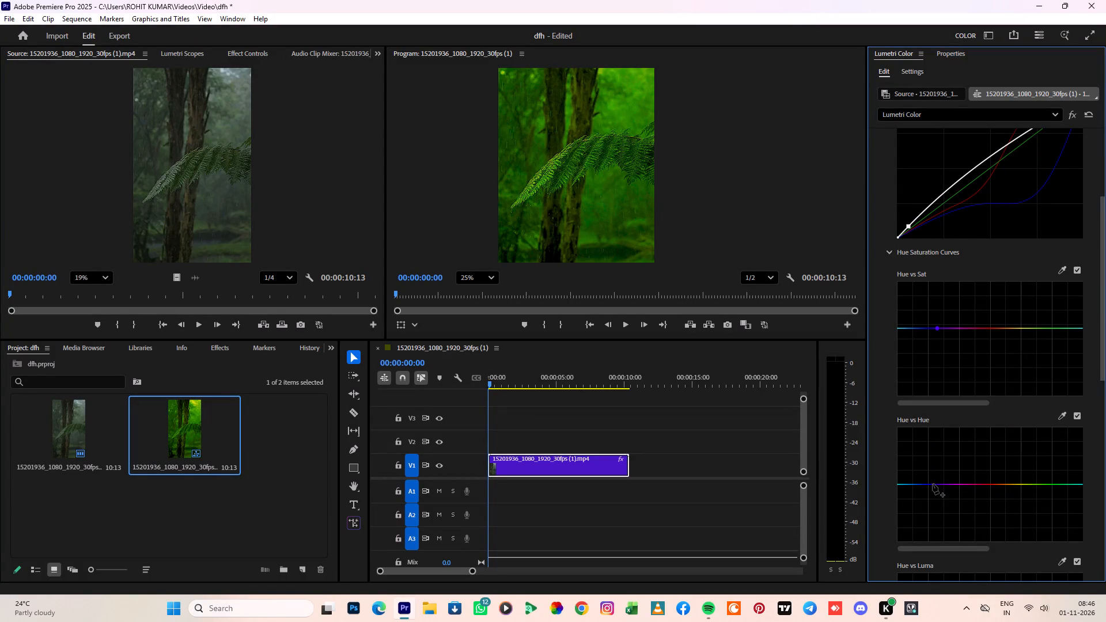
{"action": "left_click", "coordinate": [930, 486]}
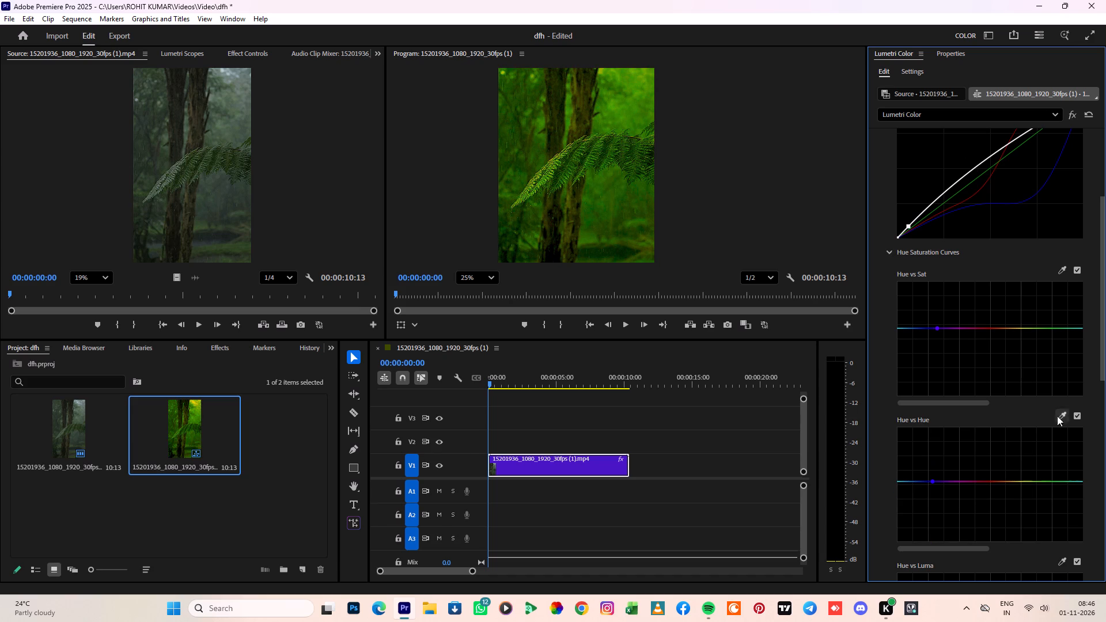
{"action": "left_click", "coordinate": [1078, 418]}
{"action": "left_click", "coordinate": [1078, 418]}
In Color Wheels & Match, slightly lower the Shadows and Midtones luminance and slightly raise the Highlights luminance.
{"action": "scroll", "coordinate": [1058, 416], "scroll_direction": "down", "scroll_amount": 18}
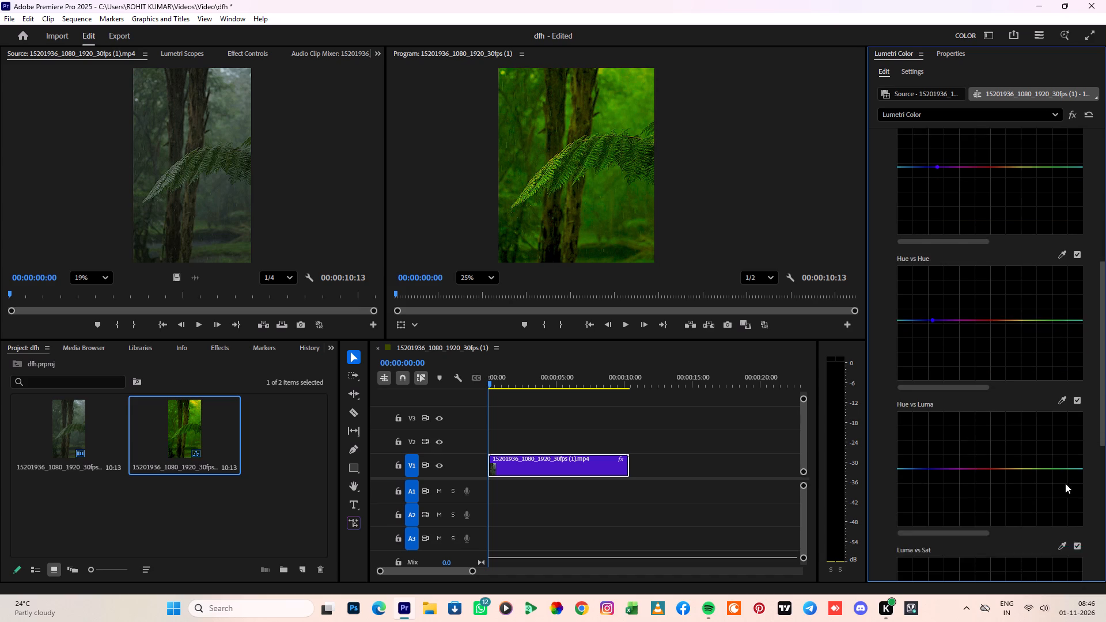
{"action": "scroll", "coordinate": [1065, 483], "scroll_direction": "down", "scroll_amount": 20}
{"action": "scroll", "coordinate": [1065, 483], "scroll_direction": "down", "scroll_amount": 12}
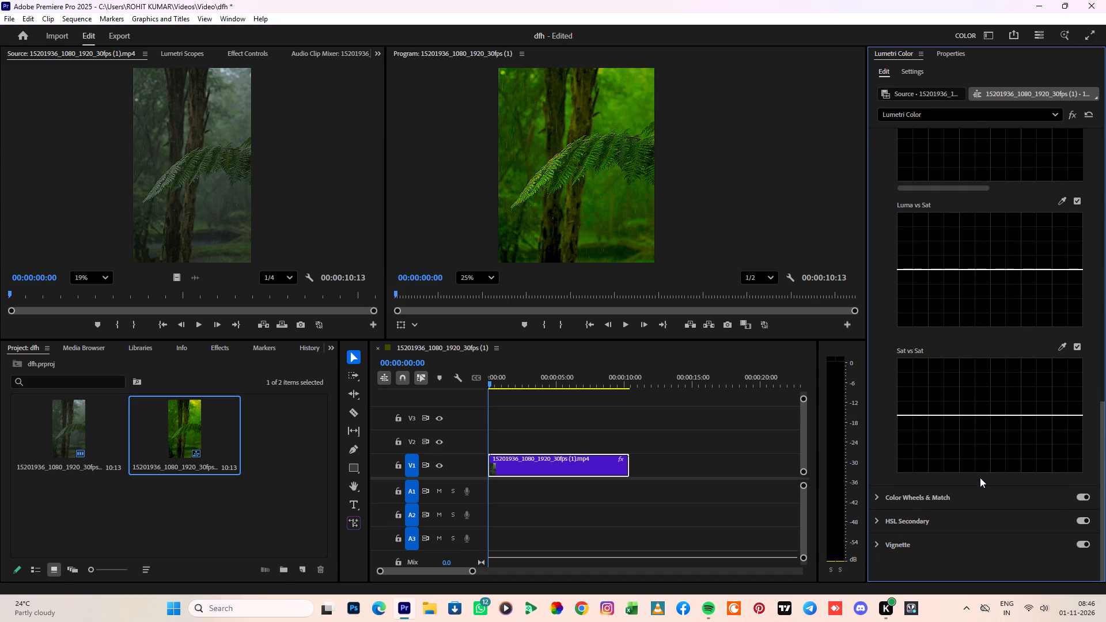
{"action": "scroll", "coordinate": [980, 477], "scroll_direction": "down", "scroll_amount": 7}
{"action": "scroll", "coordinate": [901, 487], "scroll_direction": "down", "scroll_amount": 3}
{"action": "left_click", "coordinate": [897, 495]}
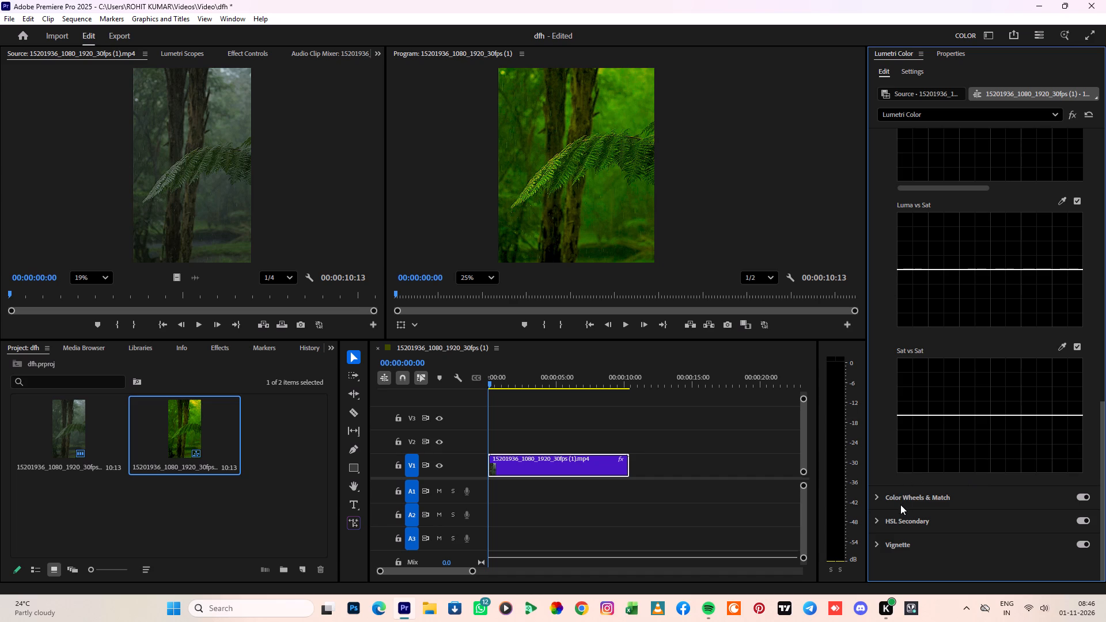
{"action": "left_click", "coordinate": [900, 502]}
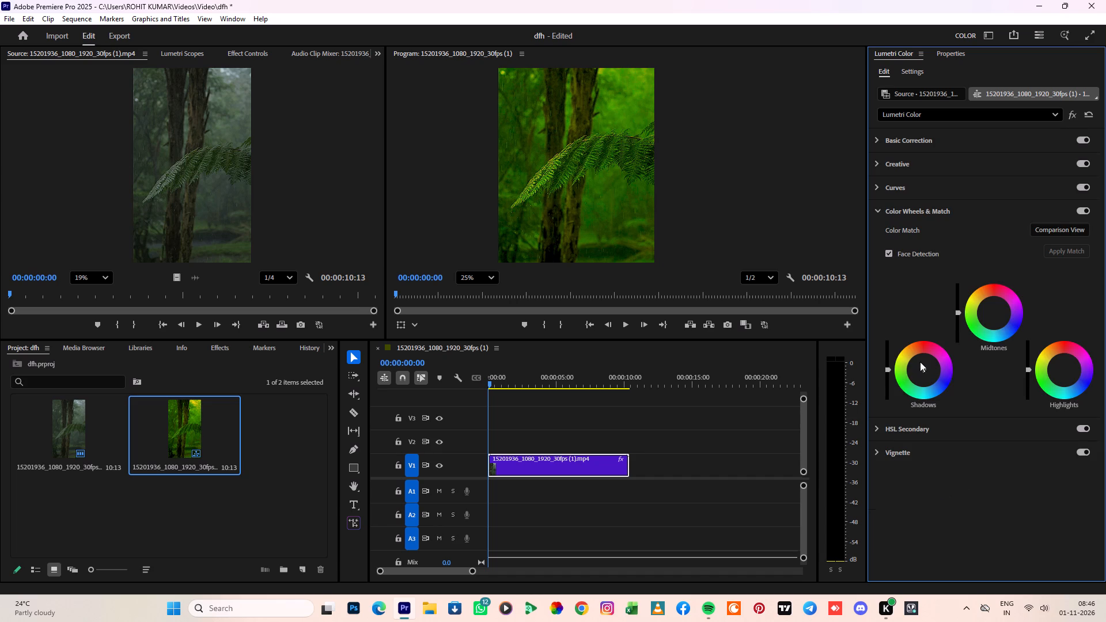
{"action": "left_click_drag", "start_coordinate": [890, 368], "coordinate": [887, 402]}
{"action": "left_click_drag", "start_coordinate": [887, 402], "coordinate": [885, 400]}
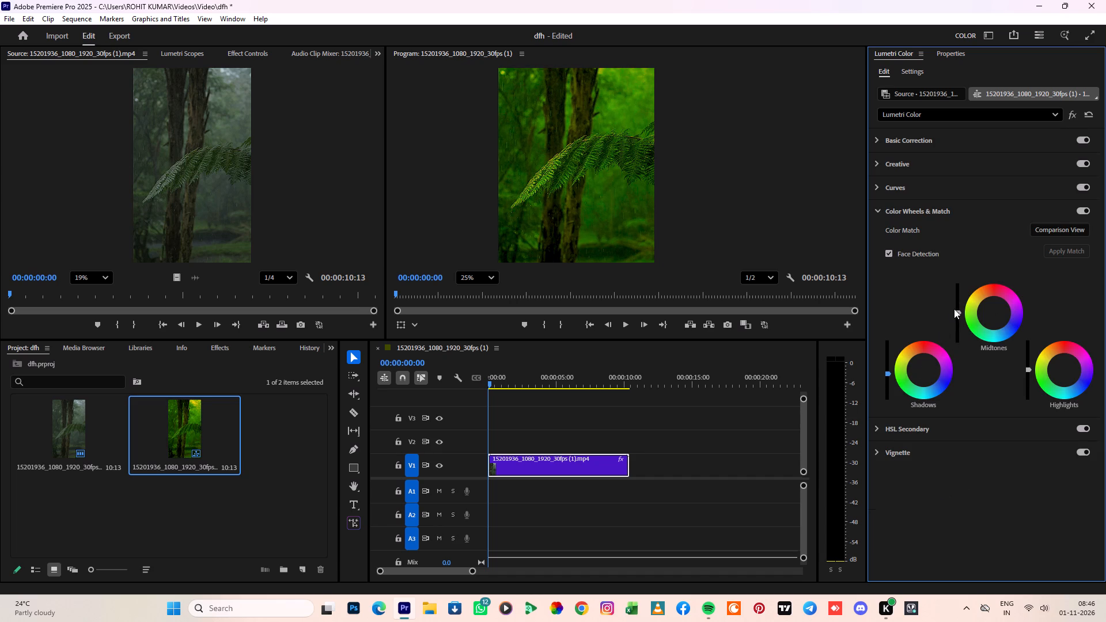
{"action": "left_click", "coordinate": [955, 312]}
{"action": "left_click_drag", "start_coordinate": [957, 314], "coordinate": [961, 331]}
{"action": "left_click_drag", "start_coordinate": [961, 331], "coordinate": [962, 359]}
{"action": "left_click_drag", "start_coordinate": [962, 359], "coordinate": [962, 358]}
{"action": "left_click_drag", "start_coordinate": [1028, 369], "coordinate": [1041, 313]}
In the HSL Secondary Refine settings, try several Denoise amounts and settle on 45.1.
{"action": "scroll", "coordinate": [977, 470], "scroll_direction": "down", "scroll_amount": 7}
{"action": "left_click", "coordinate": [912, 432]}
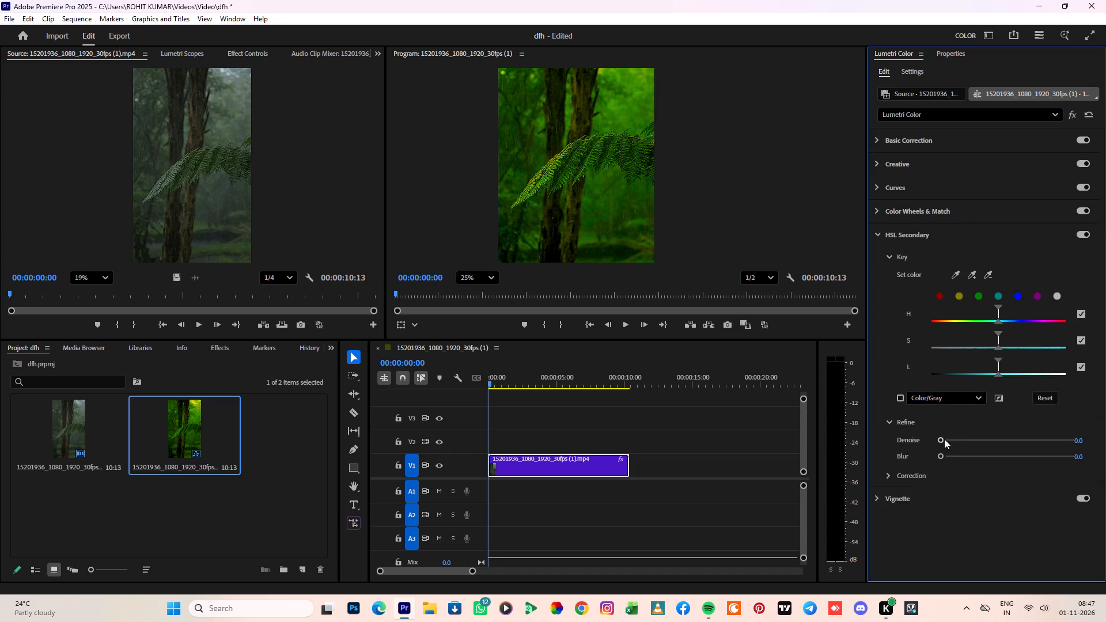
{"action": "left_click_drag", "start_coordinate": [941, 439], "coordinate": [960, 442]}
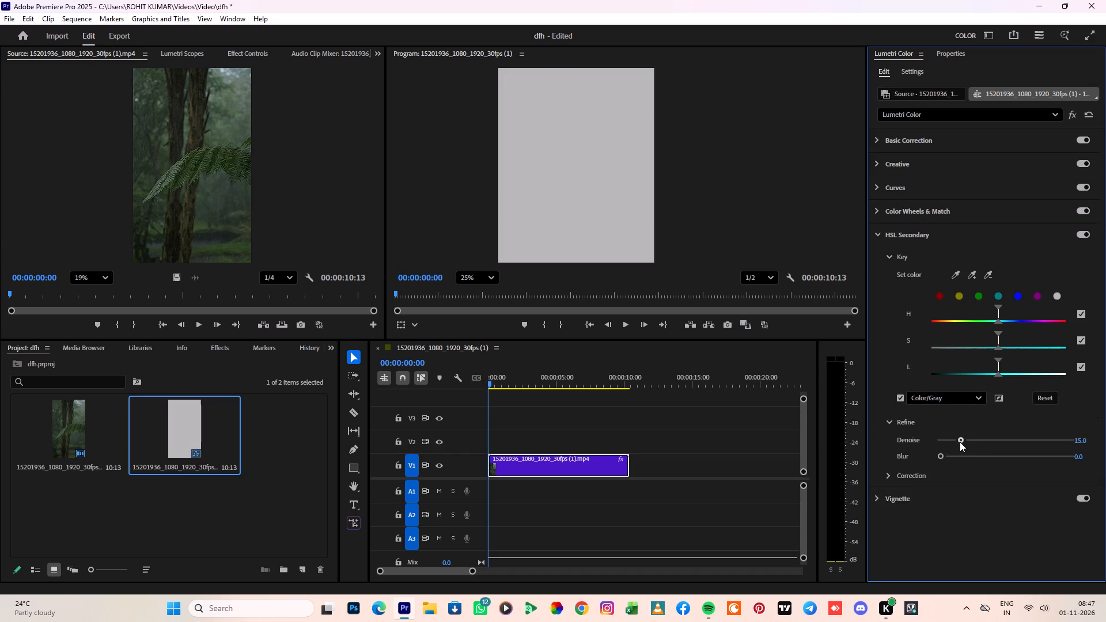
{"action": "left_click_drag", "start_coordinate": [960, 442], "coordinate": [967, 443]}
{"action": "left_click", "coordinate": [971, 442]}
{"action": "left_click", "coordinate": [988, 442]}
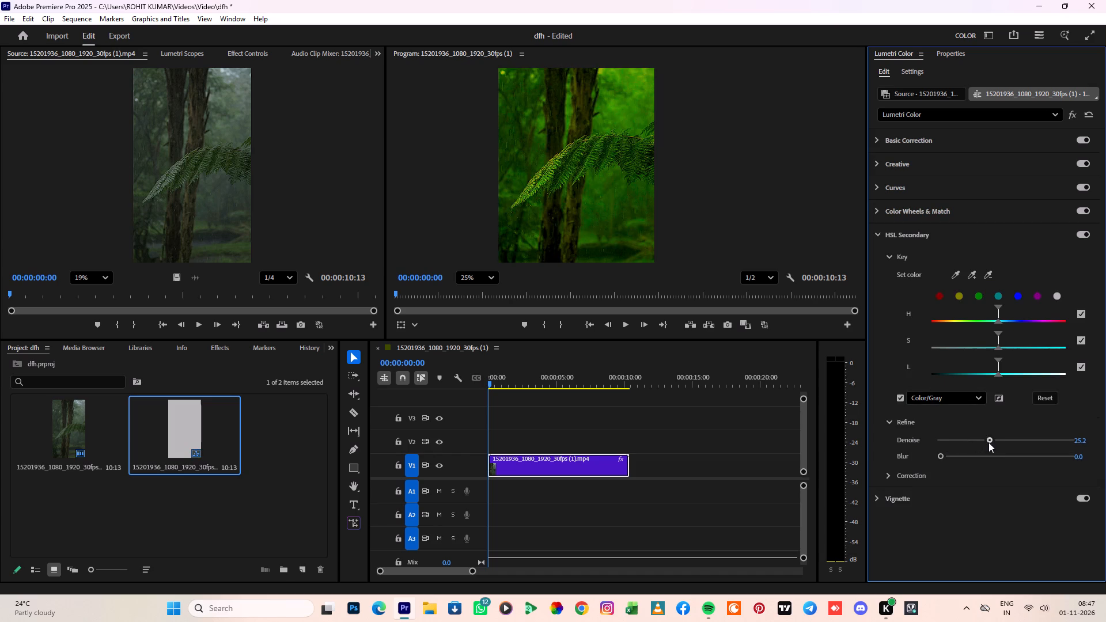
{"action": "left_click", "coordinate": [998, 442]}
Set the HSL Secondary Refine Blur to 15.4 after trying nearby amounts.
{"action": "left_click_drag", "start_coordinate": [939, 456], "coordinate": [1022, 464]}
{"action": "left_click_drag", "start_coordinate": [1022, 464], "coordinate": [993, 464]}
{"action": "left_click", "coordinate": [1002, 458]}
{"action": "left_click", "coordinate": [1005, 456]}
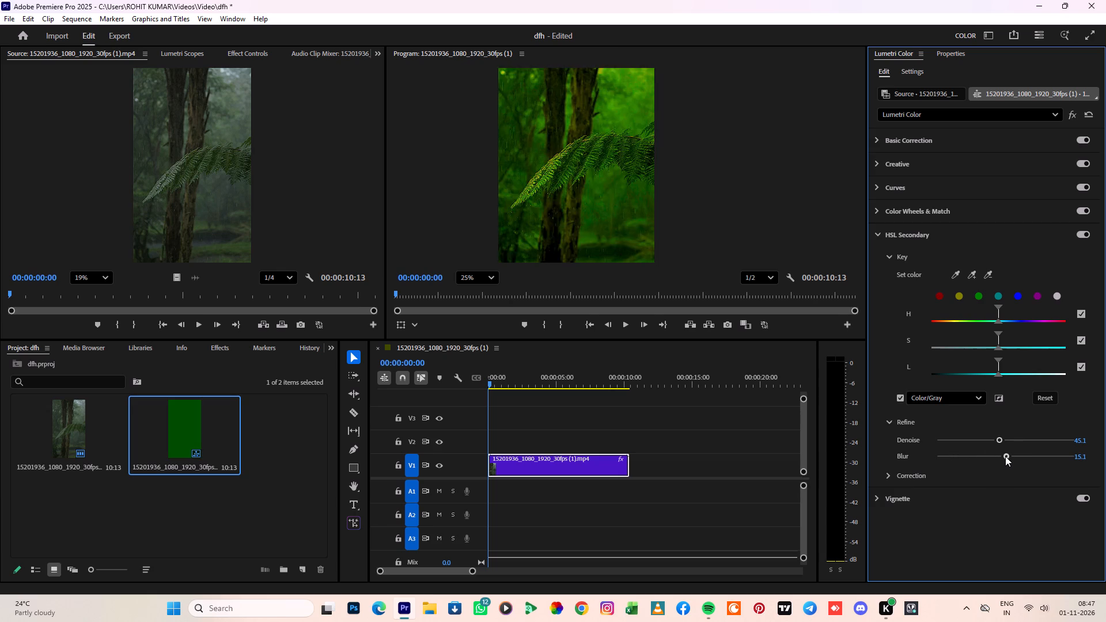
{"action": "left_click", "coordinate": [1006, 456]}
In the HSL Secondary Correction settings, try cooler and warmer Temperature values and settle on -0.9.
{"action": "left_click", "coordinate": [924, 476]}
{"action": "left_click", "coordinate": [892, 477]}
{"action": "scroll", "coordinate": [950, 483], "scroll_direction": "down", "scroll_amount": 2}
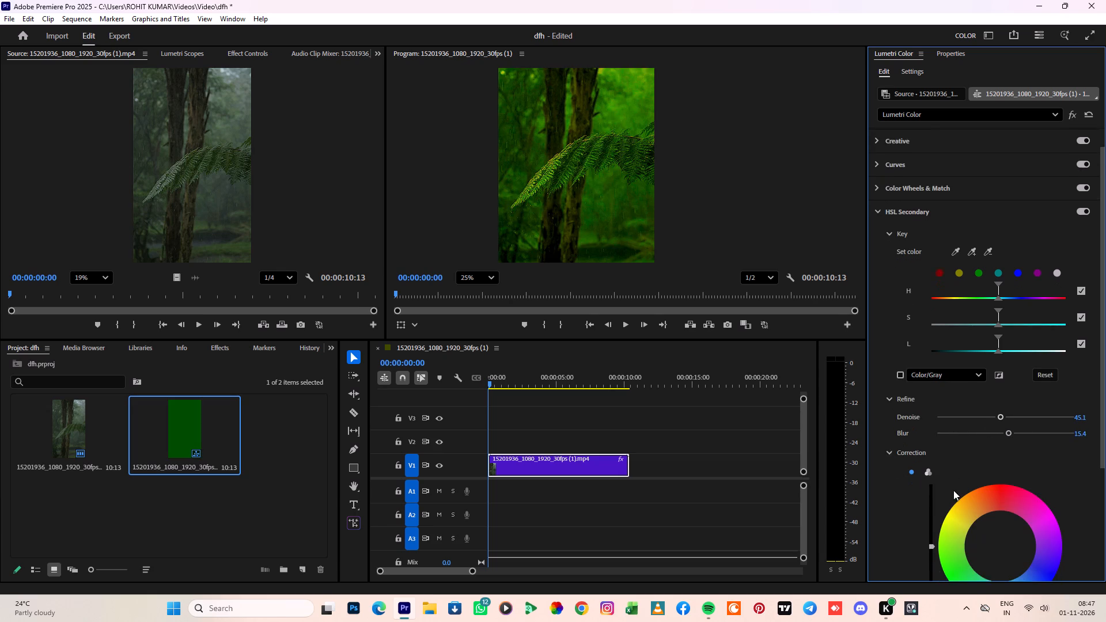
{"action": "scroll", "coordinate": [953, 490], "scroll_direction": "down", "scroll_amount": 14}
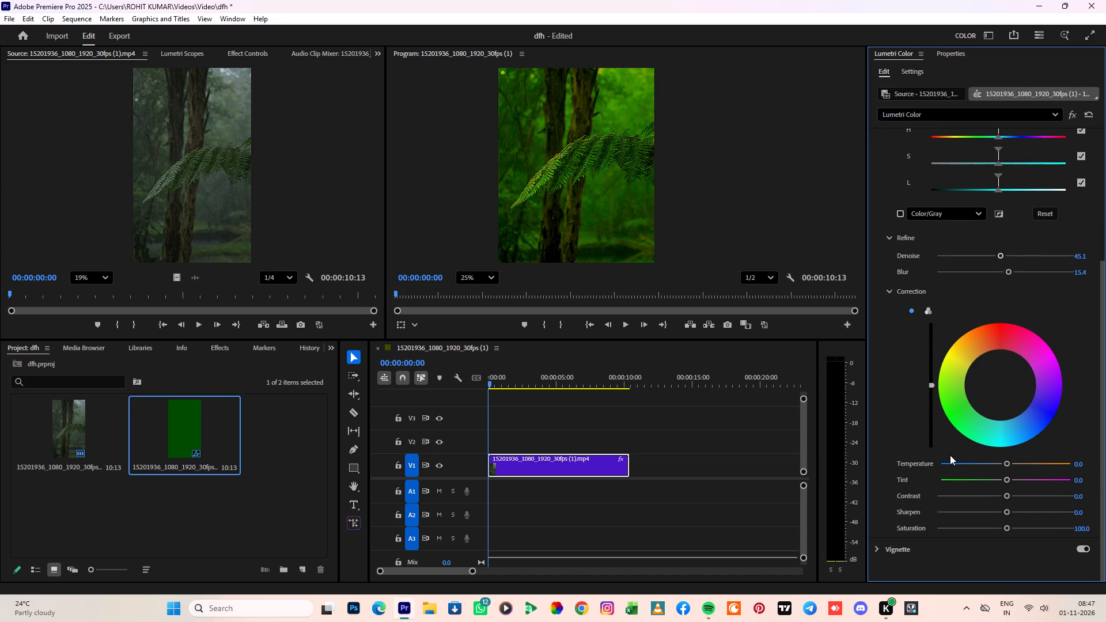
{"action": "left_click_drag", "start_coordinate": [1008, 464], "coordinate": [980, 466]}
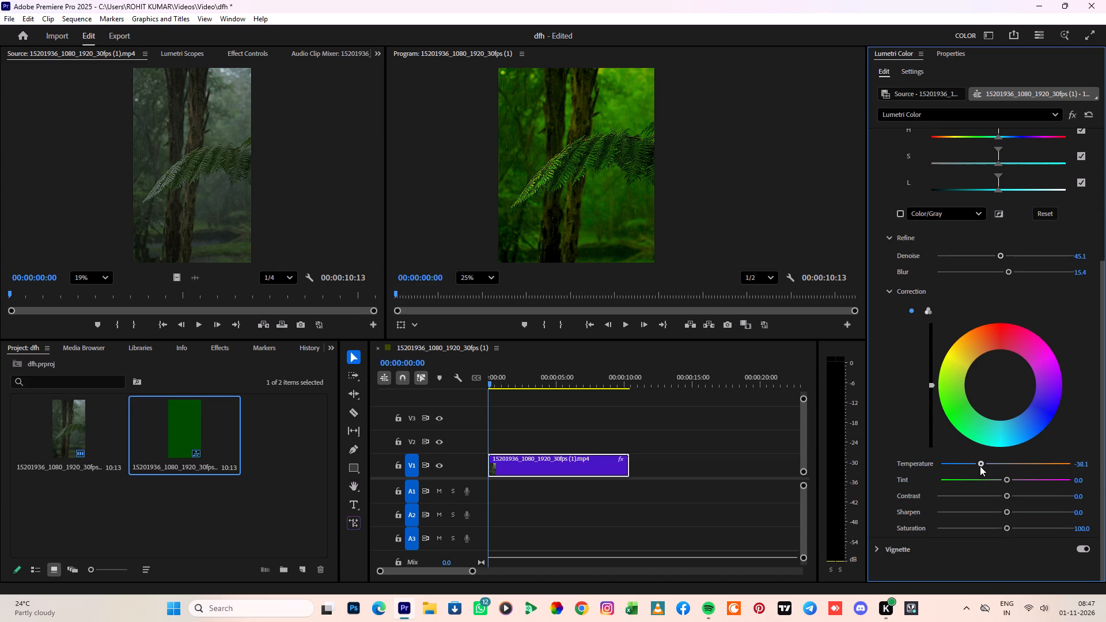
{"action": "left_click_drag", "start_coordinate": [980, 466], "coordinate": [1030, 487]}
{"action": "left_click_drag", "start_coordinate": [1030, 487], "coordinate": [1004, 487]}
Try magenta and green shifts of the HSL Secondary correction Tint and settle on -20.4.
{"action": "left_click_drag", "start_coordinate": [1007, 479], "coordinate": [1021, 481]}
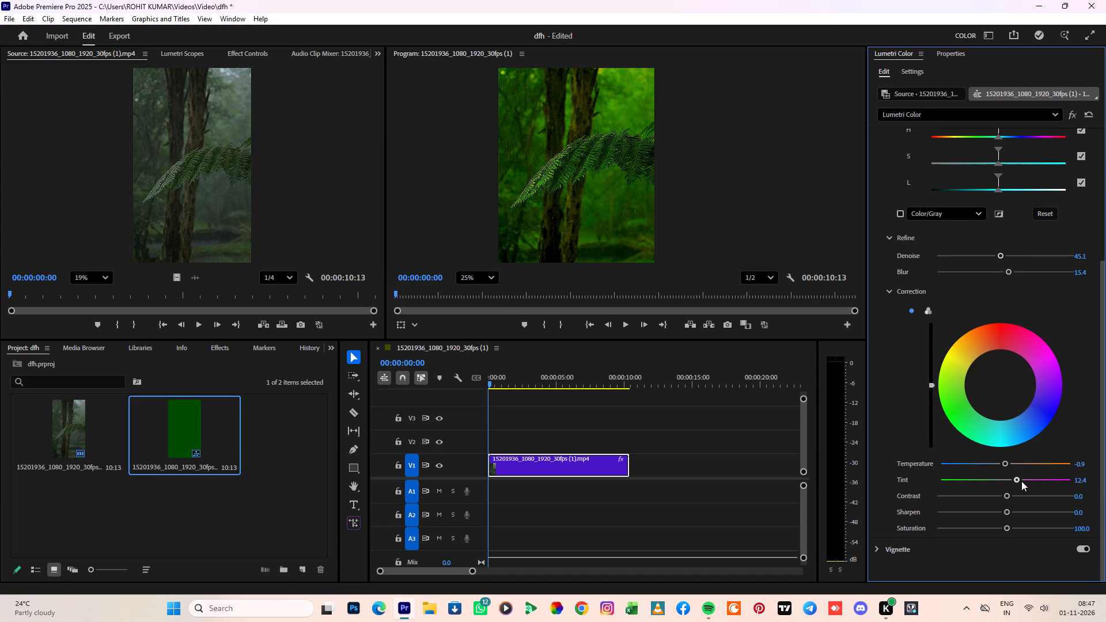
{"action": "left_click_drag", "start_coordinate": [1021, 481], "coordinate": [1002, 487]}
{"action": "left_click_drag", "start_coordinate": [1002, 487], "coordinate": [1031, 487]}
{"action": "left_click_drag", "start_coordinate": [1001, 477], "coordinate": [1064, 488]}
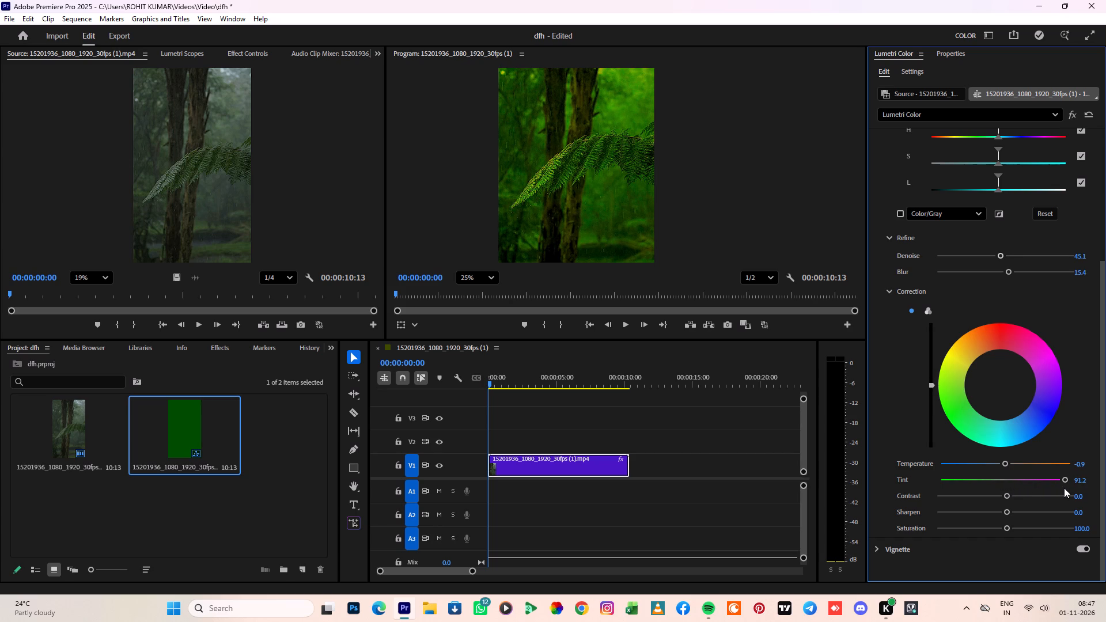
{"action": "left_click_drag", "start_coordinate": [1063, 481], "coordinate": [930, 480]}
{"action": "left_click_drag", "start_coordinate": [930, 480], "coordinate": [975, 479]}
{"action": "left_click", "coordinate": [985, 478]}
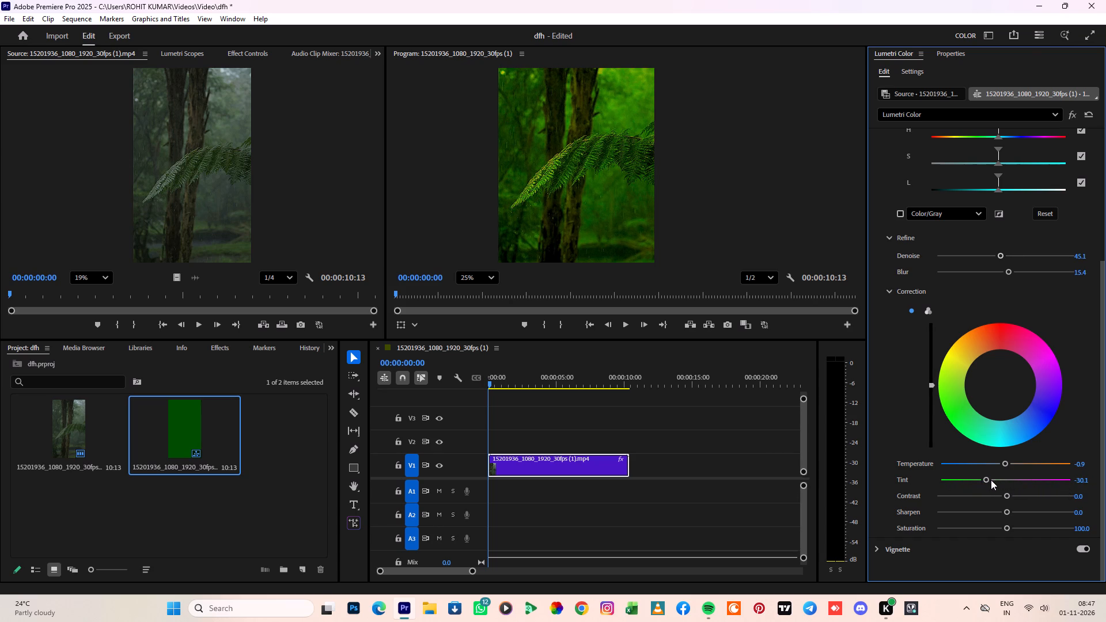
{"action": "left_click", "coordinate": [991, 480]}
Try lower and higher Contrast values in the HSL Secondary correction, including a reset to 0, and settle on 1.8.
{"action": "left_click", "coordinate": [999, 492]}
{"action": "left_click", "coordinate": [988, 498]}
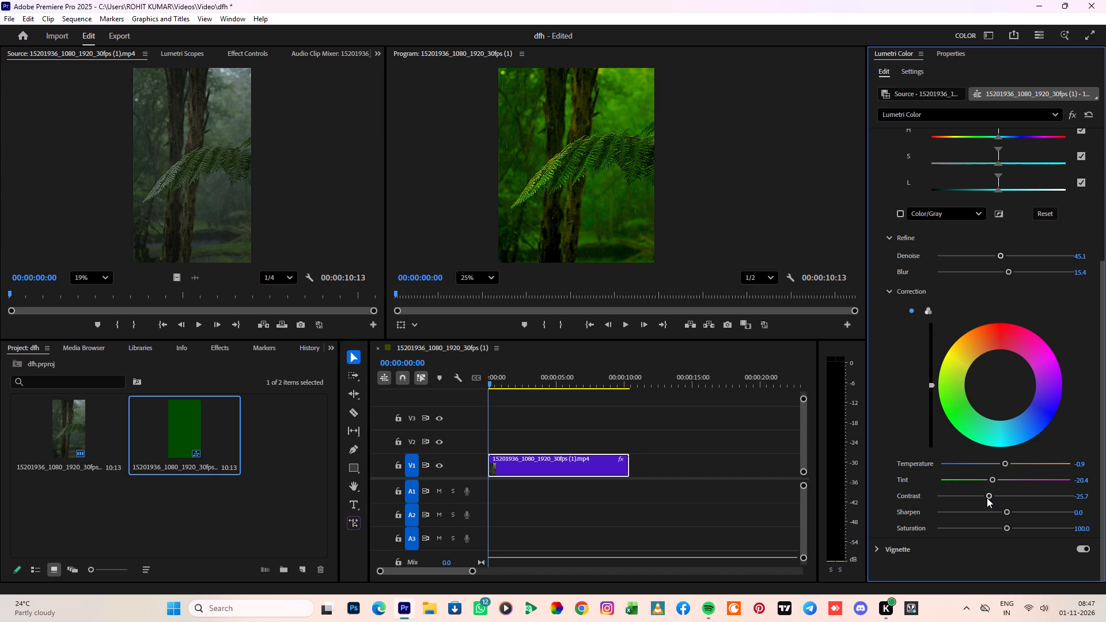
{"action": "triple_click", "coordinate": [987, 498]}
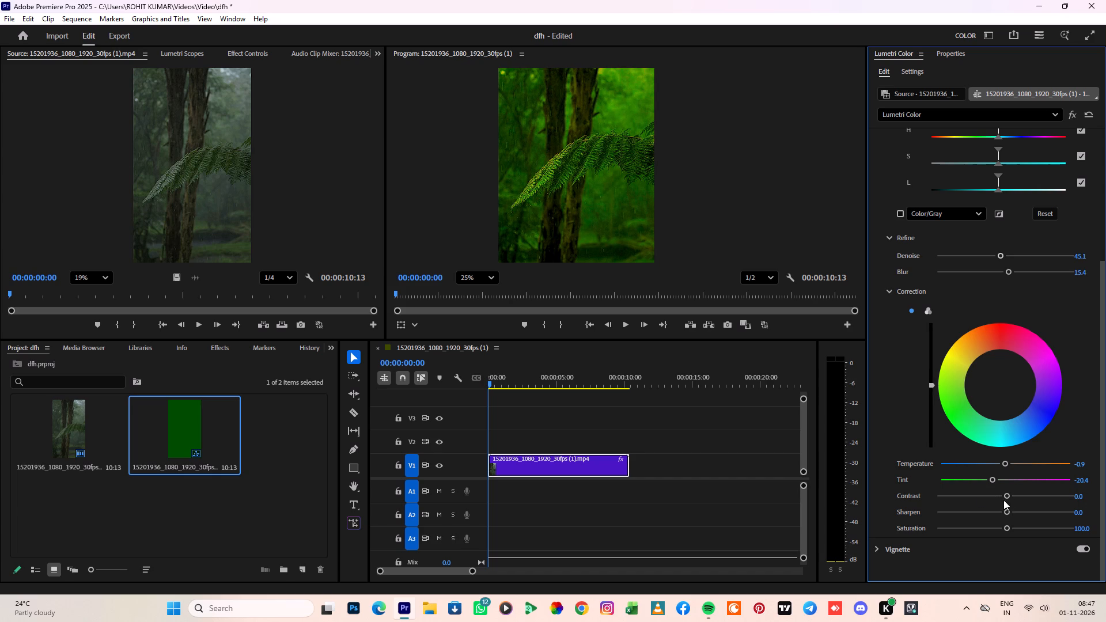
{"action": "left_click", "coordinate": [1001, 499]}
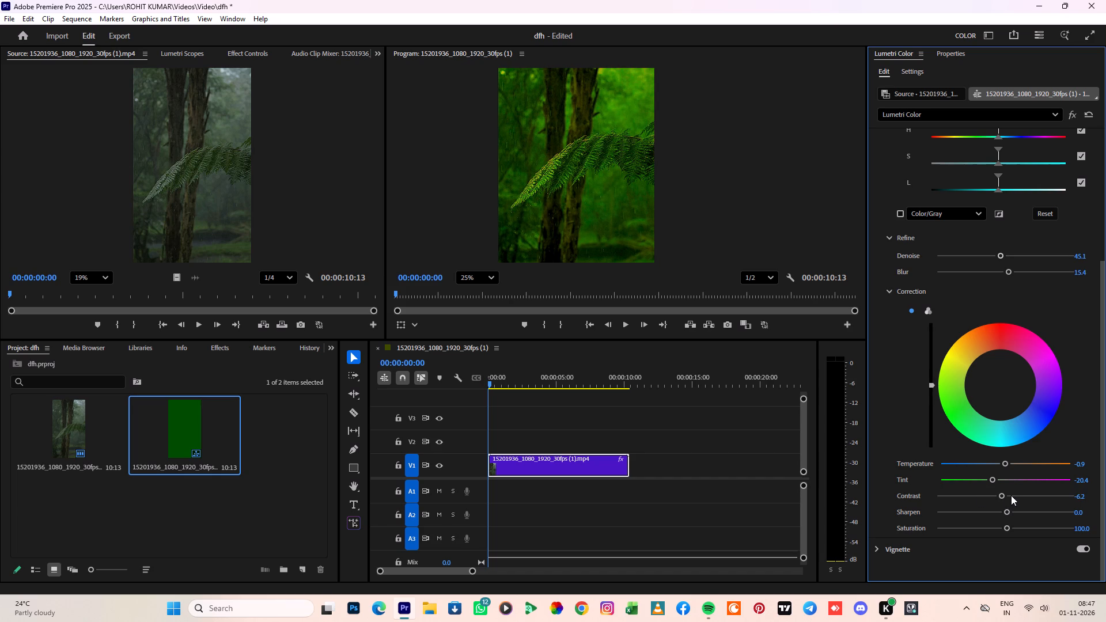
{"action": "left_click", "coordinate": [1013, 495]}
{"action": "left_click", "coordinate": [998, 493]}
{"action": "left_click", "coordinate": [1006, 495]}
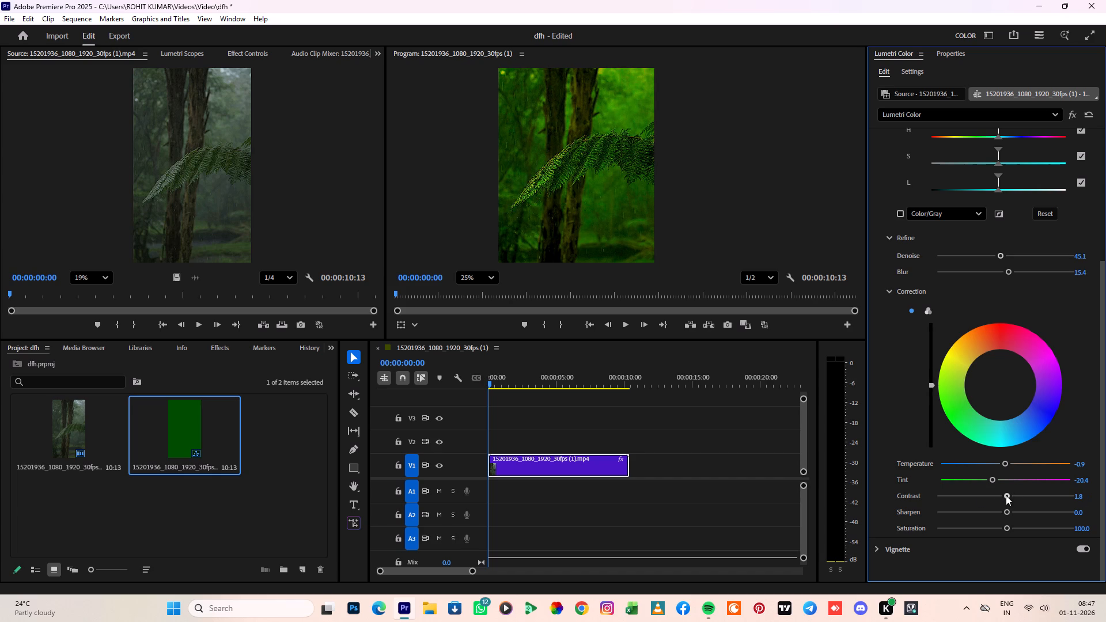
Lower the HSL Secondary correction Sharpen value to -26.5.
{"action": "left_click", "coordinate": [995, 513]}
{"action": "left_click", "coordinate": [988, 511]}
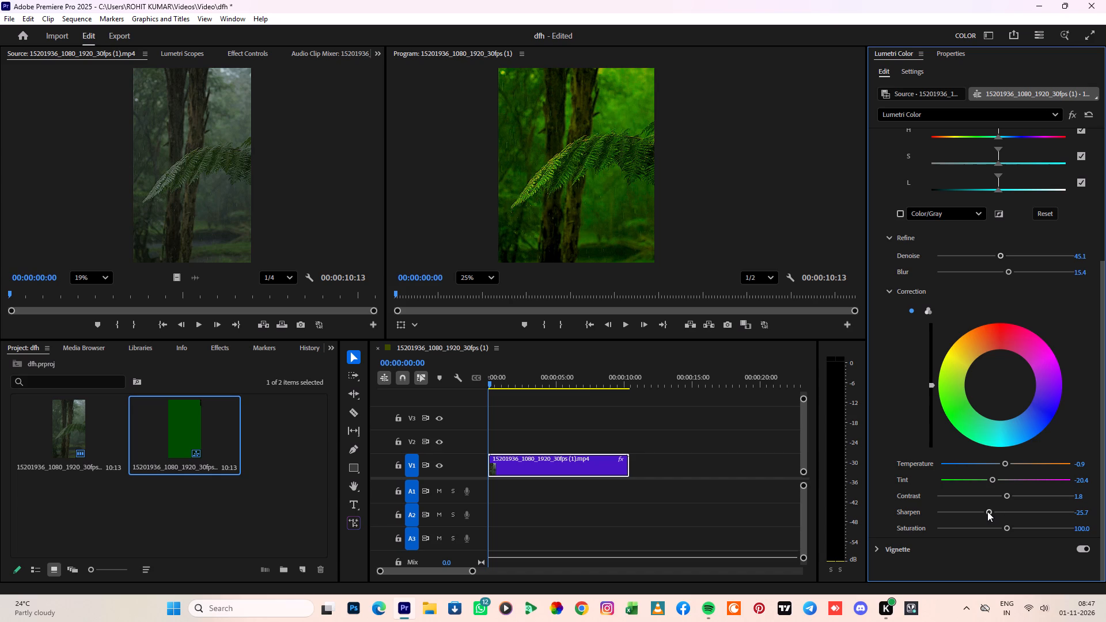
{"action": "left_click", "coordinate": [987, 511]}
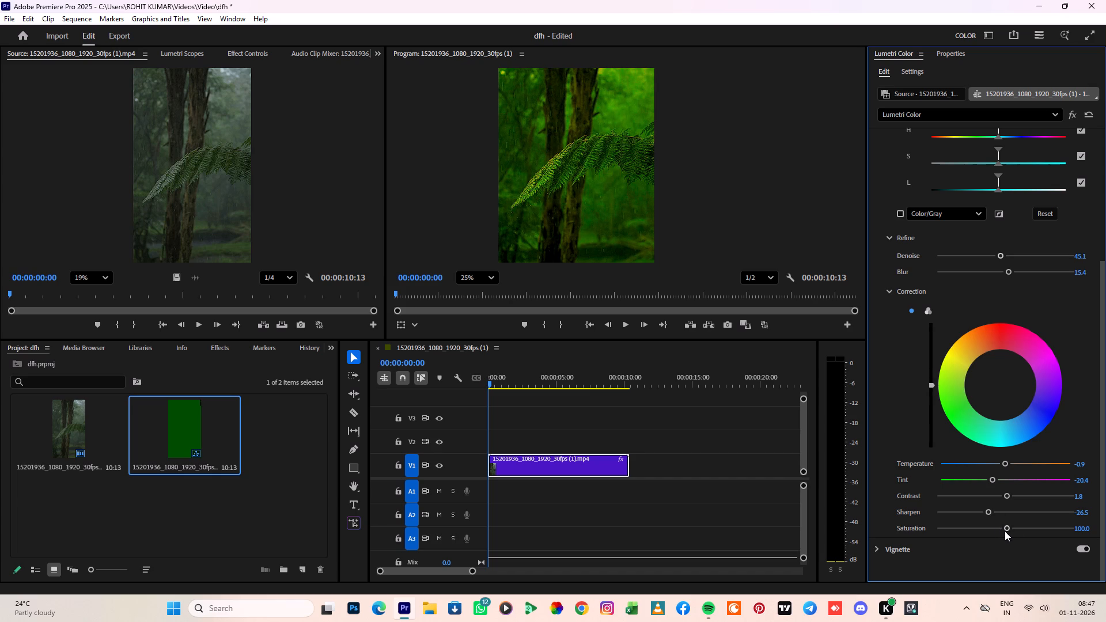
Raise the HSL Secondary correction Saturation to 155.8.
{"action": "left_click", "coordinate": [1017, 529]}
{"action": "left_click", "coordinate": [1035, 531]}
{"action": "left_click_drag", "start_coordinate": [1035, 532], "coordinate": [1041, 533]}
{"action": "scroll", "coordinate": [1003, 517], "scroll_direction": "down", "scroll_amount": 2}
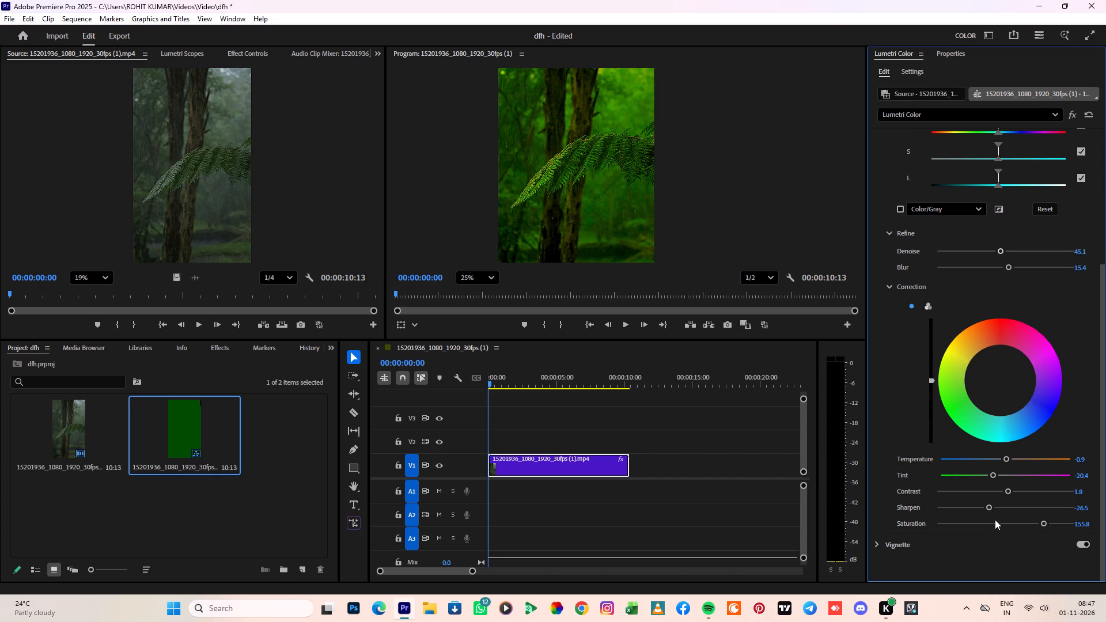
In Lumetri's Vignette section, set Amount to 0.4 and, after trying lower and higher values, Midpoint to 82.5.
{"action": "scroll", "coordinate": [995, 519], "scroll_direction": "down", "scroll_amount": 1}
{"action": "left_click", "coordinate": [912, 541]}
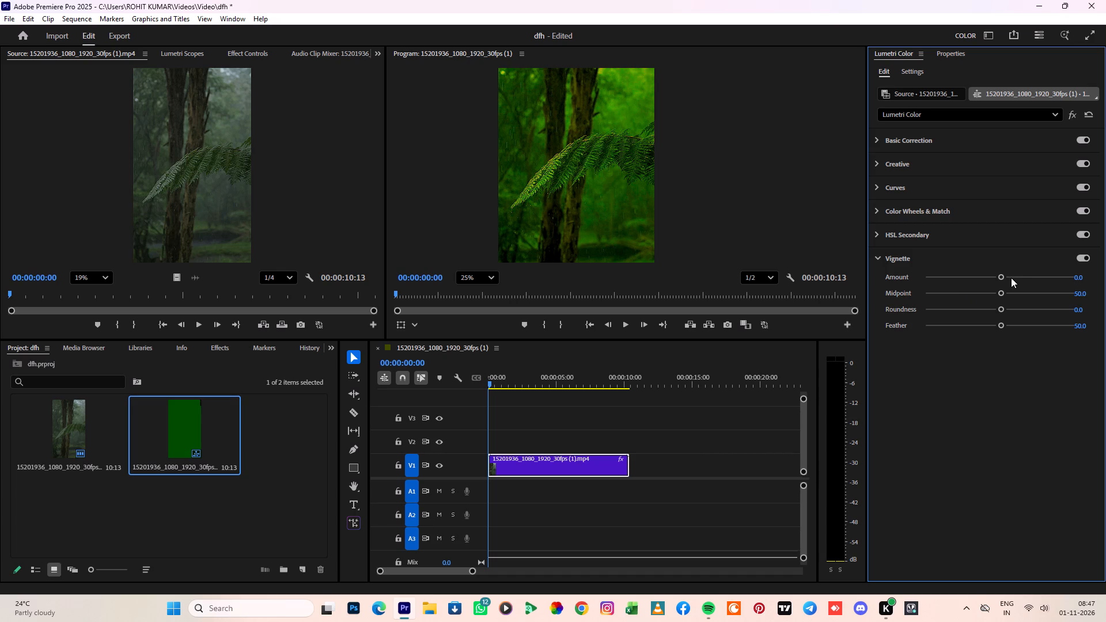
{"action": "left_click_drag", "start_coordinate": [1001, 276], "coordinate": [998, 286]}
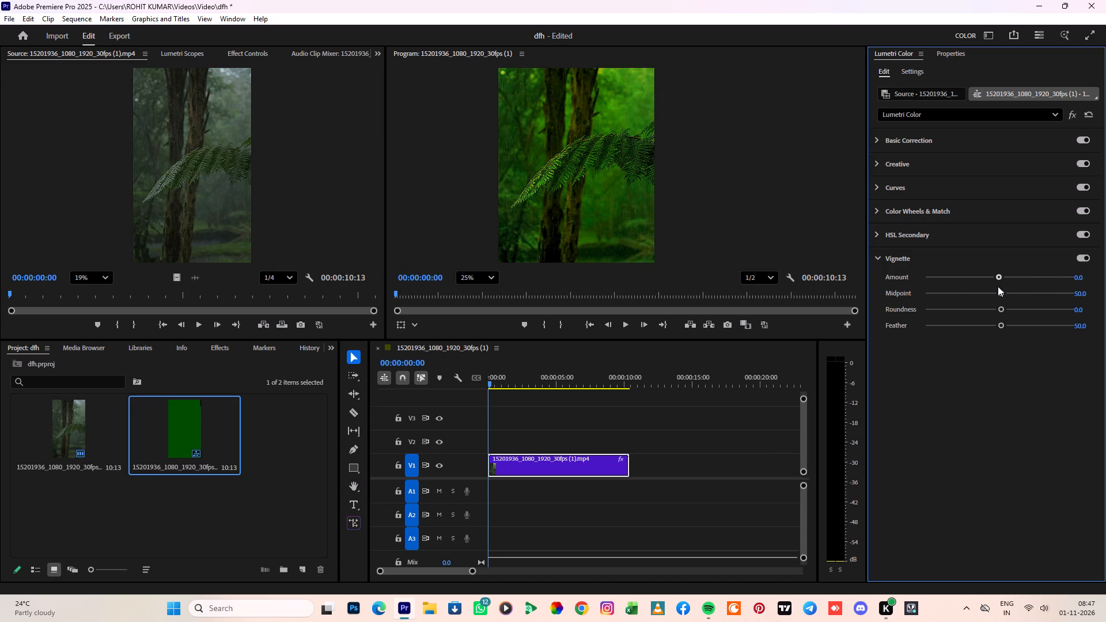
{"action": "left_click_drag", "start_coordinate": [998, 286], "coordinate": [1008, 286]}
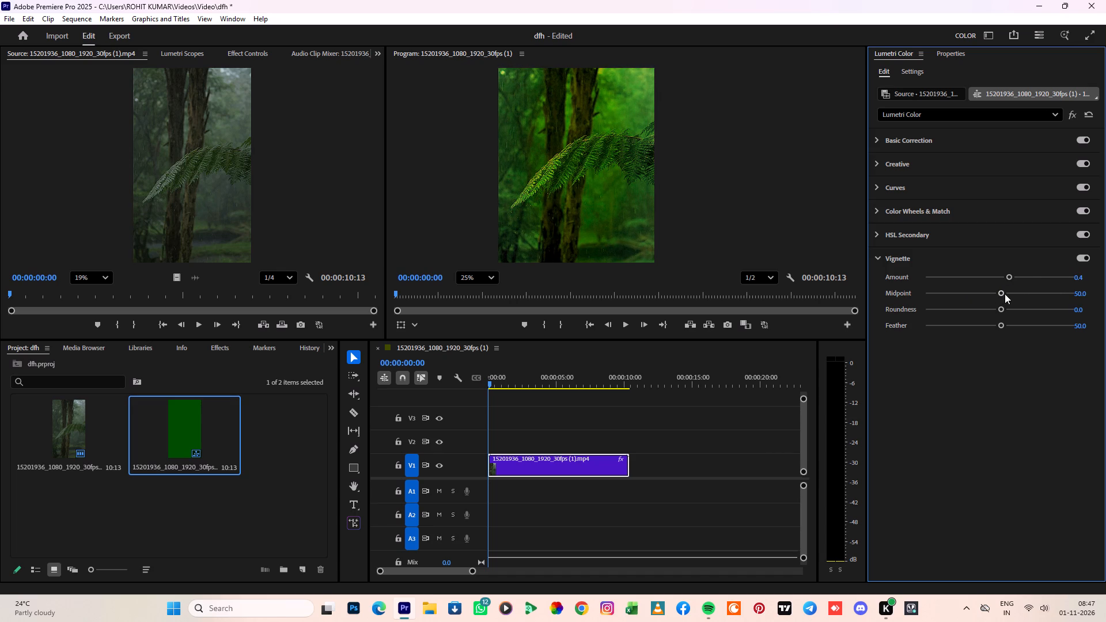
{"action": "left_click_drag", "start_coordinate": [1005, 294], "coordinate": [967, 294]}
{"action": "left_click_drag", "start_coordinate": [968, 293], "coordinate": [1093, 314]}
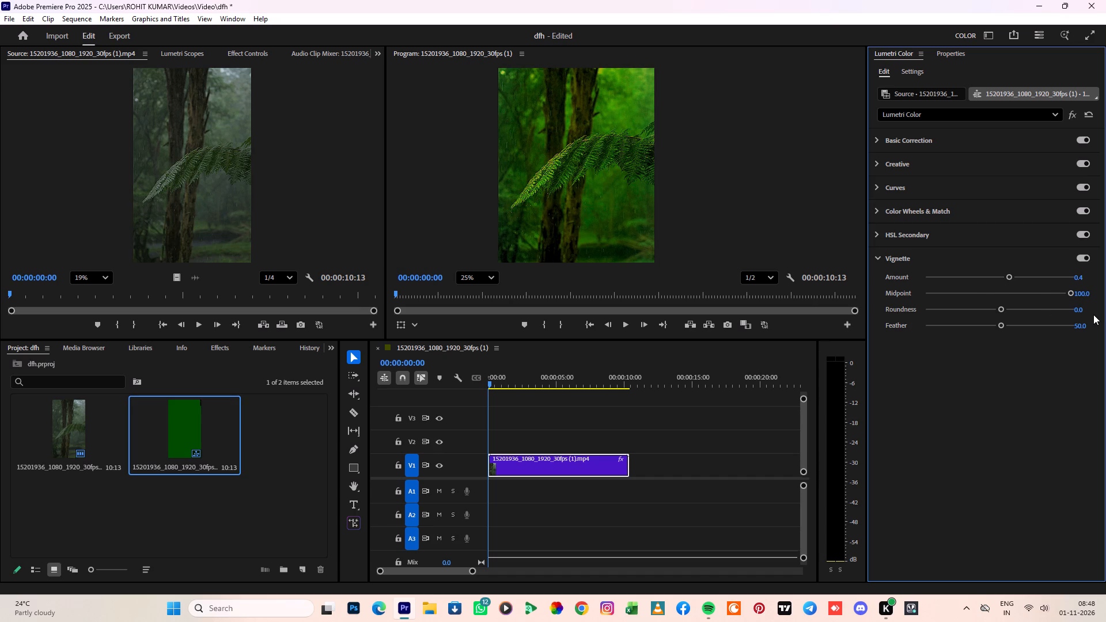
{"action": "left_click", "coordinate": [1045, 290]}
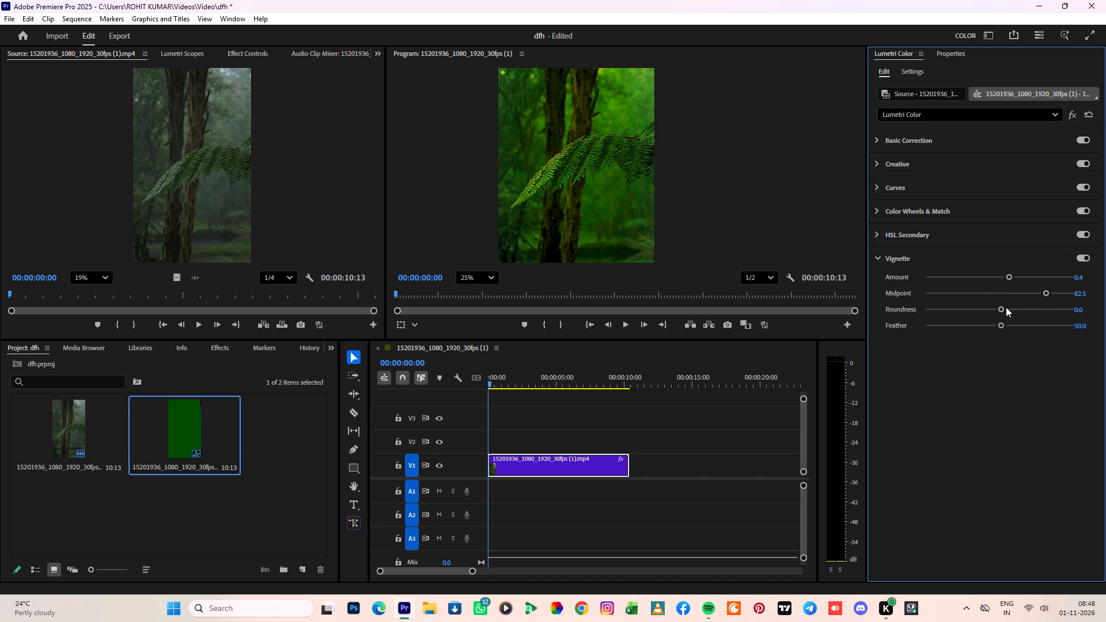
Set the Vignette Roundness to 22.0 and Feather to 61.4.
{"action": "left_click", "coordinate": [1006, 309]}
{"action": "left_click", "coordinate": [1014, 310]}
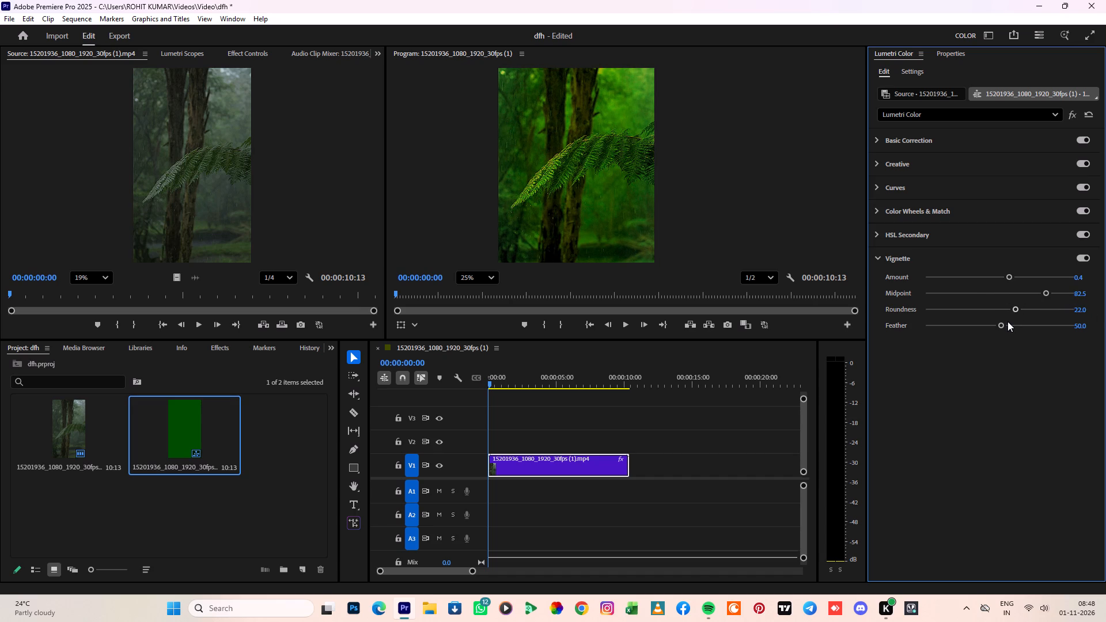
{"action": "left_click", "coordinate": [1008, 324]}
{"action": "double_click", "coordinate": [1012, 328]}
Preview the graded sequence and export it as 15201936_1080_1920_30fps (1).mp4 in H.264 with the Match Source - Adaptive High Bitrate preset.
{"action": "left_click", "coordinate": [628, 324]}
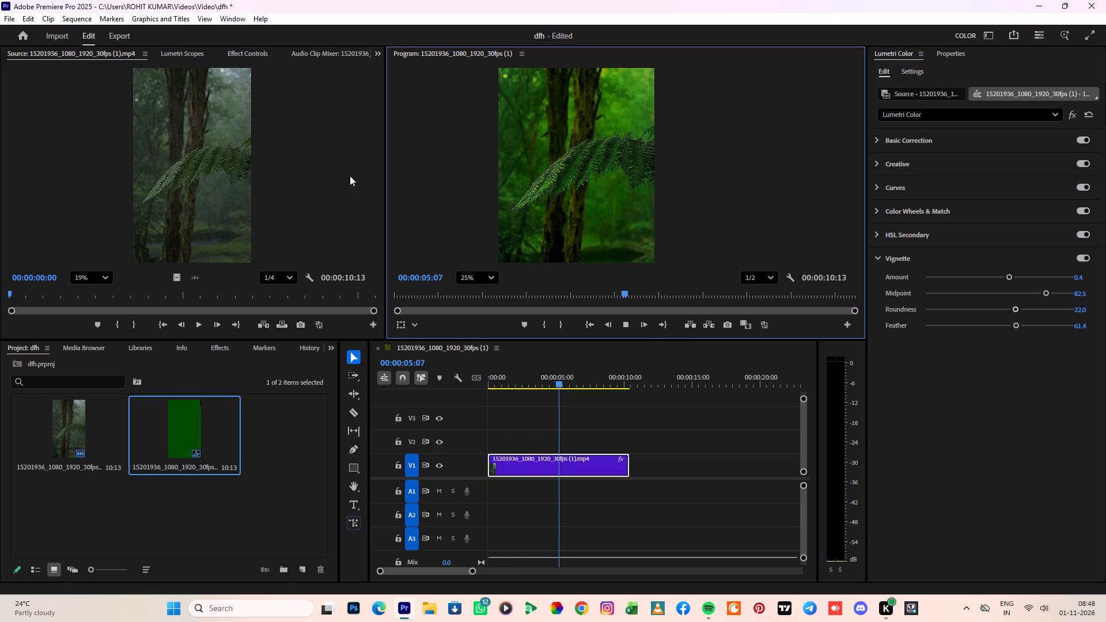
{"action": "left_click", "coordinate": [118, 40]}
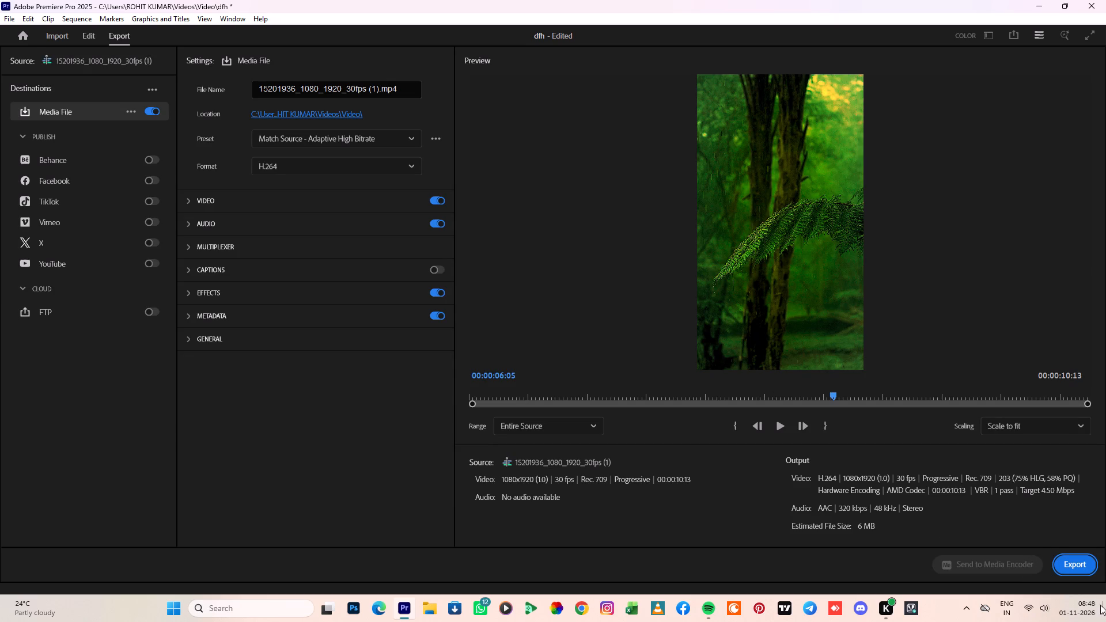
{"action": "left_click", "coordinate": [1074, 567]}
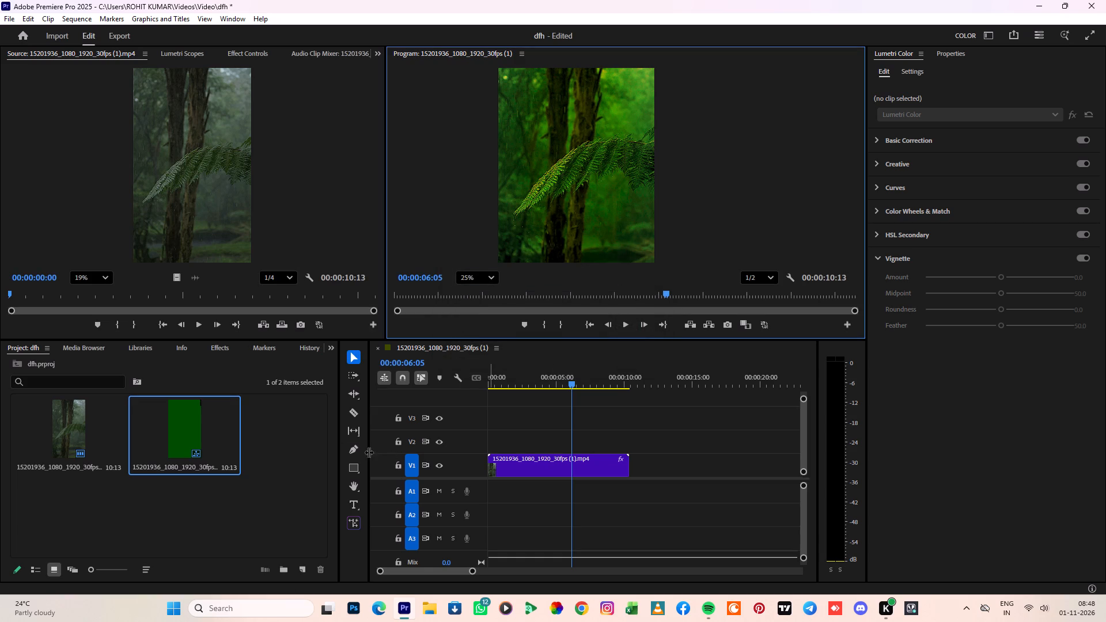
Switch to Chrome, search Google for pexels and open the Pexels Videos page.
{"action": "left_click", "coordinate": [579, 611]}
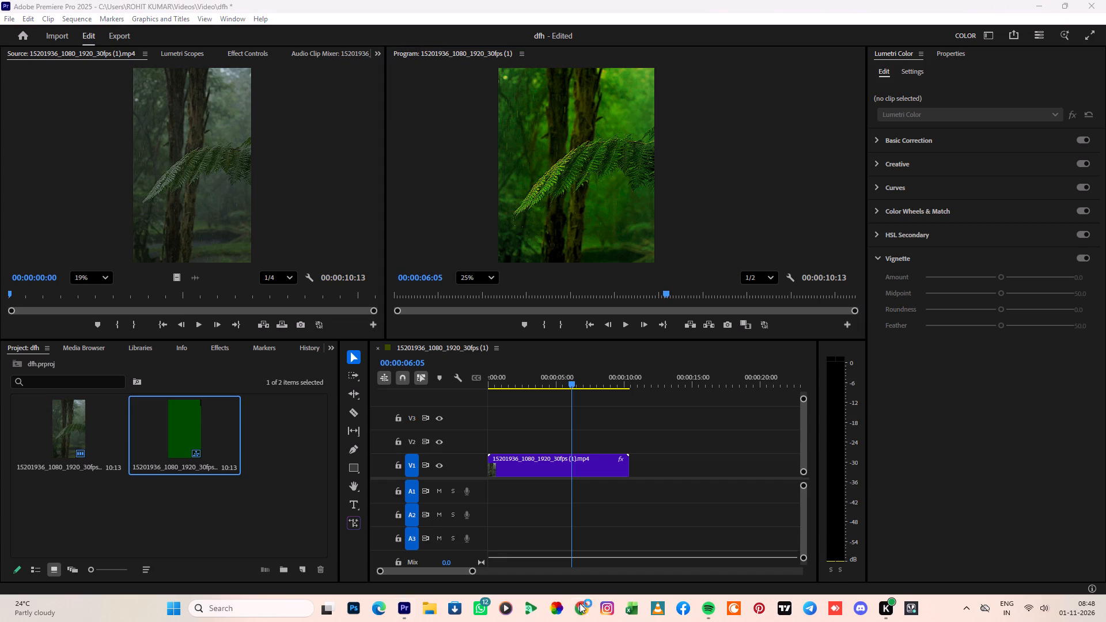
{"action": "scroll", "coordinate": [476, 371], "scroll_direction": "down", "scroll_amount": 9}
{"action": "left_click", "coordinate": [539, 443]}
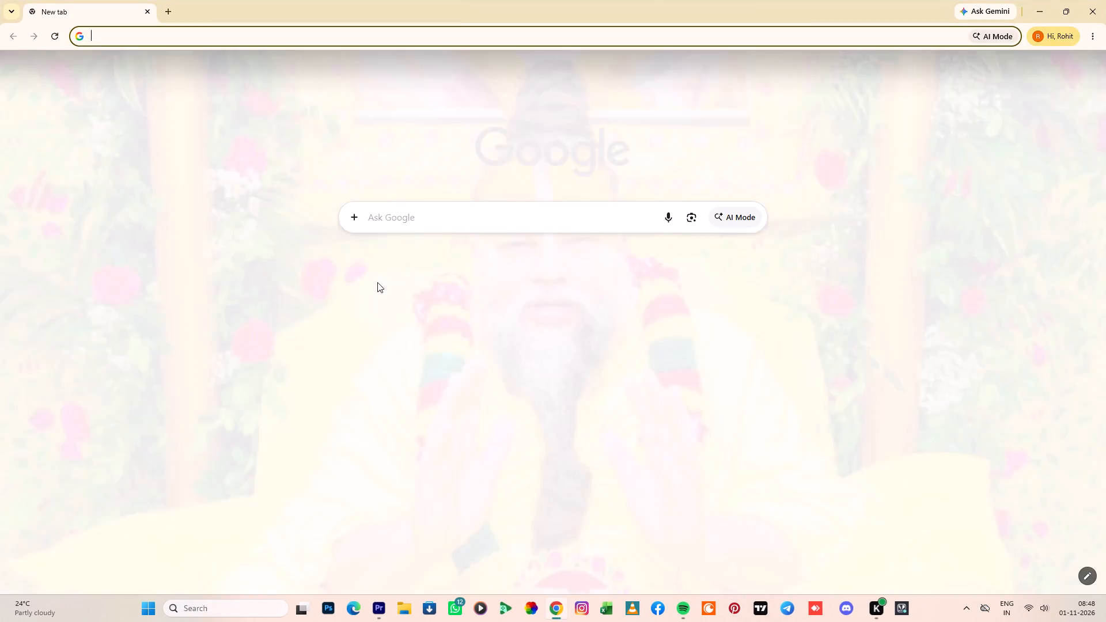
{"action": "left_click", "coordinate": [156, 39]}
{"action": "left_click", "coordinate": [135, 105]}
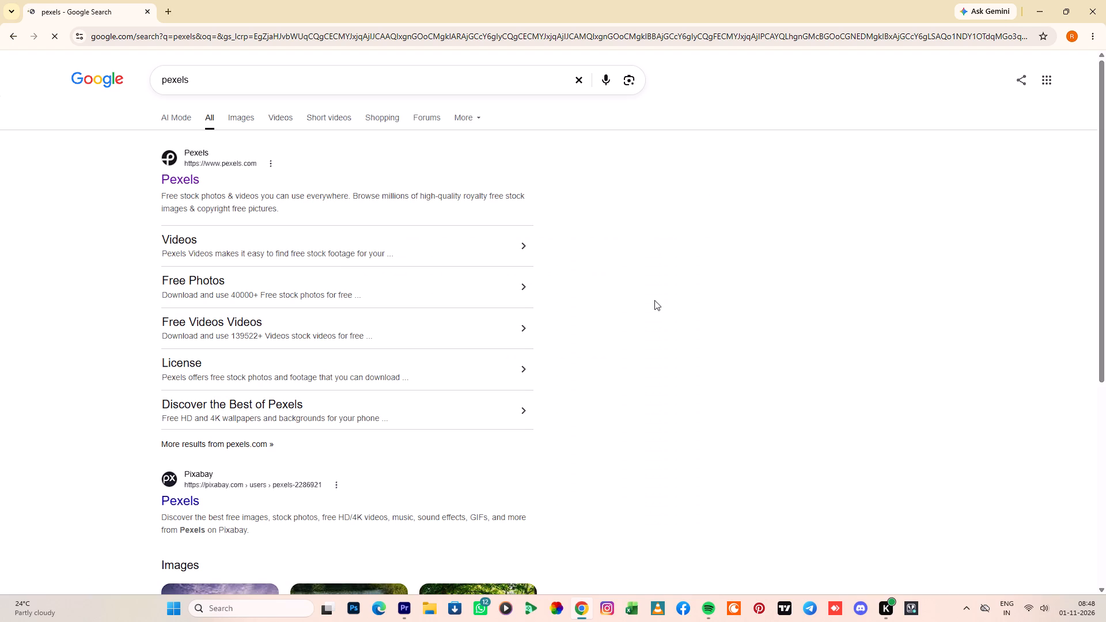
{"action": "left_click", "coordinate": [191, 245]}
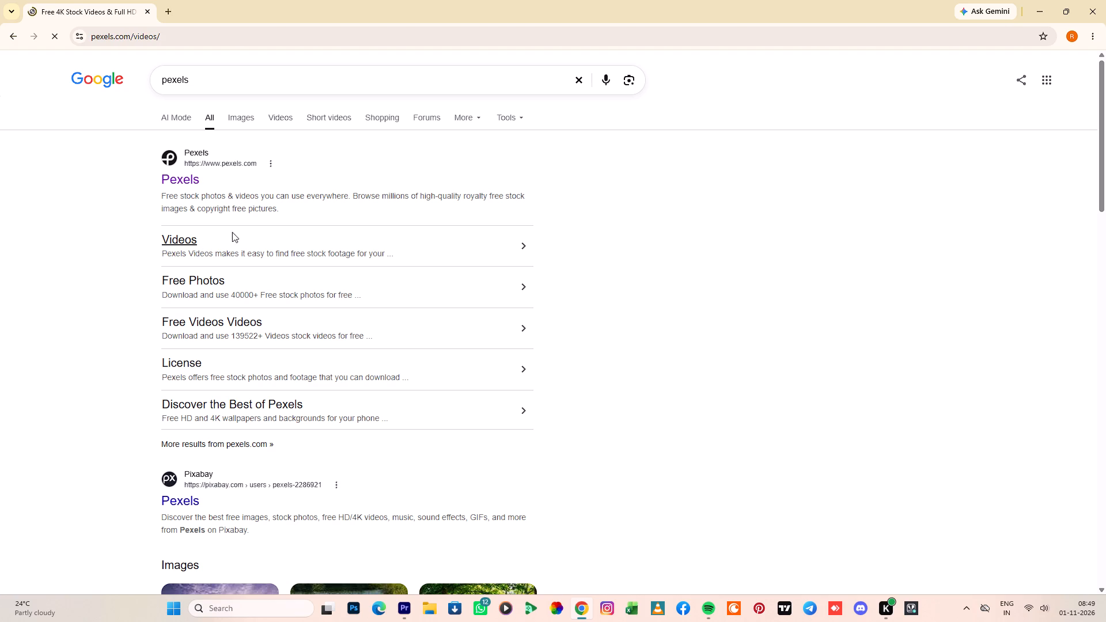
Browse the trending free stock videos on Pexels for another clip to download.
{"action": "scroll", "coordinate": [252, 237], "scroll_direction": "down", "scroll_amount": 4}
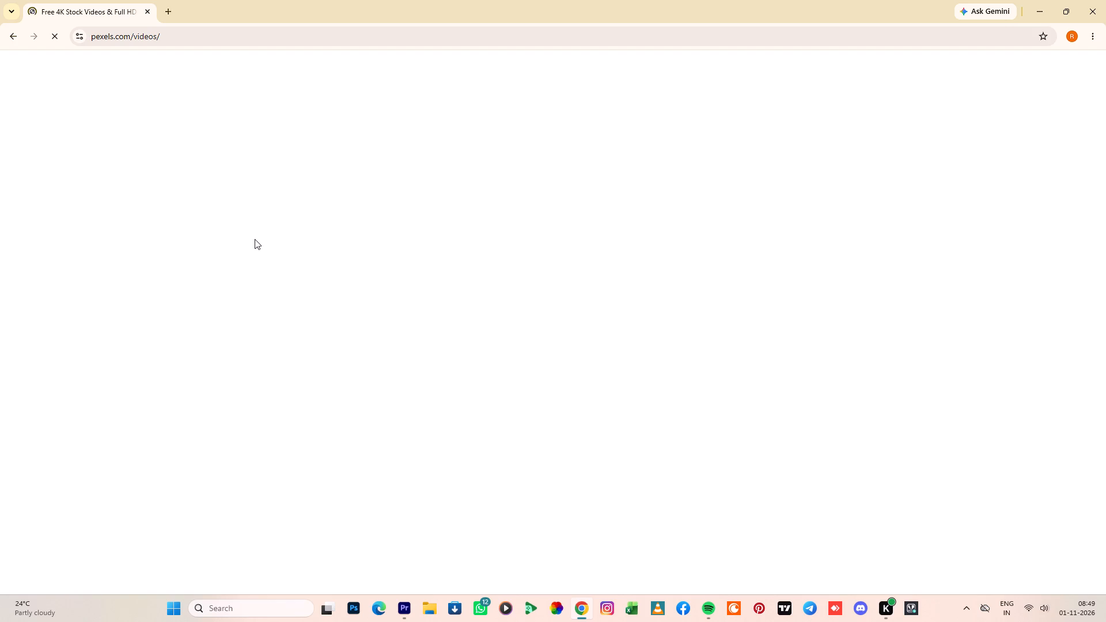
{"action": "scroll", "coordinate": [256, 239], "scroll_direction": "down", "scroll_amount": 2}
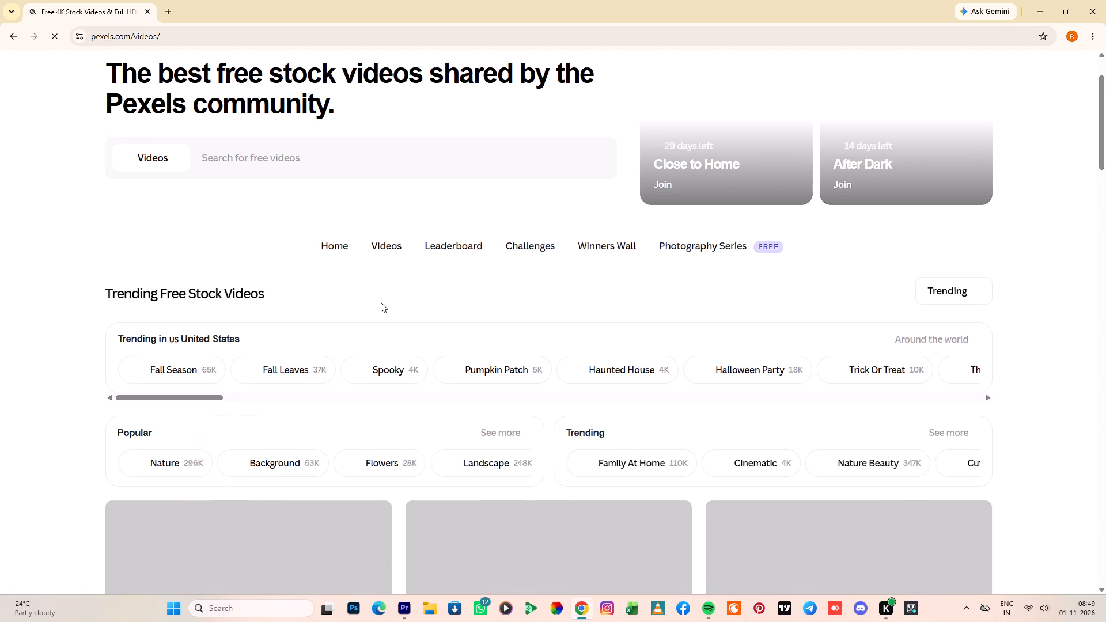
{"action": "scroll", "coordinate": [384, 302], "scroll_direction": "up", "scroll_amount": 1}
{"action": "scroll", "coordinate": [385, 302], "scroll_direction": "down", "scroll_amount": 11}
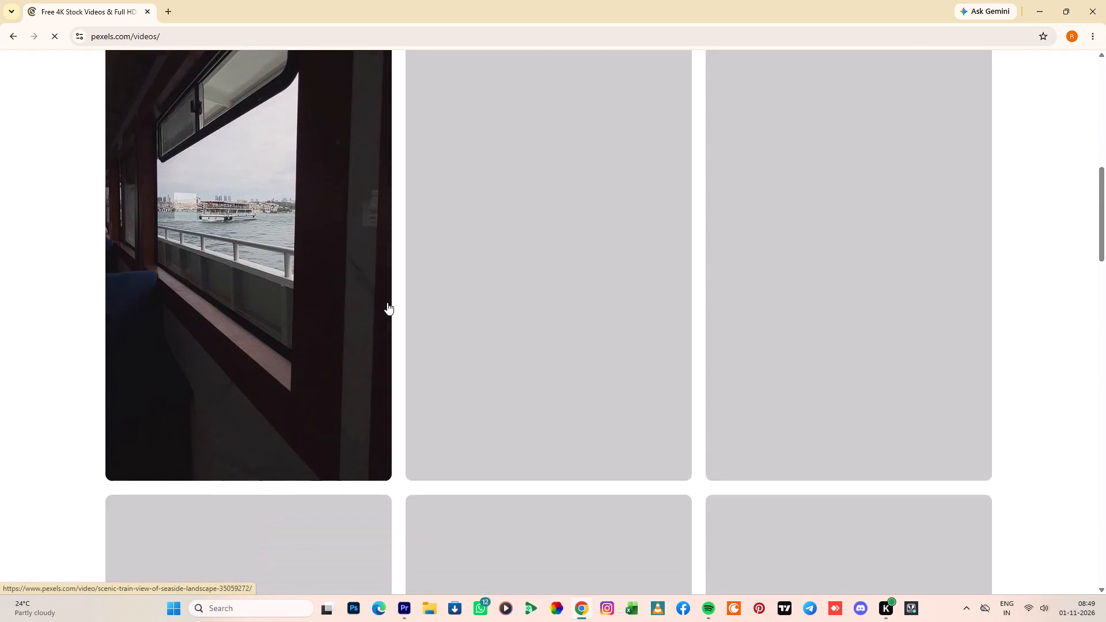
{"action": "scroll", "coordinate": [387, 302], "scroll_direction": "up", "scroll_amount": 1}
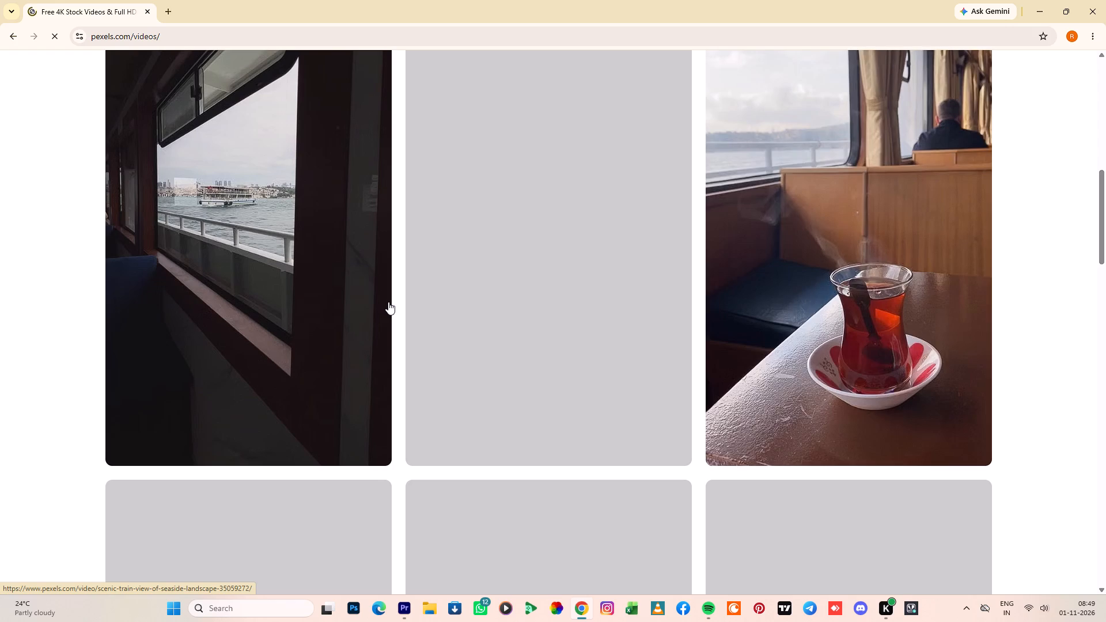
{"action": "scroll", "coordinate": [663, 325], "scroll_direction": "up", "scroll_amount": 2}
{"action": "scroll", "coordinate": [663, 325], "scroll_direction": "down", "scroll_amount": 1}
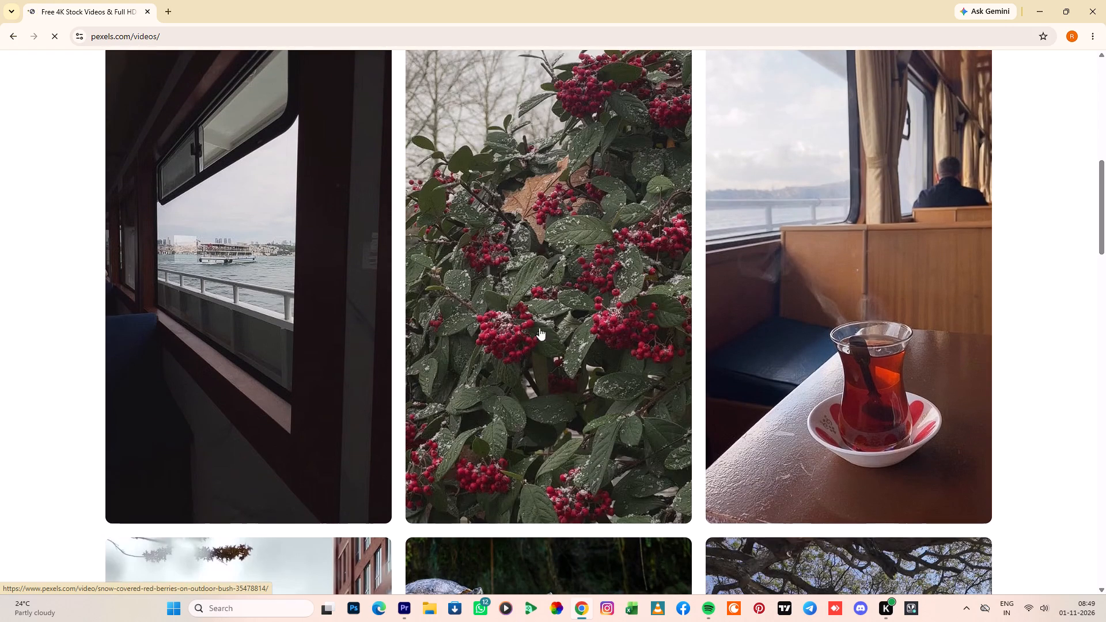
{"action": "scroll", "coordinate": [535, 330], "scroll_direction": "down", "scroll_amount": 5}
{"action": "scroll", "coordinate": [532, 332], "scroll_direction": "up", "scroll_amount": 1}
{"action": "scroll", "coordinate": [532, 332], "scroll_direction": "down", "scroll_amount": 7}
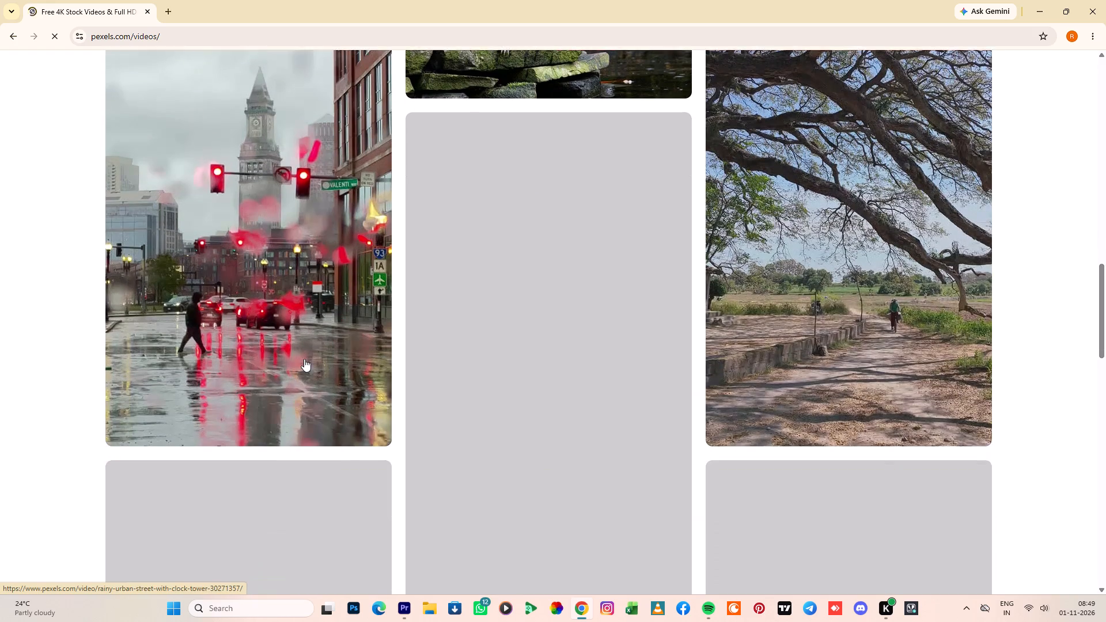
{"action": "scroll", "coordinate": [474, 306], "scroll_direction": "up", "scroll_amount": 4}
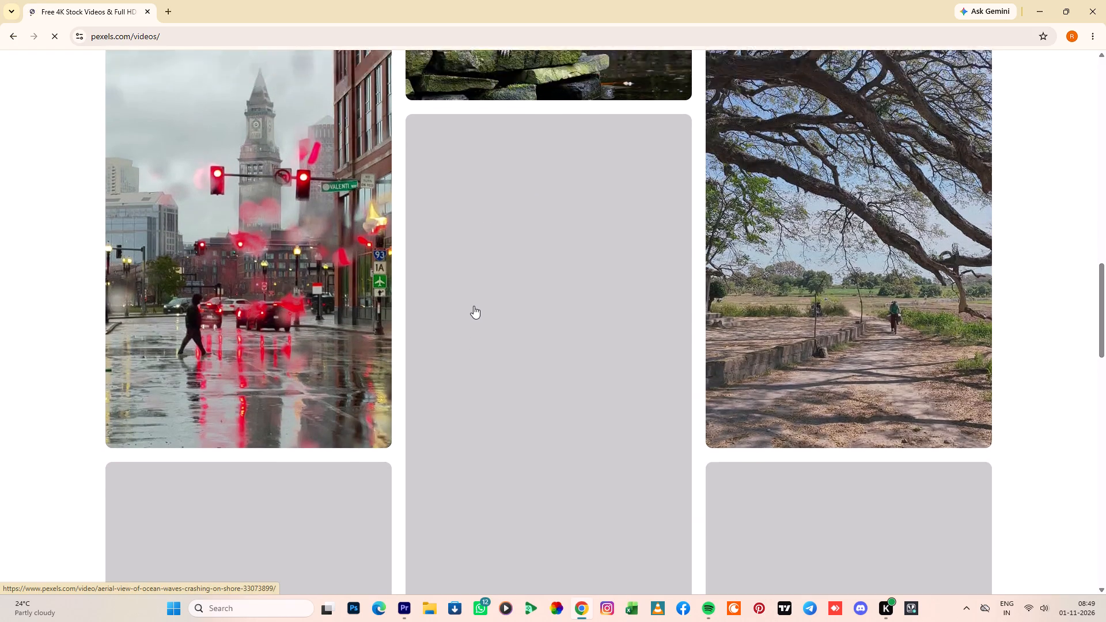
{"action": "scroll", "coordinate": [474, 305], "scroll_direction": "up", "scroll_amount": 8}
{"action": "scroll", "coordinate": [475, 305], "scroll_direction": "down", "scroll_amount": 4}
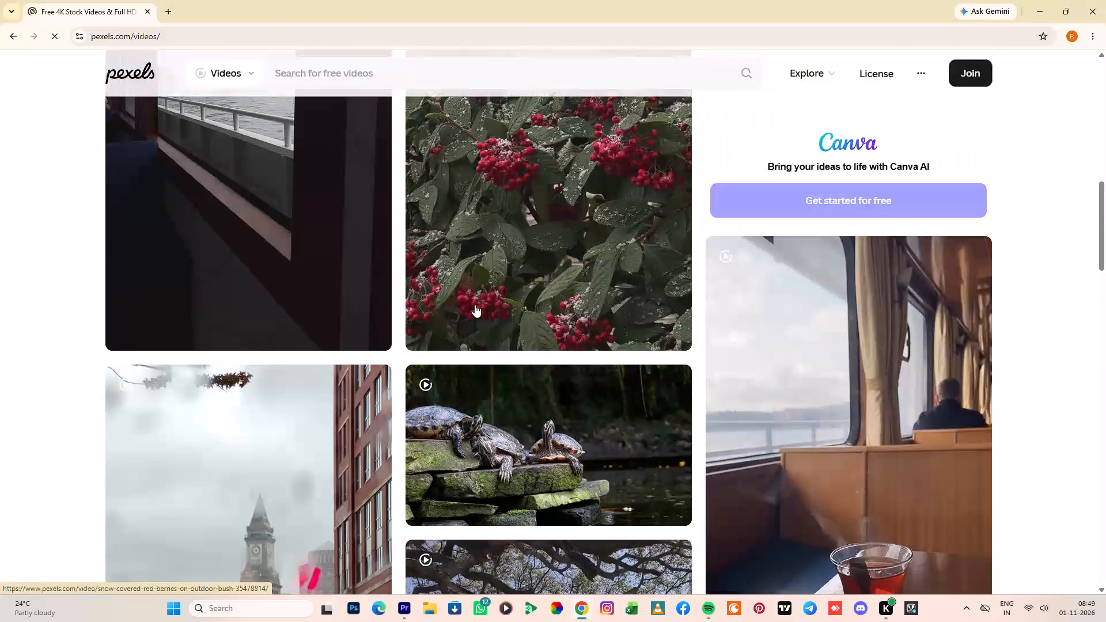
{"action": "scroll", "coordinate": [475, 305], "scroll_direction": "up", "scroll_amount": 13}
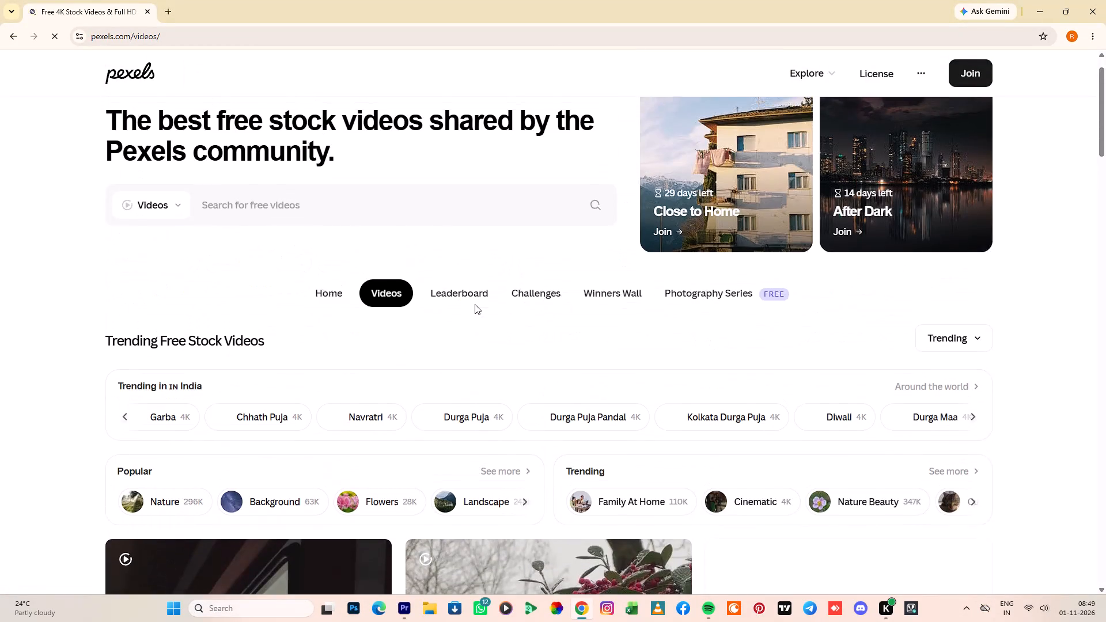
{"action": "scroll", "coordinate": [475, 304], "scroll_direction": "down", "scroll_amount": 10}
Download the snow-covered red berries video from Pexels and return to the video listing.
{"action": "left_click", "coordinate": [509, 305]}
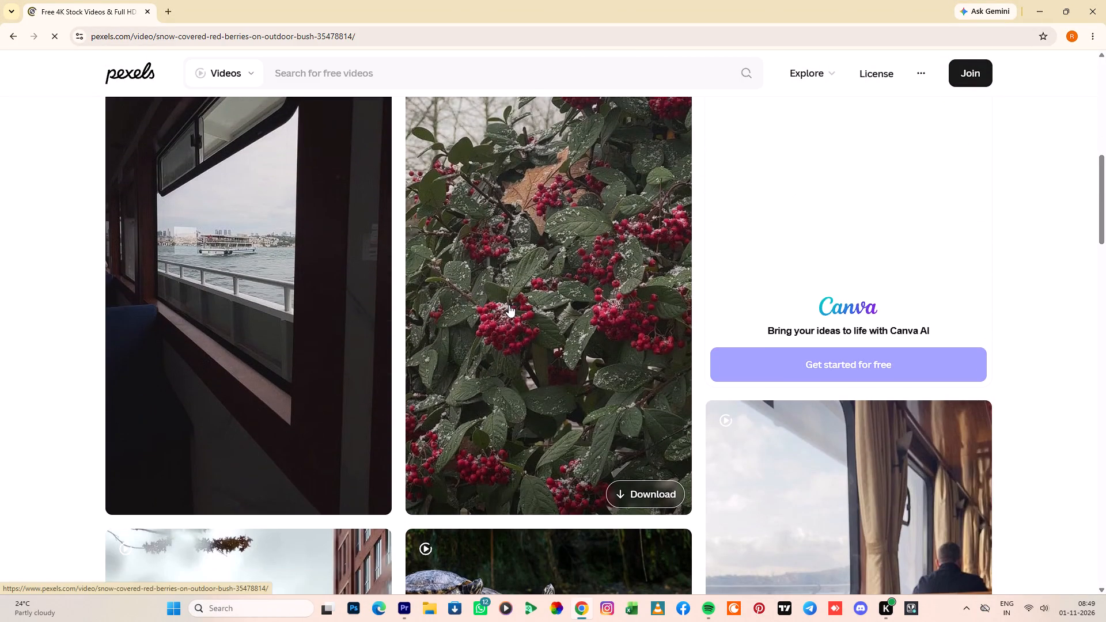
{"action": "left_click", "coordinate": [643, 487]}
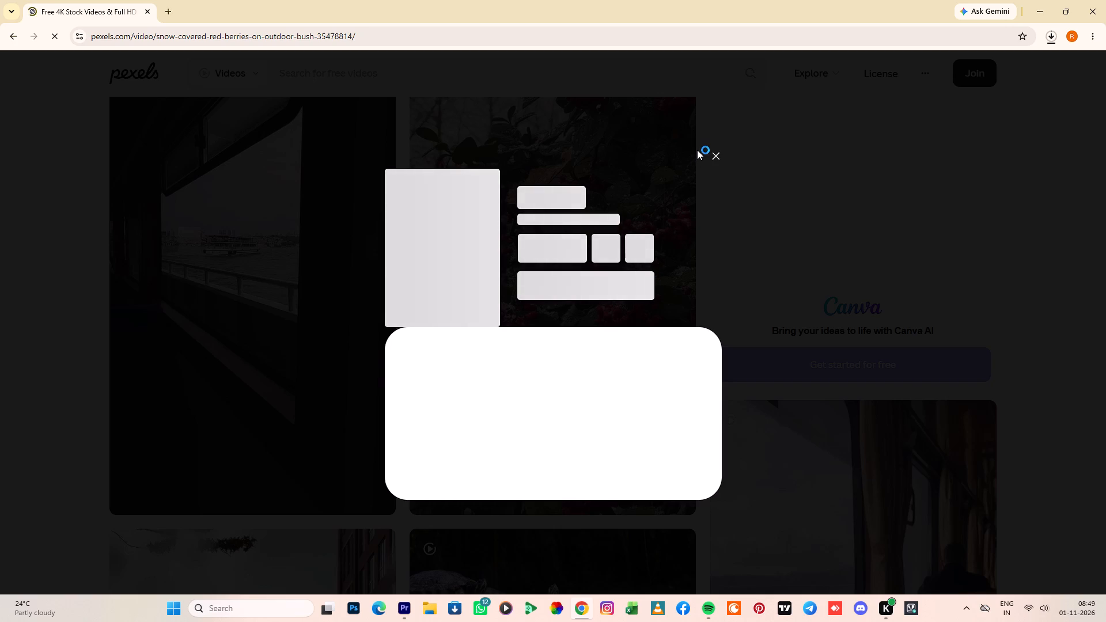
{"action": "left_click", "coordinate": [717, 156]}
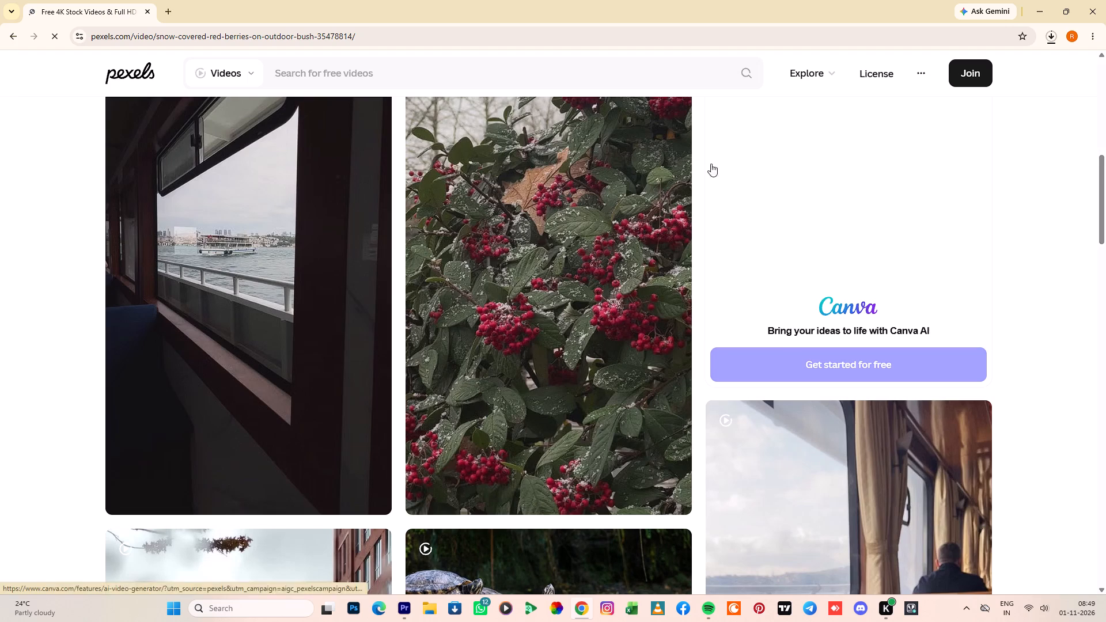
{"action": "scroll", "coordinate": [588, 234], "scroll_direction": "down", "scroll_amount": 12}
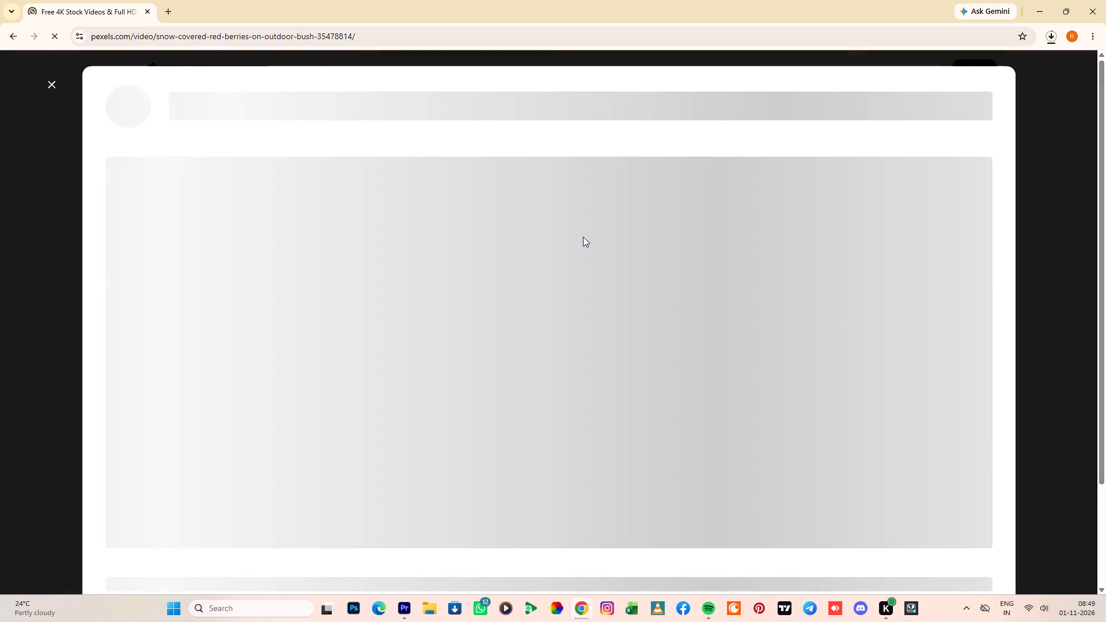
{"action": "left_click", "coordinate": [51, 86]}
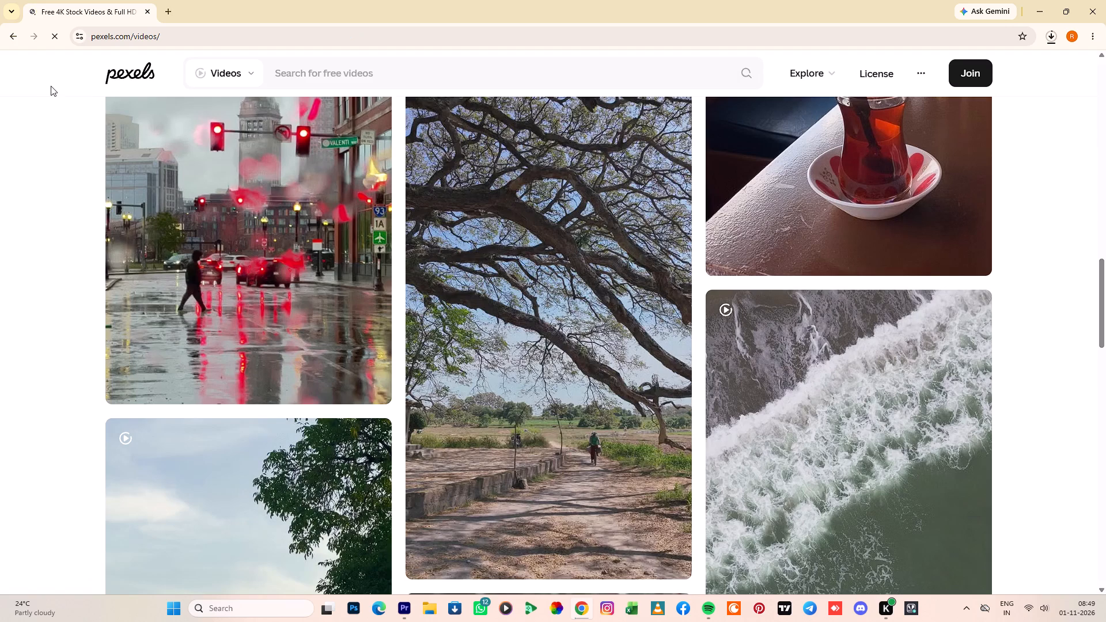
Browse the free stock videos on the Pexels Videos page, examining the available clips while the download finishes.
{"action": "scroll", "coordinate": [598, 297], "scroll_direction": "down", "scroll_amount": 5}
{"action": "scroll", "coordinate": [598, 292], "scroll_direction": "up", "scroll_amount": 3}
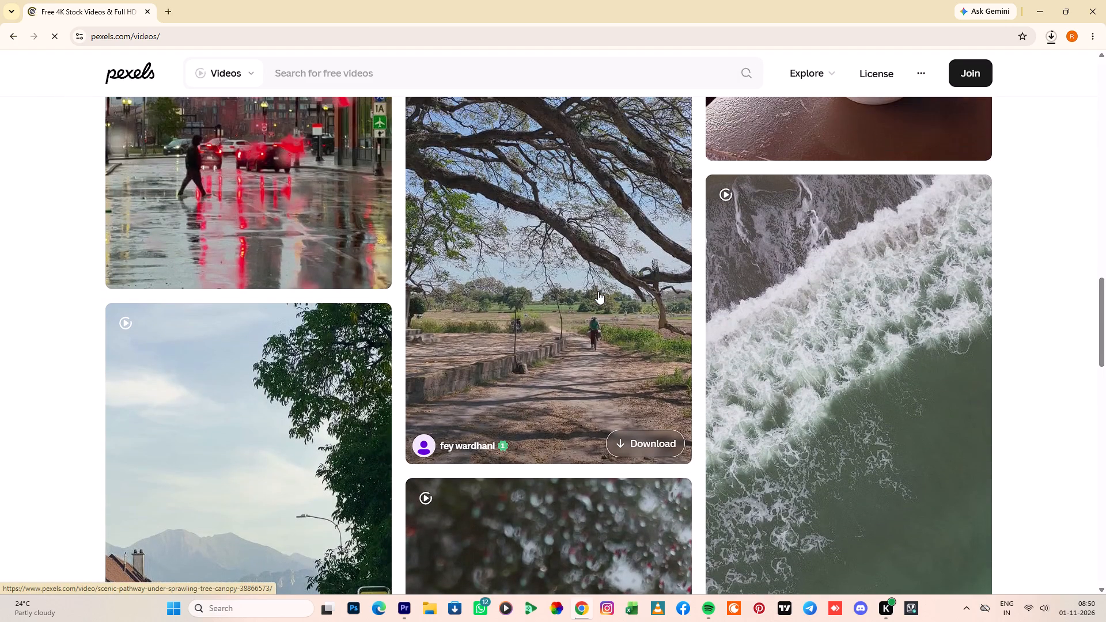
{"action": "scroll", "coordinate": [598, 291], "scroll_direction": "down", "scroll_amount": 13}
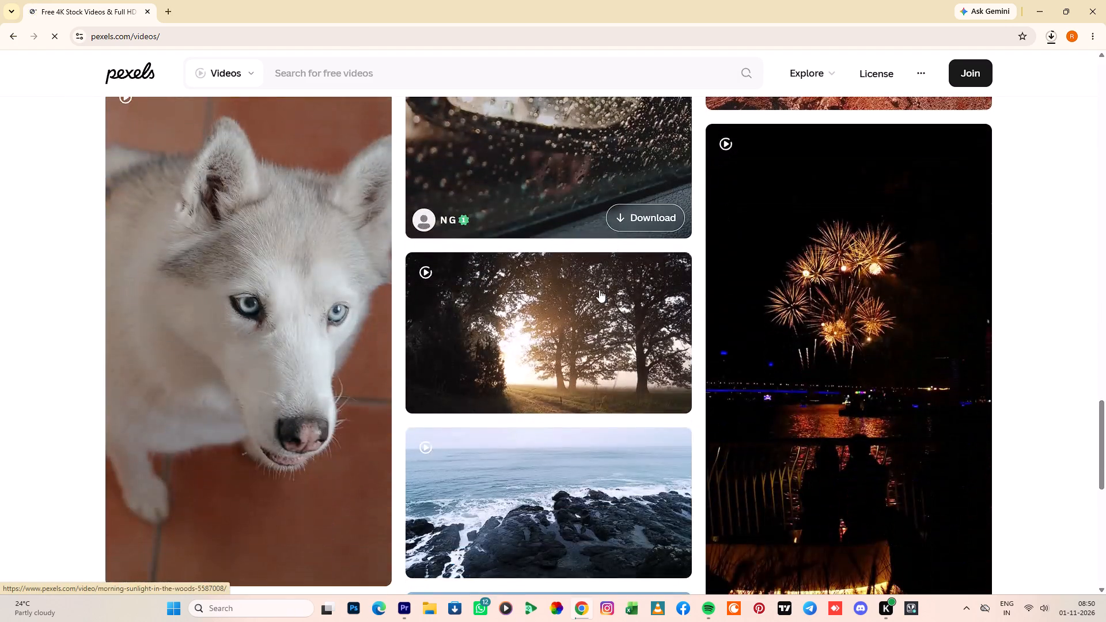
{"action": "scroll", "coordinate": [599, 290], "scroll_direction": "down", "scroll_amount": 8}
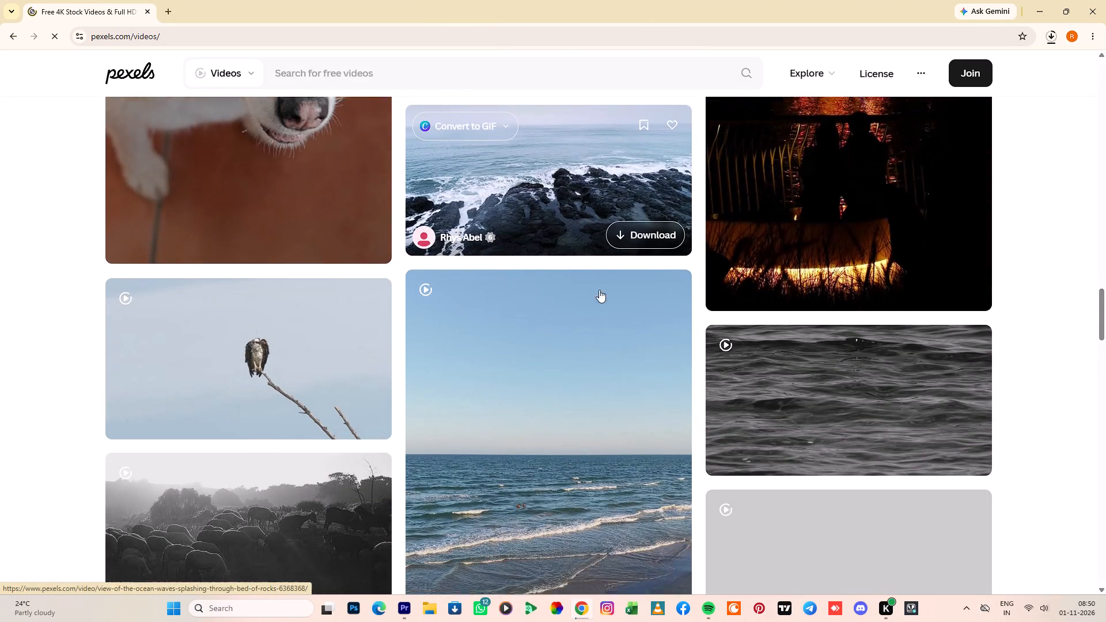
{"action": "scroll", "coordinate": [599, 290], "scroll_direction": "down", "scroll_amount": 5}
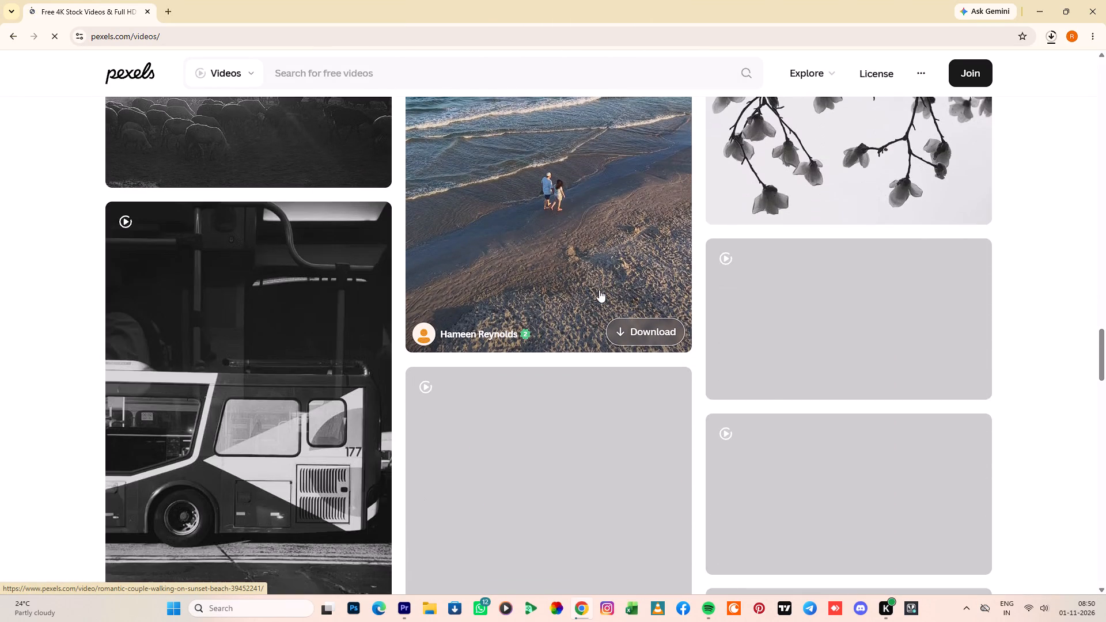
{"action": "scroll", "coordinate": [599, 290], "scroll_direction": "up", "scroll_amount": 2}
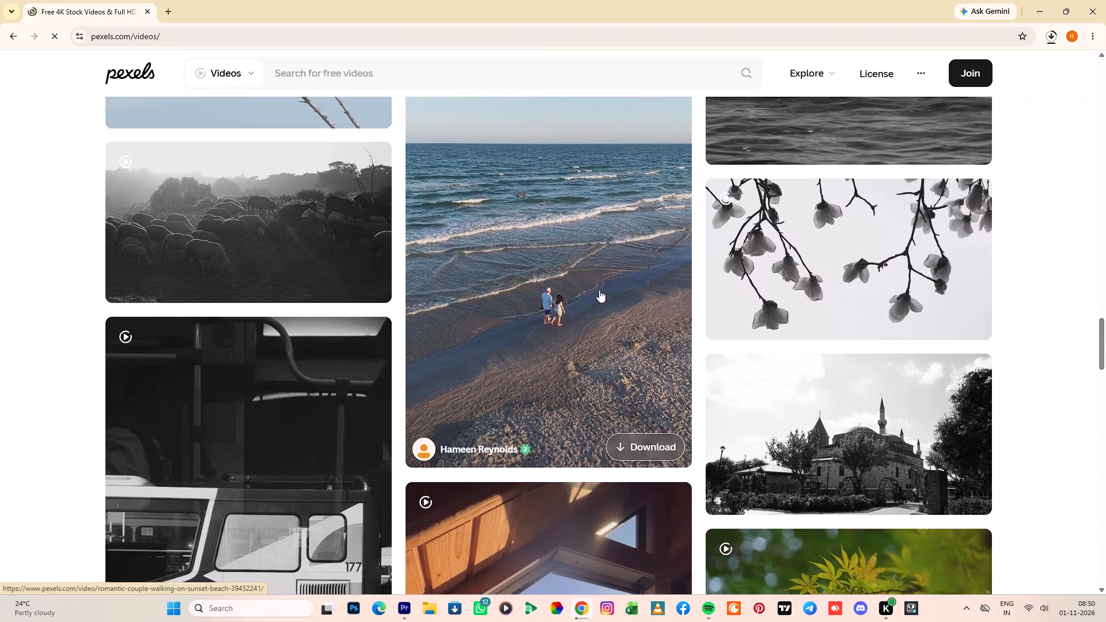
{"action": "scroll", "coordinate": [599, 290], "scroll_direction": "down", "scroll_amount": 9}
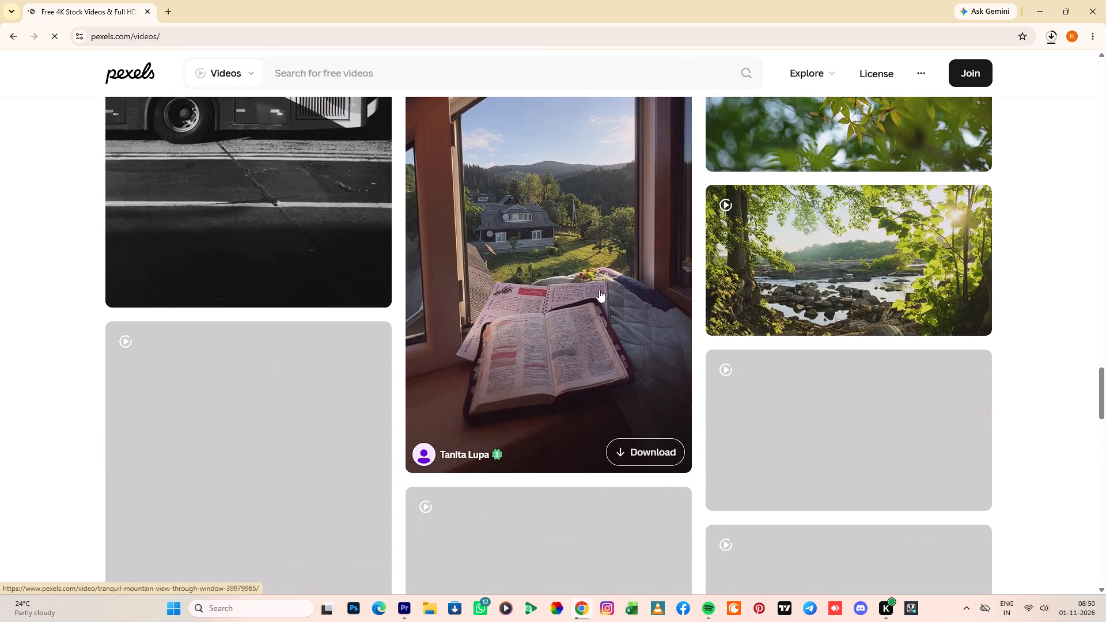
{"action": "scroll", "coordinate": [599, 290], "scroll_direction": "down", "scroll_amount": 4}
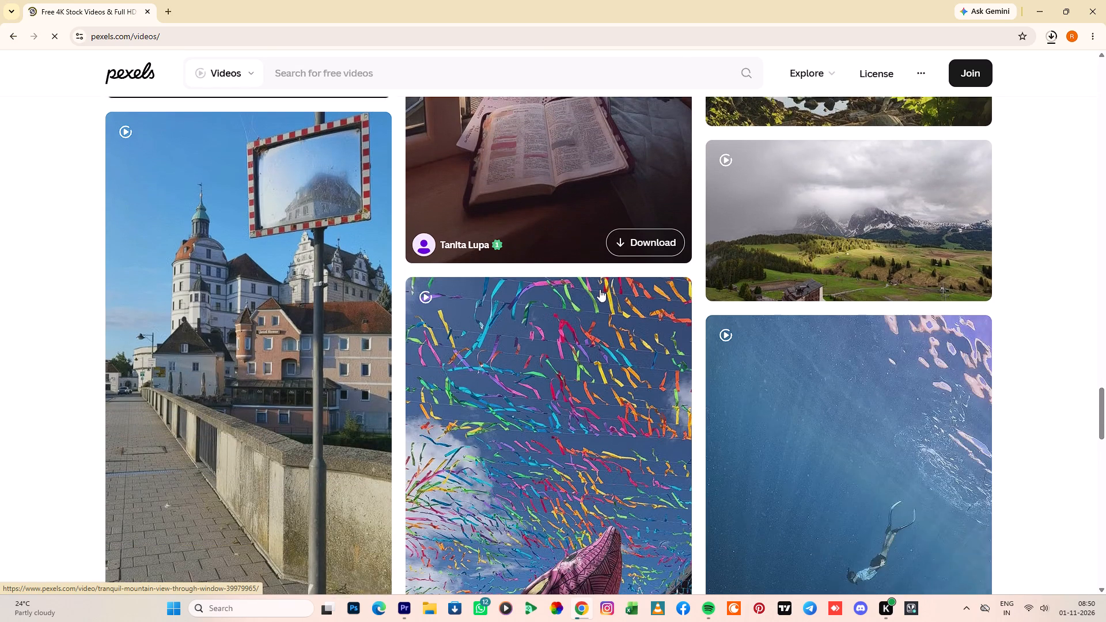
{"action": "scroll", "coordinate": [600, 289], "scroll_direction": "down", "scroll_amount": 8}
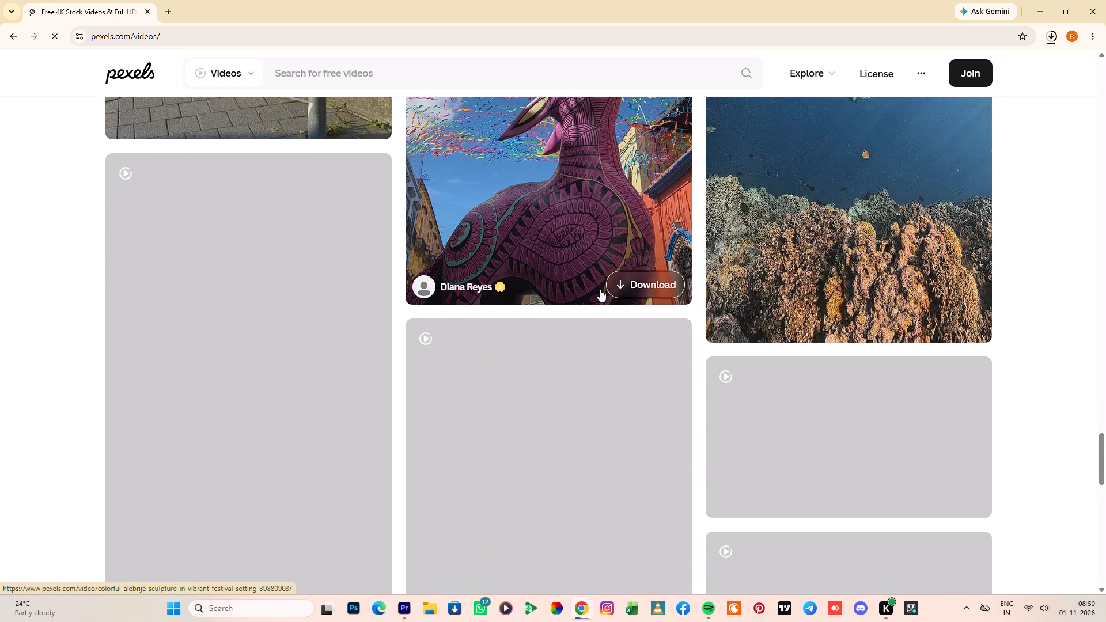
{"action": "scroll", "coordinate": [600, 289], "scroll_direction": "down", "scroll_amount": 1}
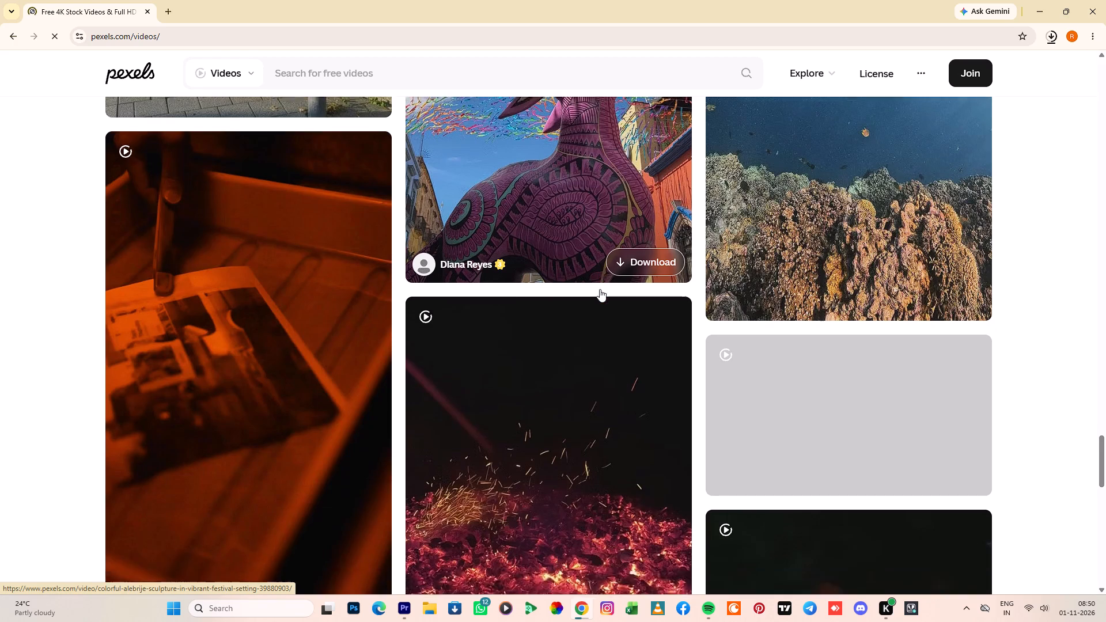
{"action": "scroll", "coordinate": [600, 289], "scroll_direction": "down", "scroll_amount": 9}
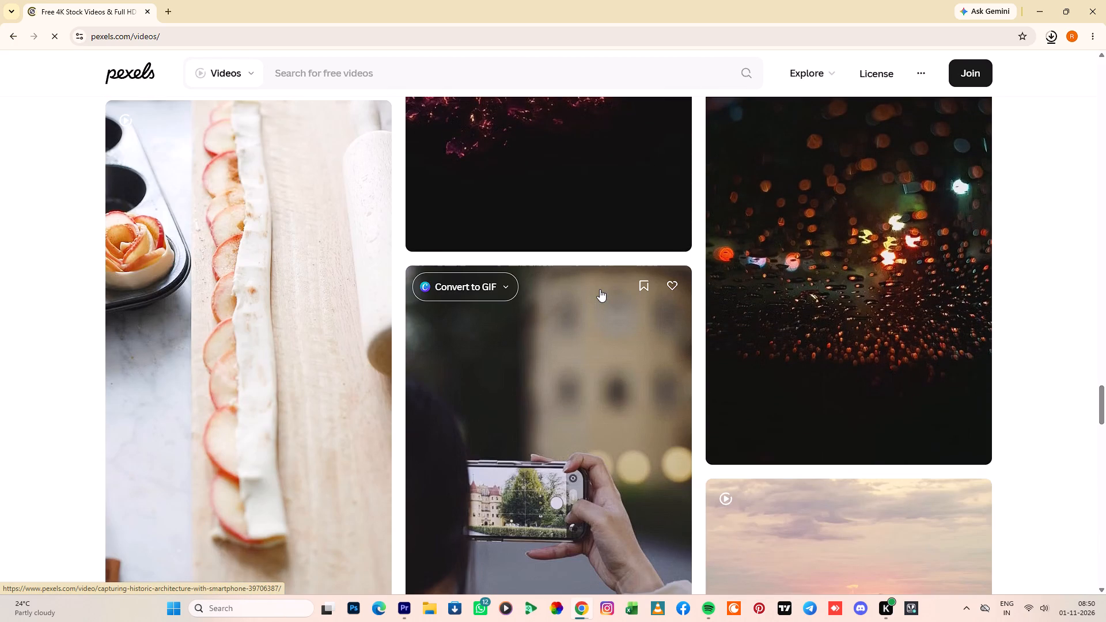
{"action": "scroll", "coordinate": [600, 289], "scroll_direction": "down", "scroll_amount": 7}
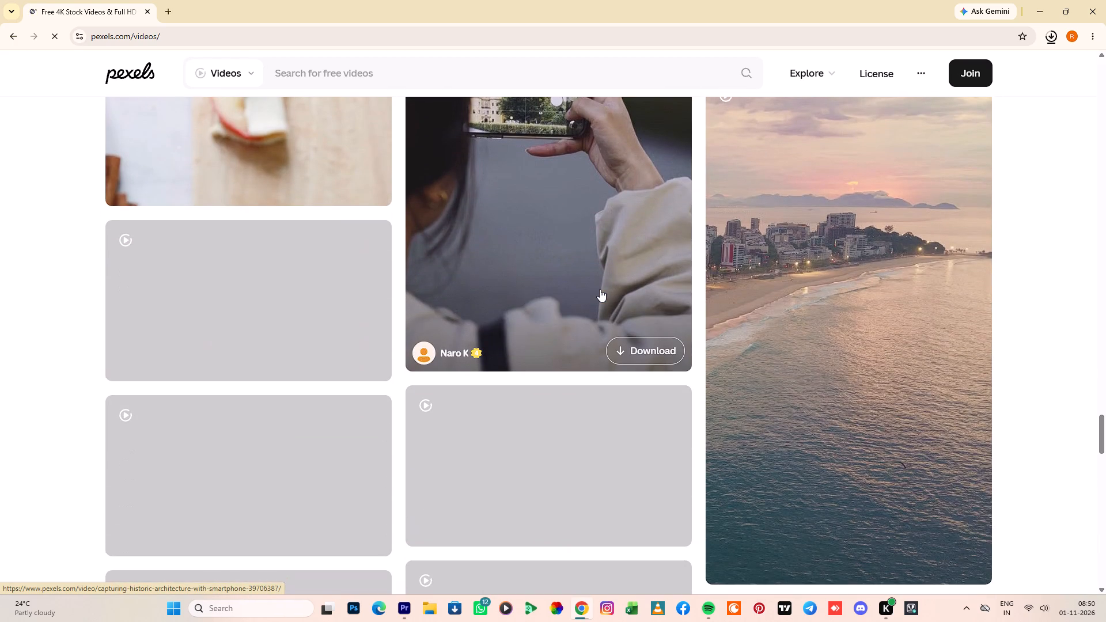
{"action": "scroll", "coordinate": [600, 287], "scroll_direction": "up", "scroll_amount": 2}
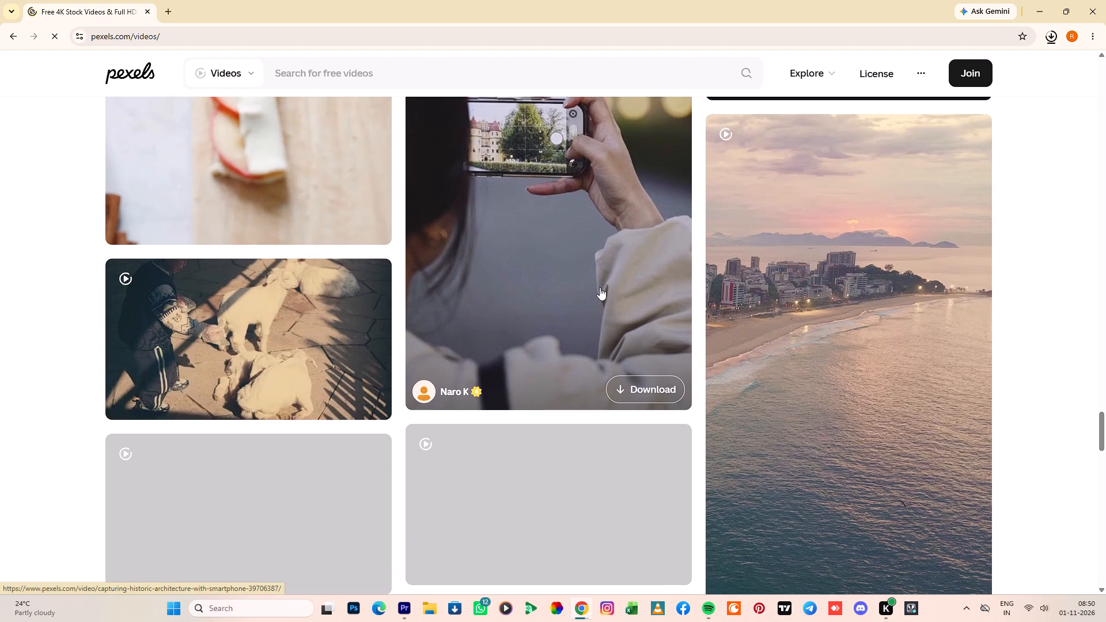
{"action": "scroll", "coordinate": [601, 287], "scroll_direction": "down", "scroll_amount": 4}
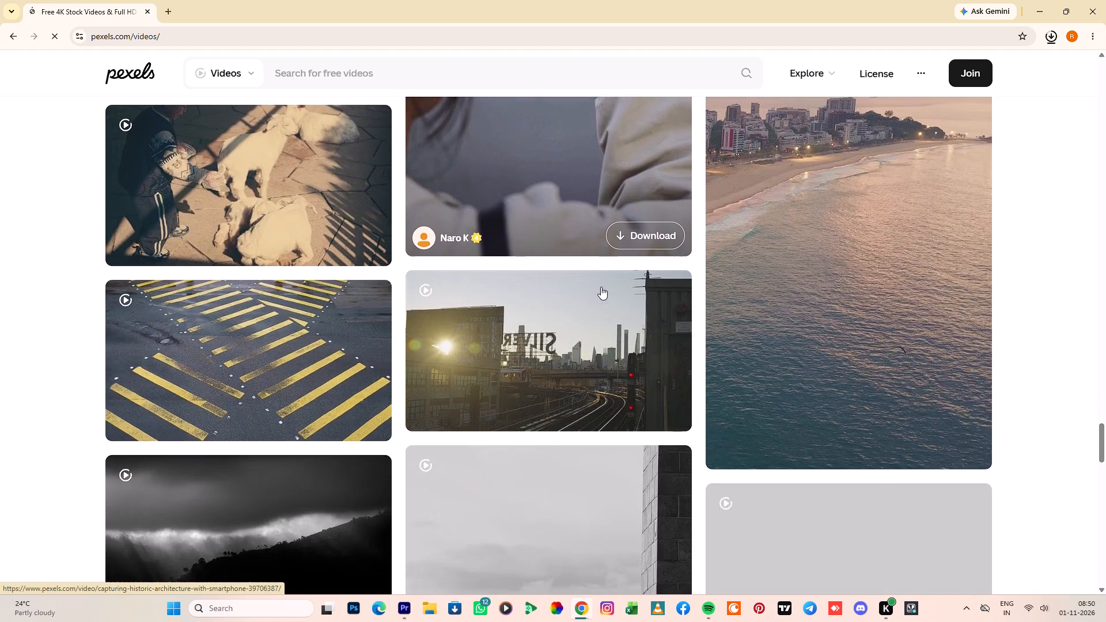
{"action": "scroll", "coordinate": [601, 287], "scroll_direction": "down", "scroll_amount": 9}
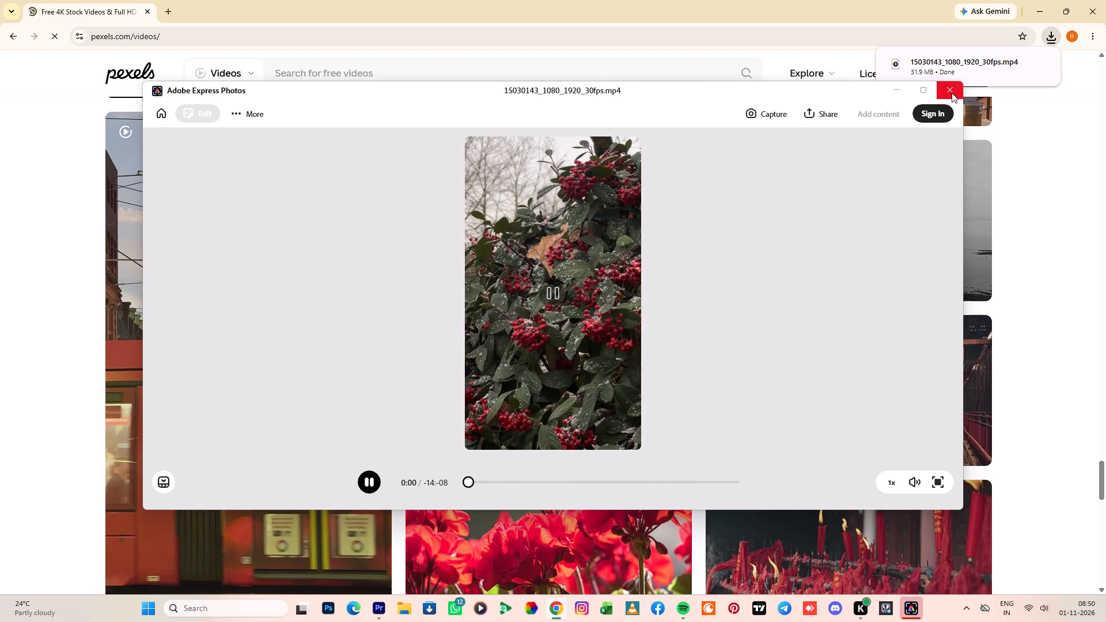
Close the preview of the downloaded red berries video and switch to Premiere Pro.
{"action": "left_click", "coordinate": [952, 93]}
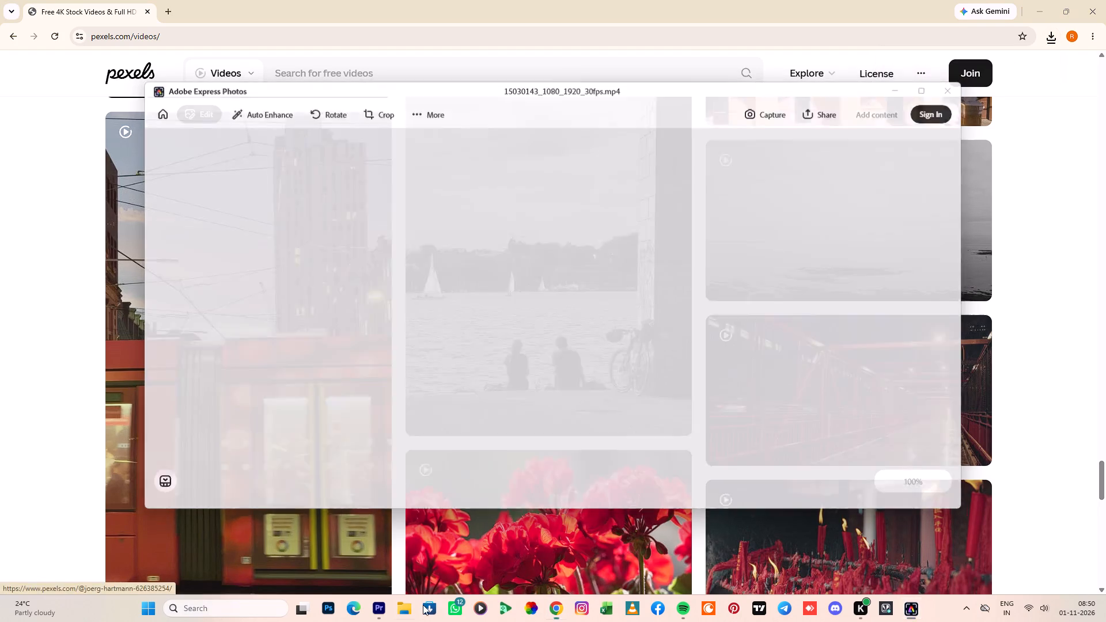
{"action": "left_click", "coordinate": [381, 609]}
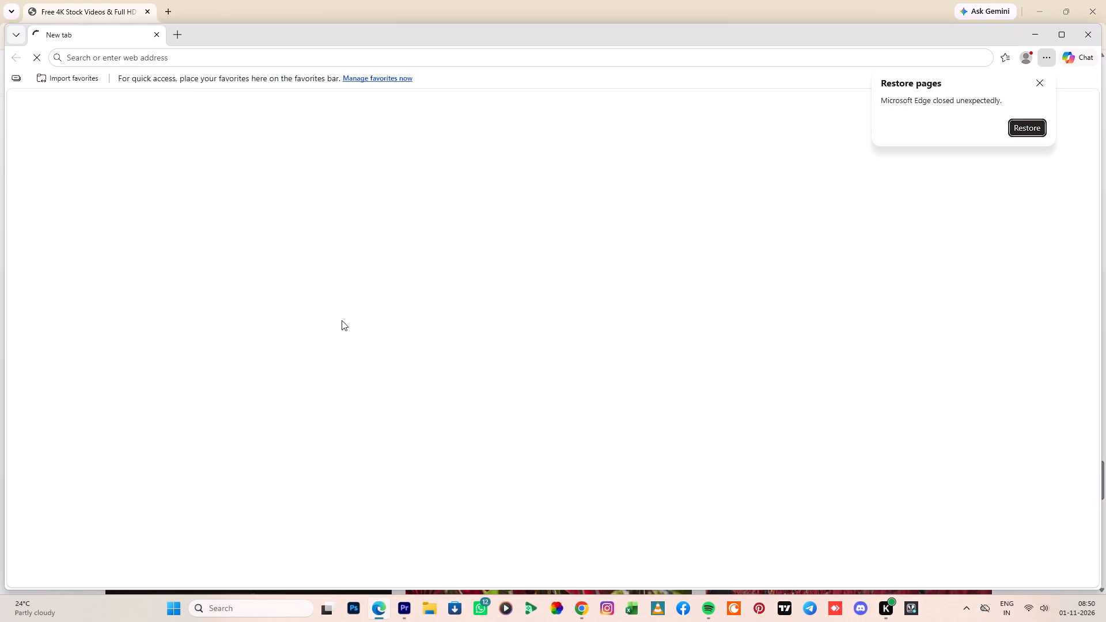
{"action": "left_click", "coordinate": [1094, 29]}
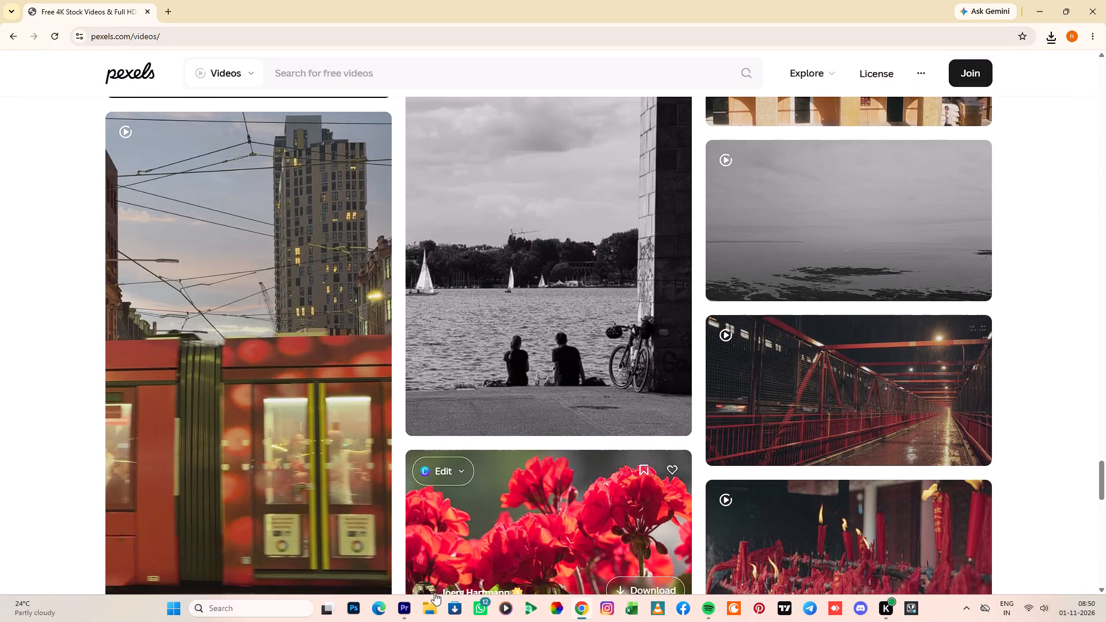
{"action": "left_click", "coordinate": [408, 608]}
Delete the fern forest sequence and its source clip from the dfh project.
{"action": "left_click", "coordinate": [161, 449]}
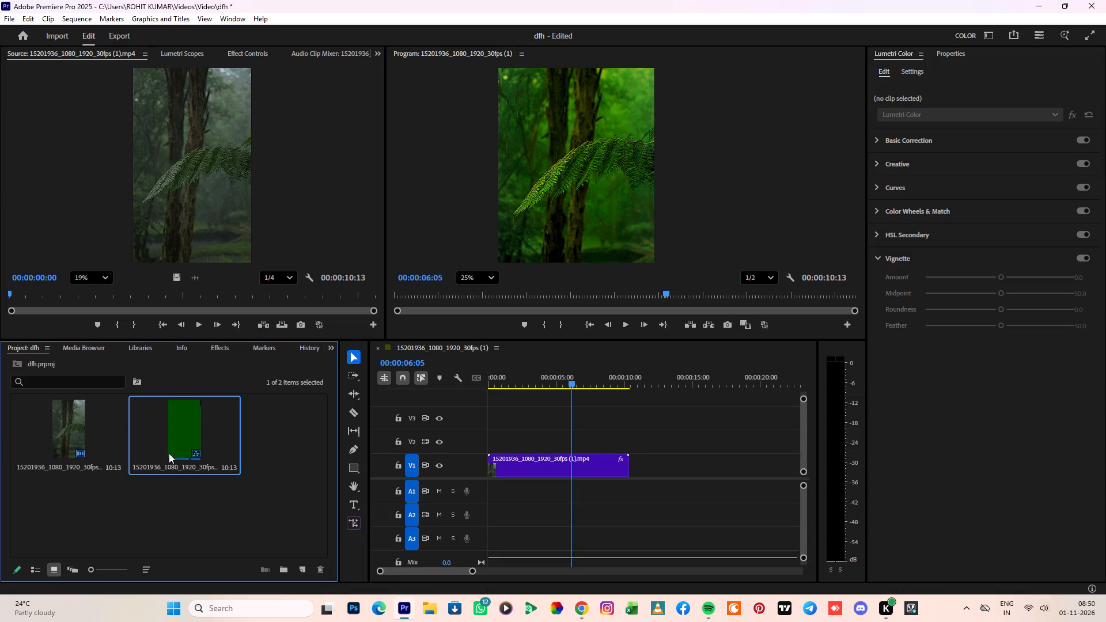
{"action": "left_click", "coordinate": [324, 572]}
{"action": "left_click", "coordinate": [93, 449]}
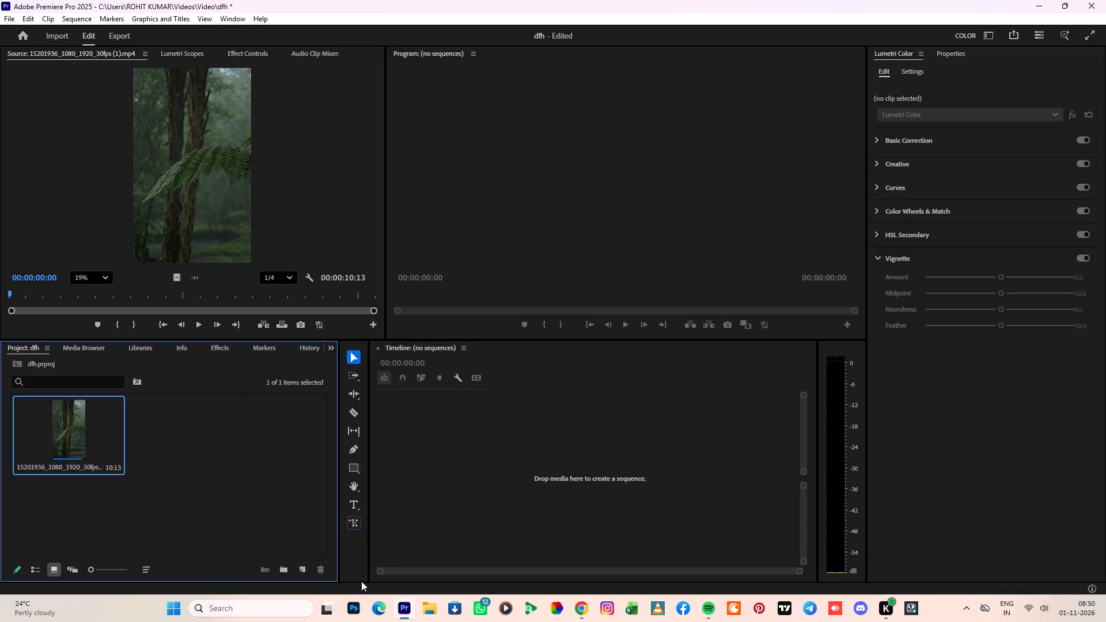
{"action": "left_click", "coordinate": [324, 571]}
Import the video 15030143_1080_1920_30fps from the Downloads folder into the project.
{"action": "left_click", "coordinate": [186, 510]}
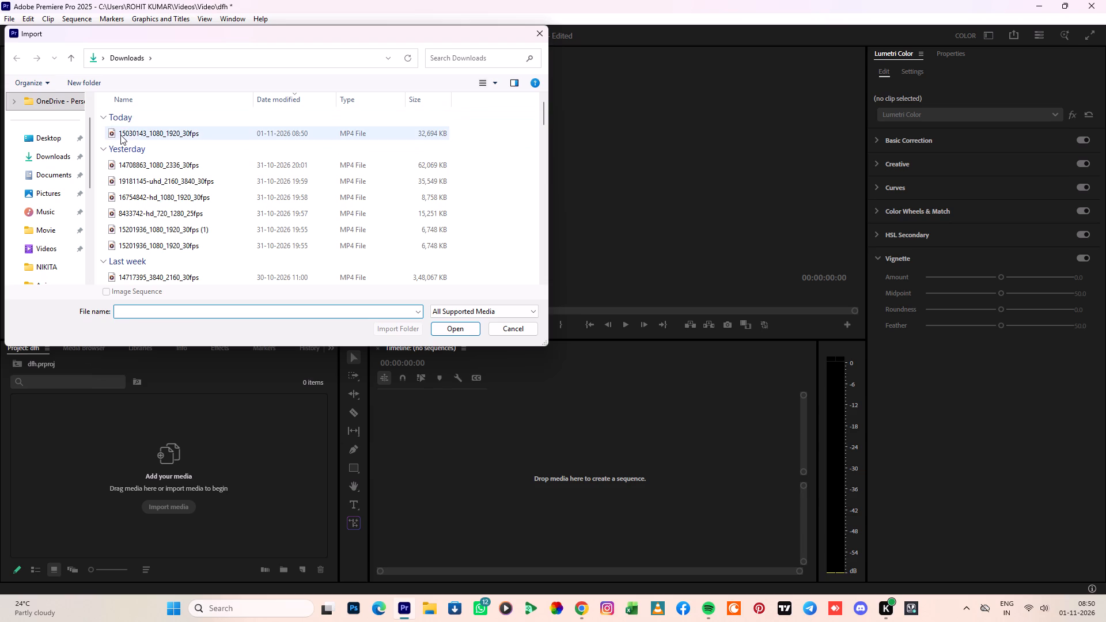
{"action": "left_click", "coordinate": [120, 135]}
{"action": "left_click", "coordinate": [120, 135]}
Open the red berries clip in the Source Monitor and create a new sequence from it in the timeline.
{"action": "double_click", "coordinate": [88, 434]}
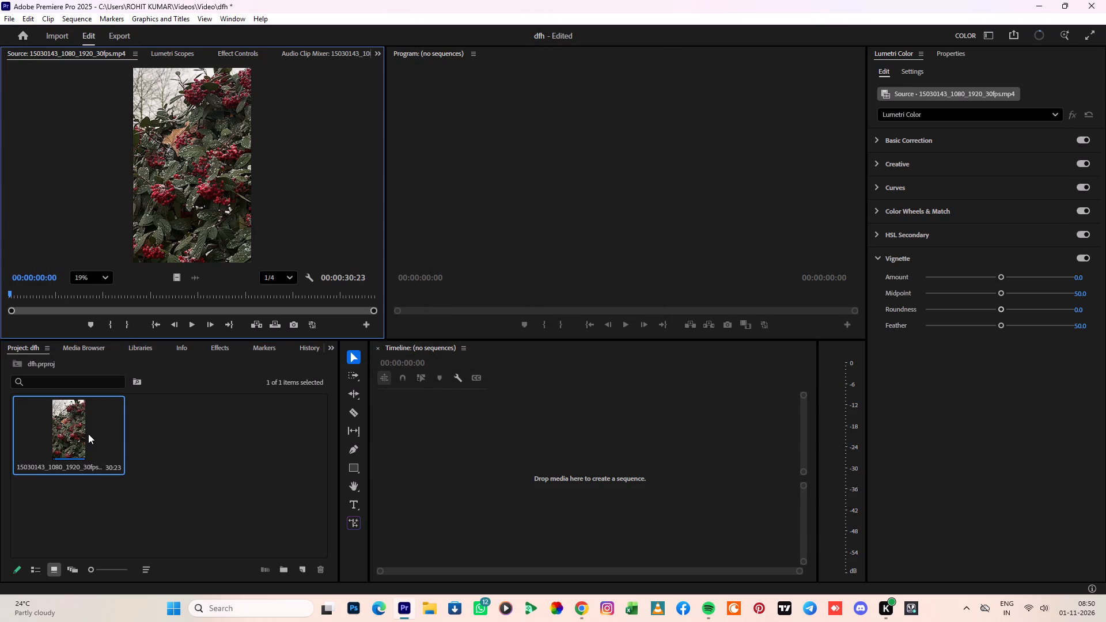
{"action": "left_click_drag", "start_coordinate": [183, 154], "coordinate": [528, 450]}
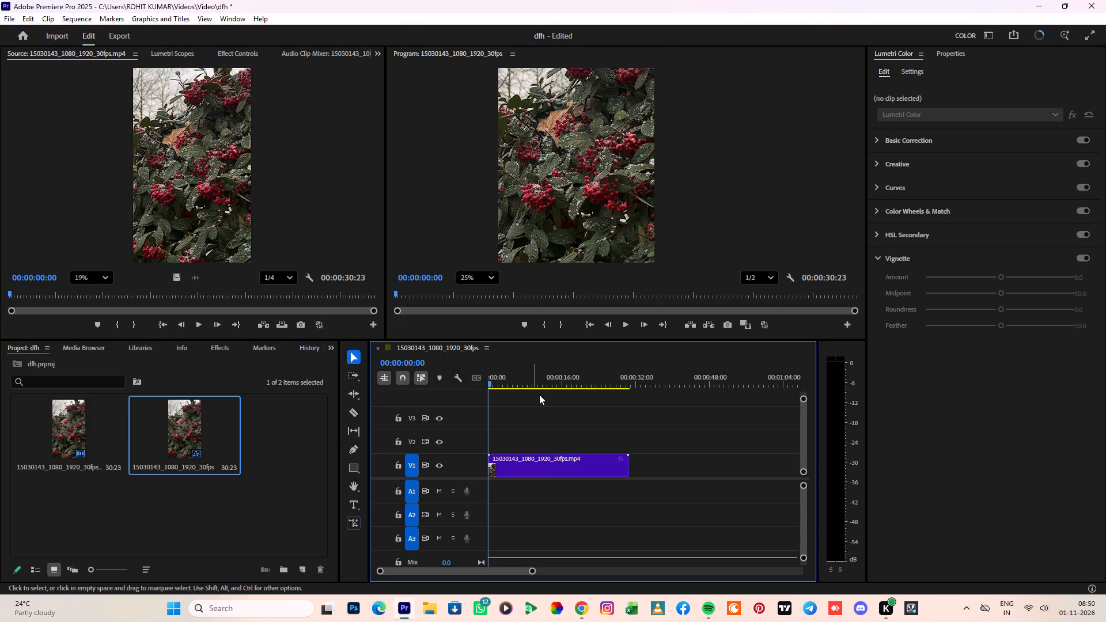
{"action": "scroll", "coordinate": [589, 221], "scroll_direction": "up", "scroll_amount": 1}
{"action": "scroll", "coordinate": [590, 220], "scroll_direction": "down", "scroll_amount": 1}
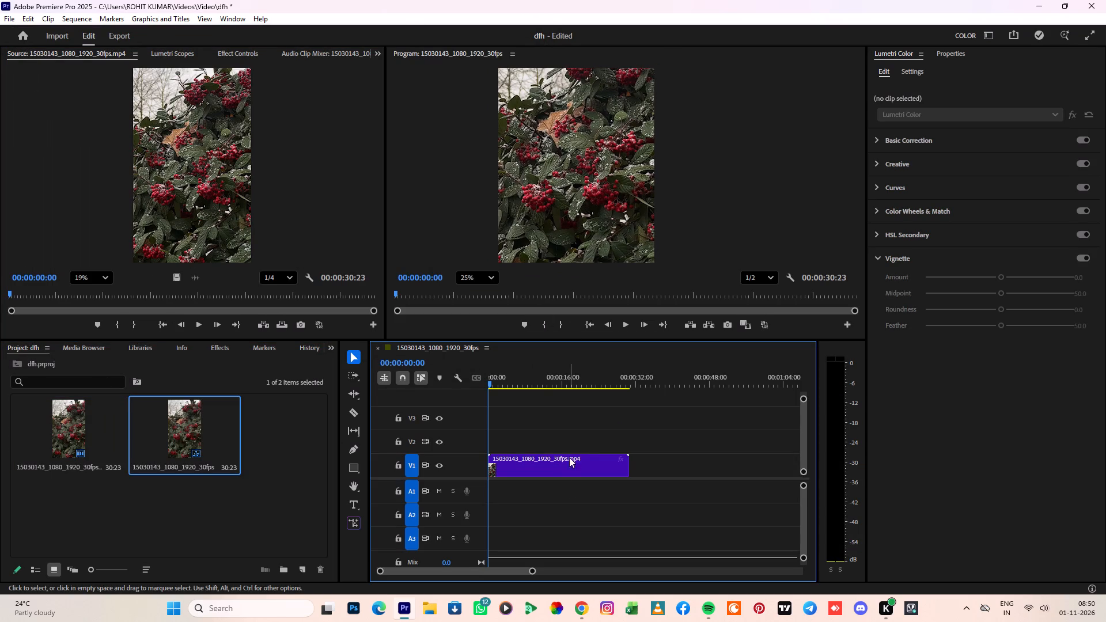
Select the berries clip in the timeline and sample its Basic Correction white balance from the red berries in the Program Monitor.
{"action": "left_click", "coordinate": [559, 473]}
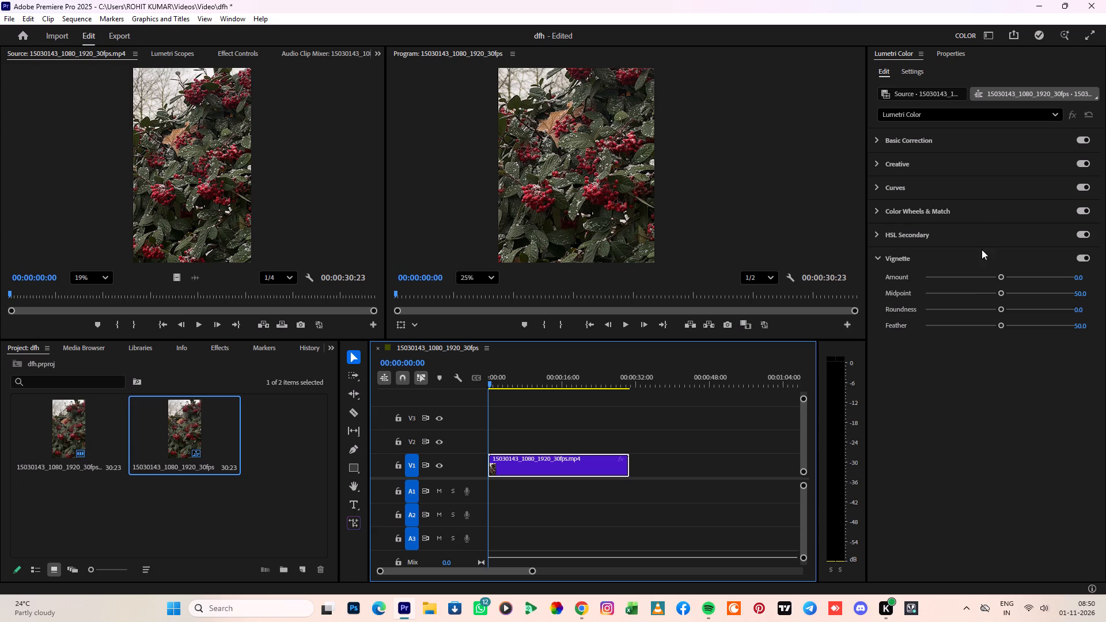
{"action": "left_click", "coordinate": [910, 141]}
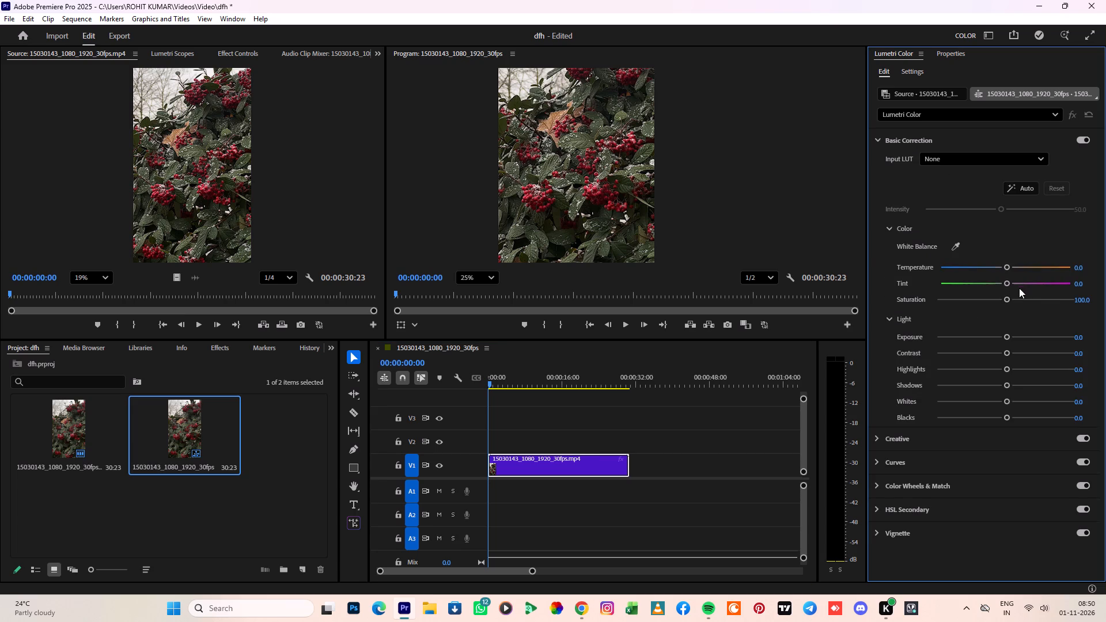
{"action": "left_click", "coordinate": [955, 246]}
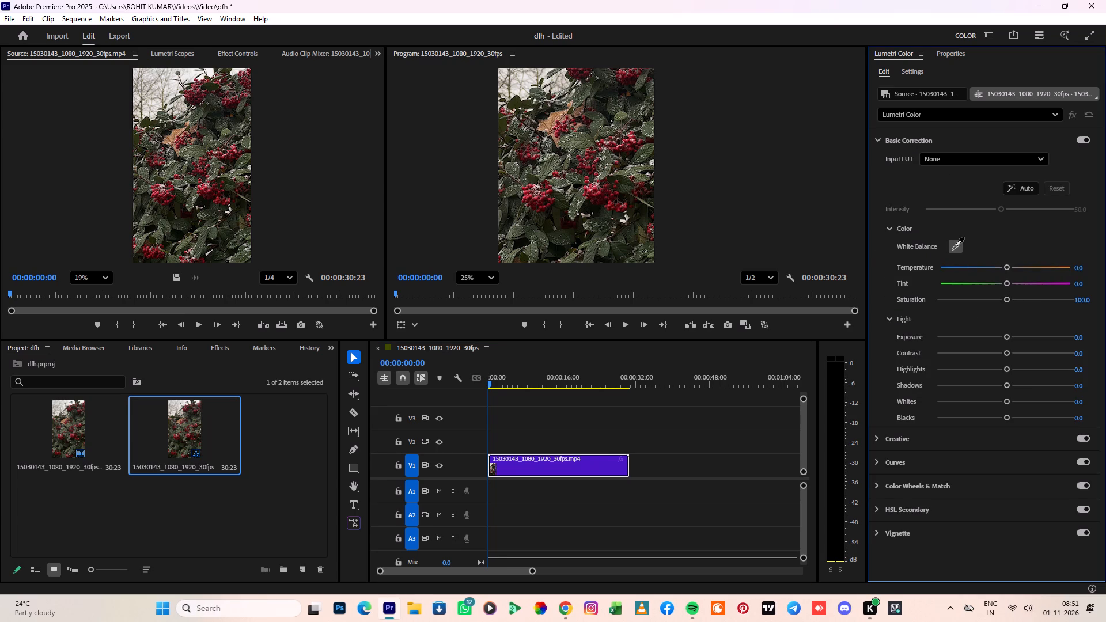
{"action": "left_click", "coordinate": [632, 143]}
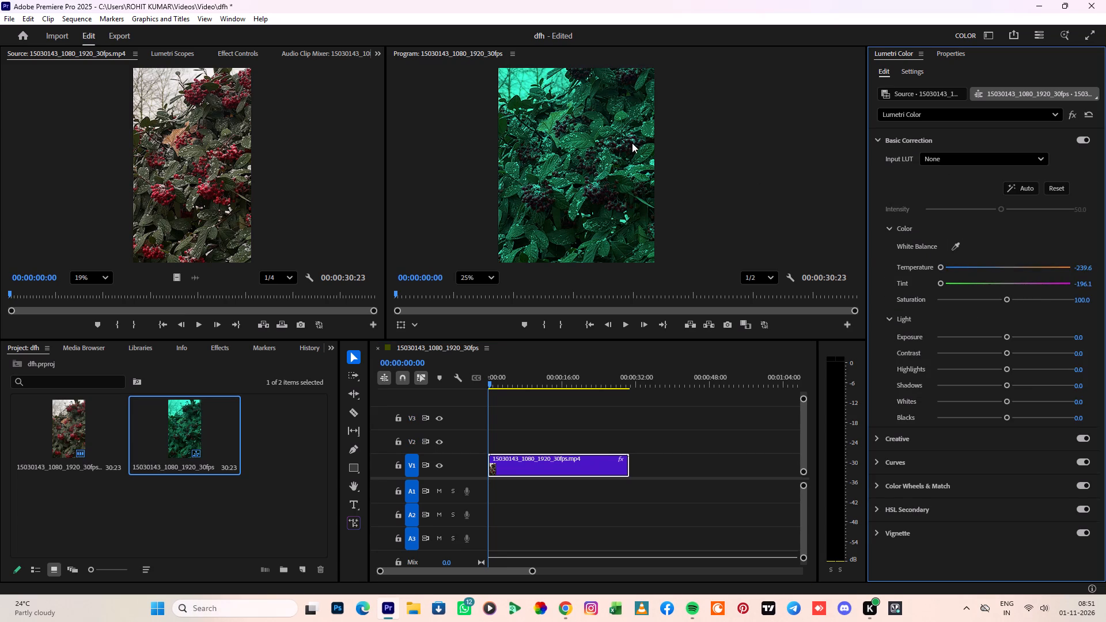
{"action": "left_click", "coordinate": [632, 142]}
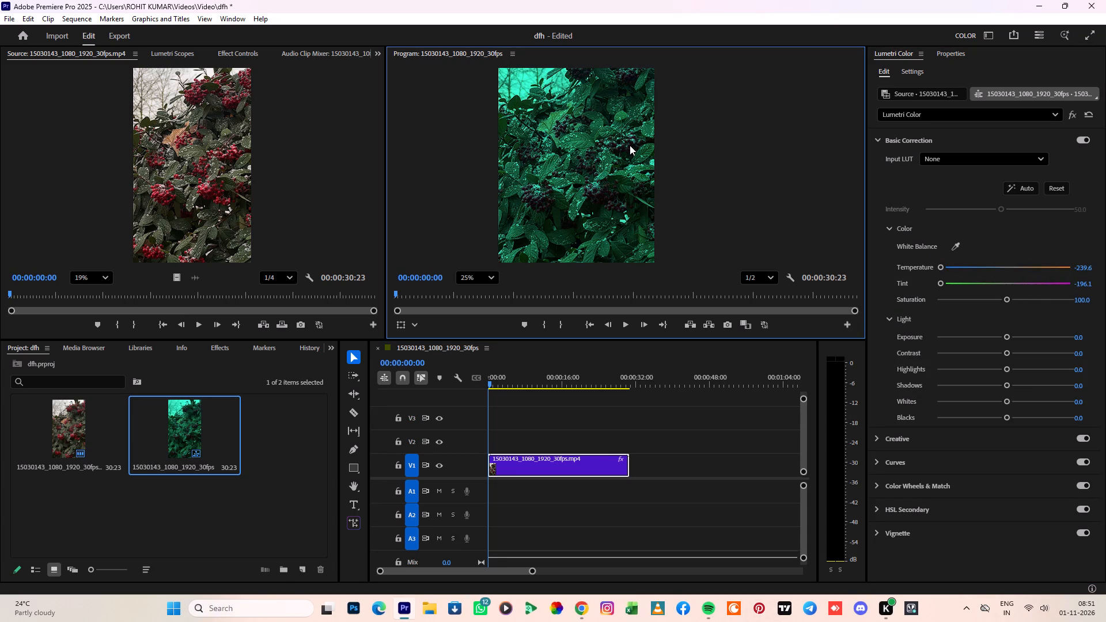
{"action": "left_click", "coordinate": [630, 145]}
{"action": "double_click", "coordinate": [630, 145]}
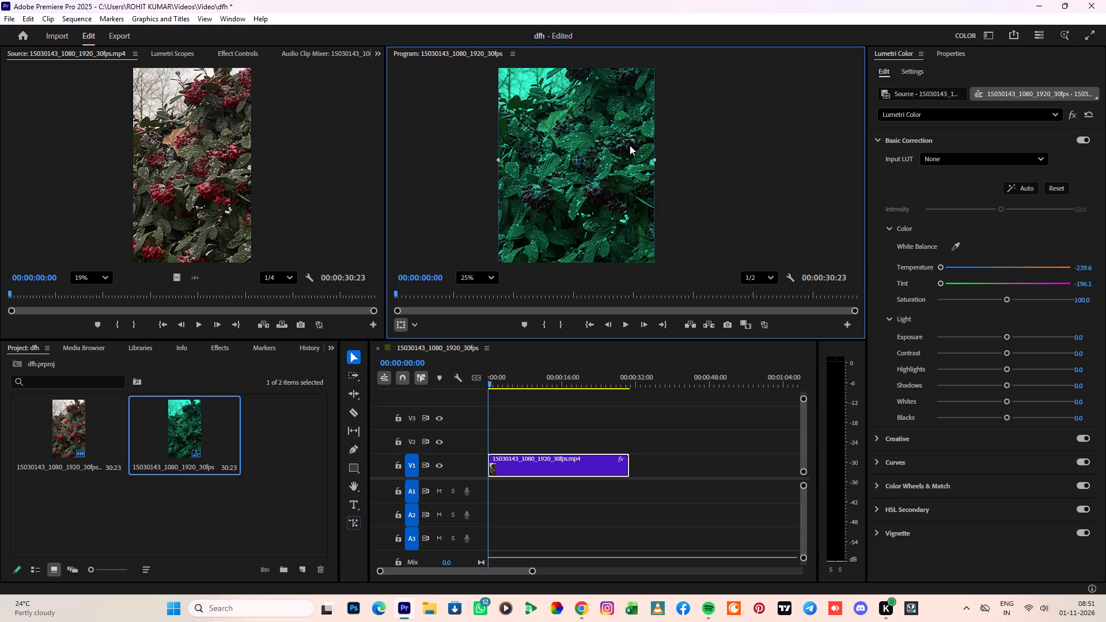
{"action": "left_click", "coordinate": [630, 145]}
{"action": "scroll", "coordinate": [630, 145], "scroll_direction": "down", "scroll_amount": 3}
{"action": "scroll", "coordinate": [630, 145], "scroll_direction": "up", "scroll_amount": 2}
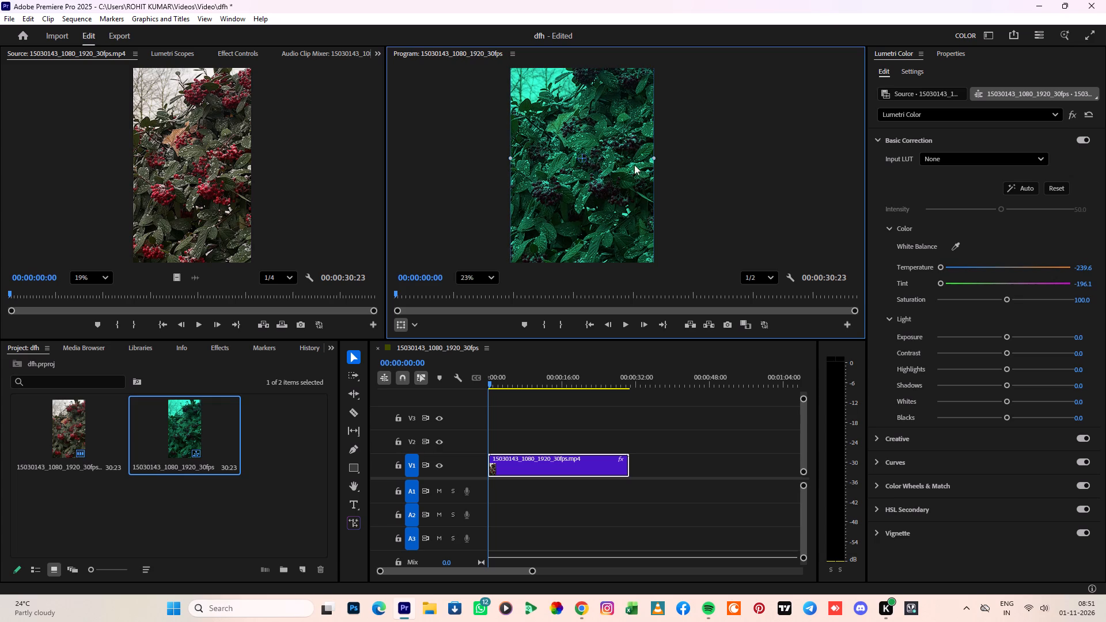
In Basic Correction, set the berries clip's Temperature to about 10.6 and Tint to about -23.
{"action": "left_click_drag", "start_coordinate": [940, 283], "coordinate": [1040, 298]}
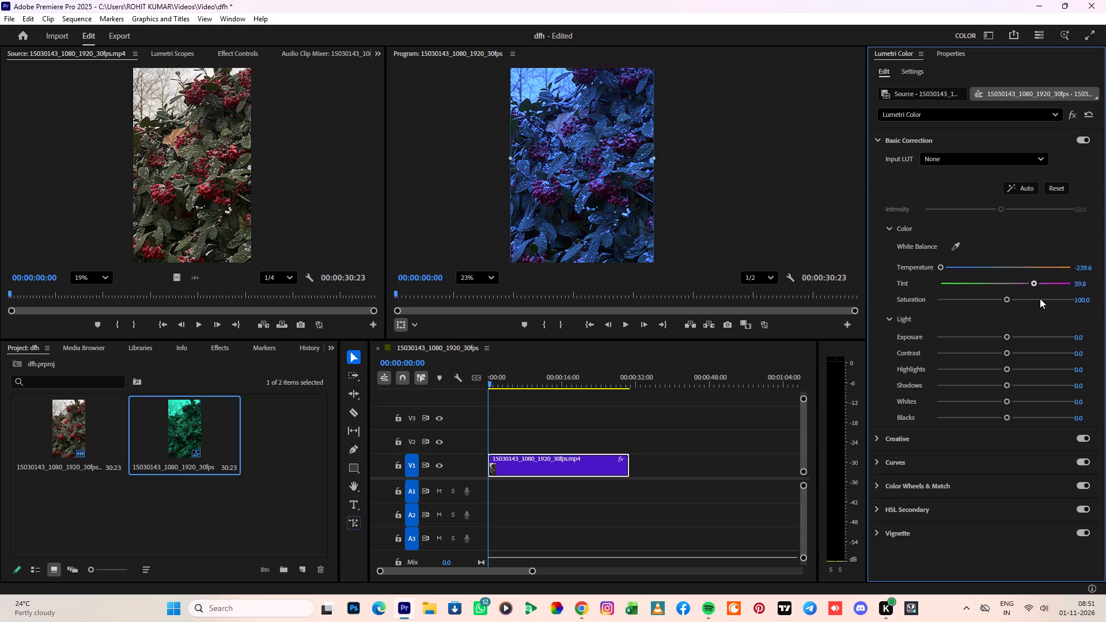
{"action": "left_click_drag", "start_coordinate": [1040, 298], "coordinate": [1004, 299]}
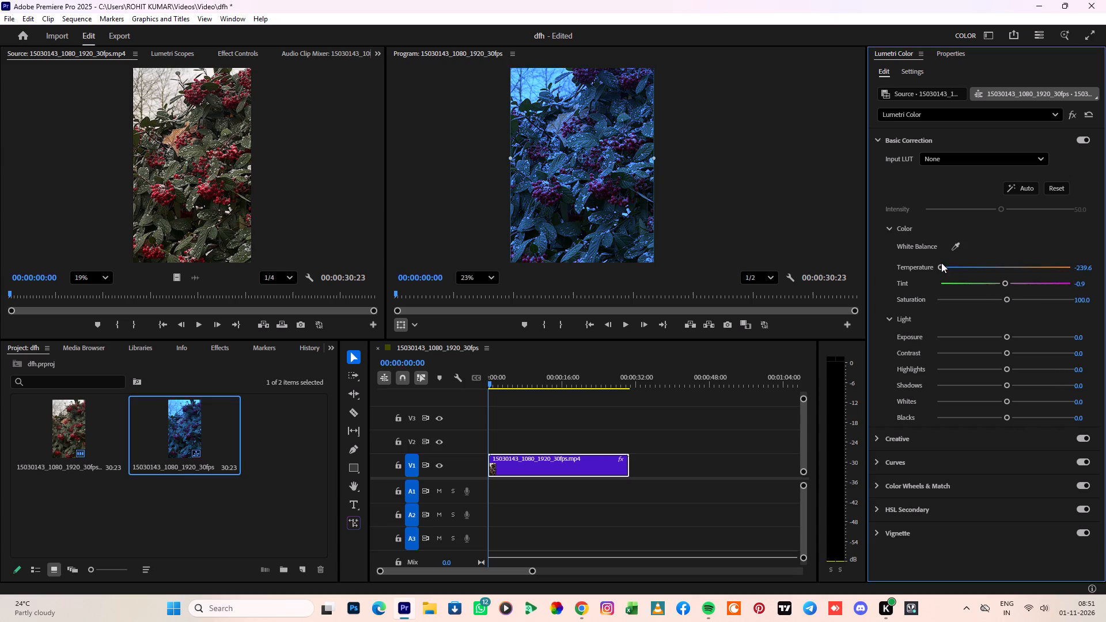
{"action": "left_click_drag", "start_coordinate": [940, 267], "coordinate": [997, 279]}
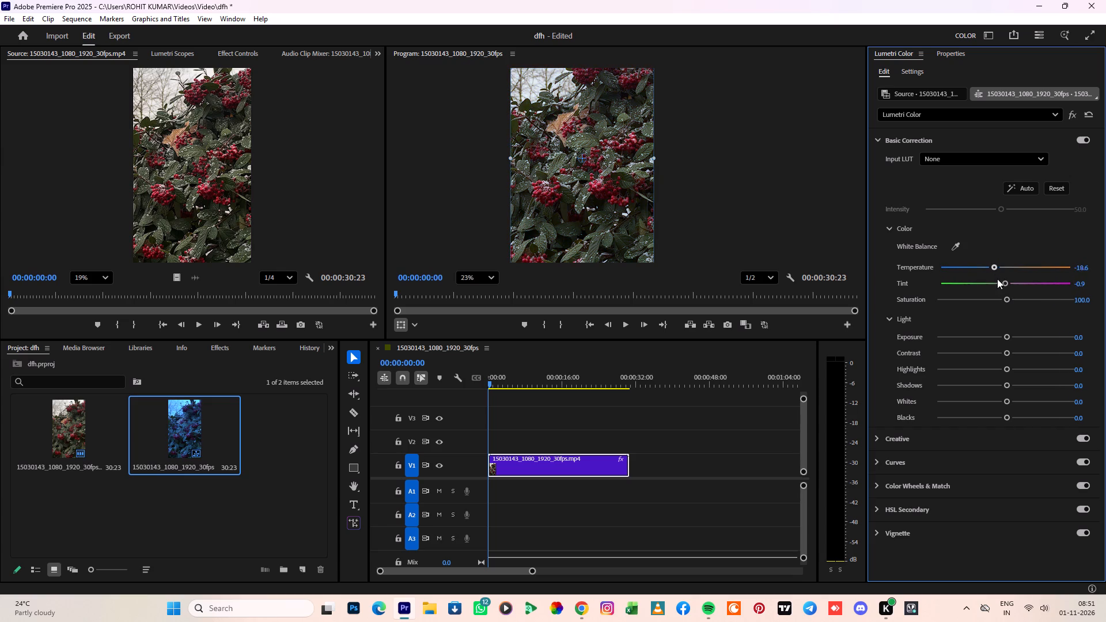
{"action": "left_click_drag", "start_coordinate": [997, 279], "coordinate": [1029, 282]}
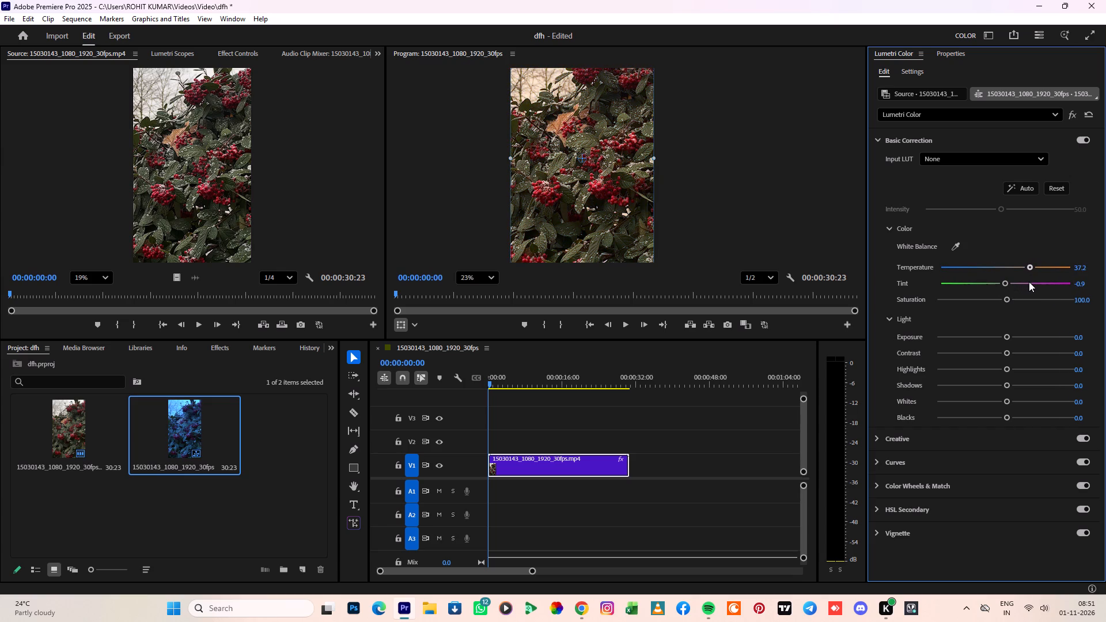
{"action": "left_click_drag", "start_coordinate": [1029, 282], "coordinate": [1012, 282]}
{"action": "left_click_drag", "start_coordinate": [1002, 283], "coordinate": [984, 282]}
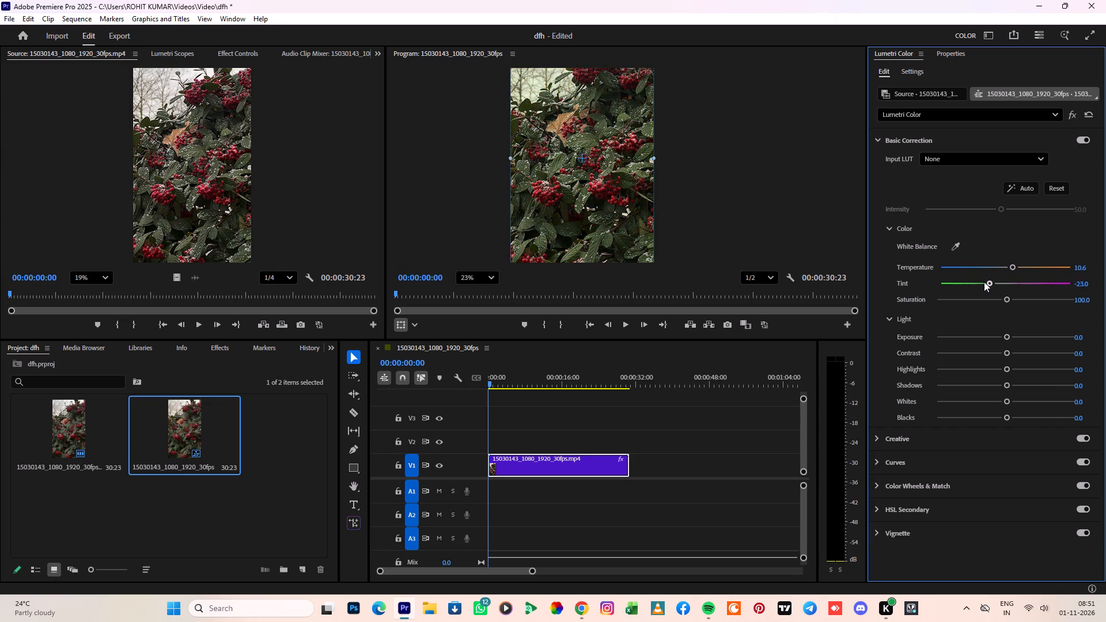
In Basic Correction, set the berries clip's Tint to about -55.8 and Saturation to about 148.7.
{"action": "left_click_drag", "start_coordinate": [984, 282], "coordinate": [968, 283]}
{"action": "left_click_drag", "start_coordinate": [1008, 300], "coordinate": [1008, 299]}
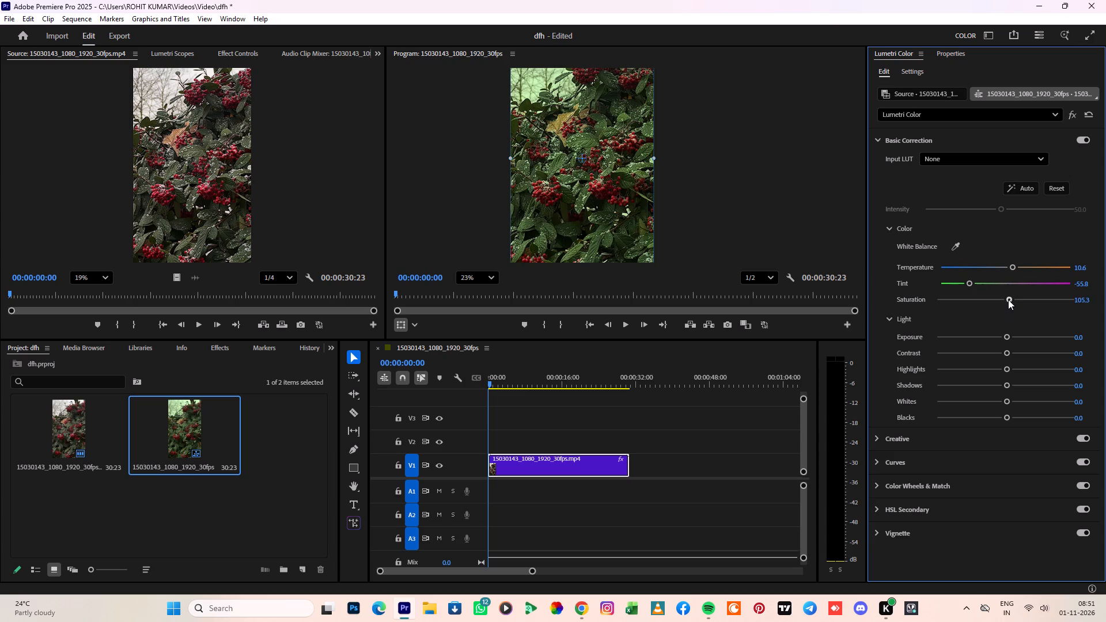
{"action": "left_click_drag", "start_coordinate": [1008, 299], "coordinate": [1036, 309]}
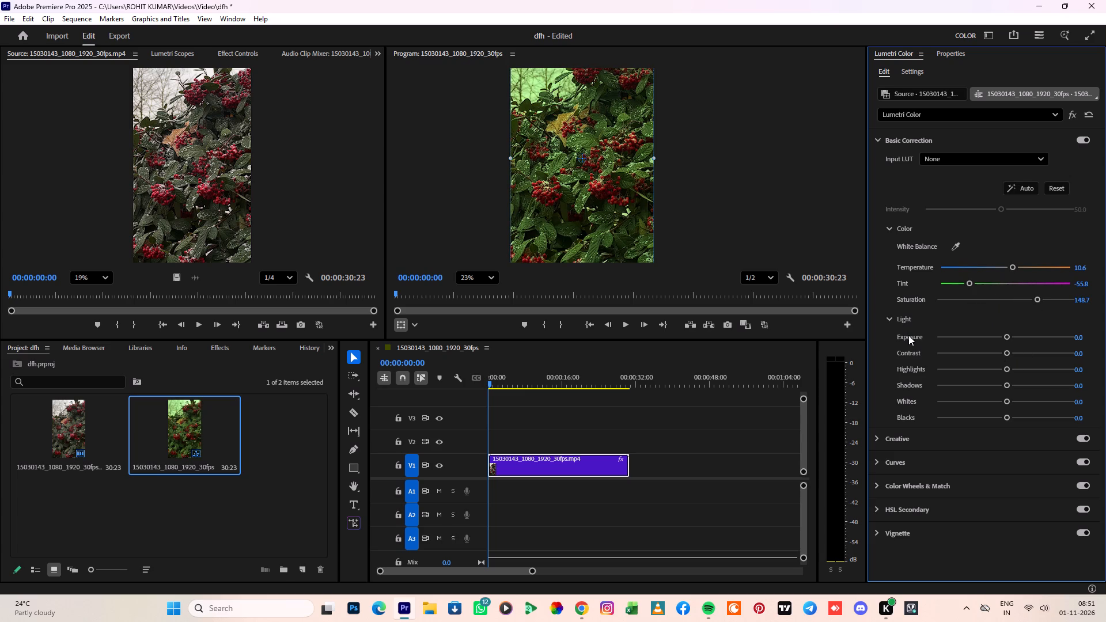
Set the berries clip's Exposure to about 0.7 and Contrast to about 16.8 in the Light settings.
{"action": "left_click", "coordinate": [909, 337]}
{"action": "left_click_drag", "start_coordinate": [1006, 337], "coordinate": [1009, 343]}
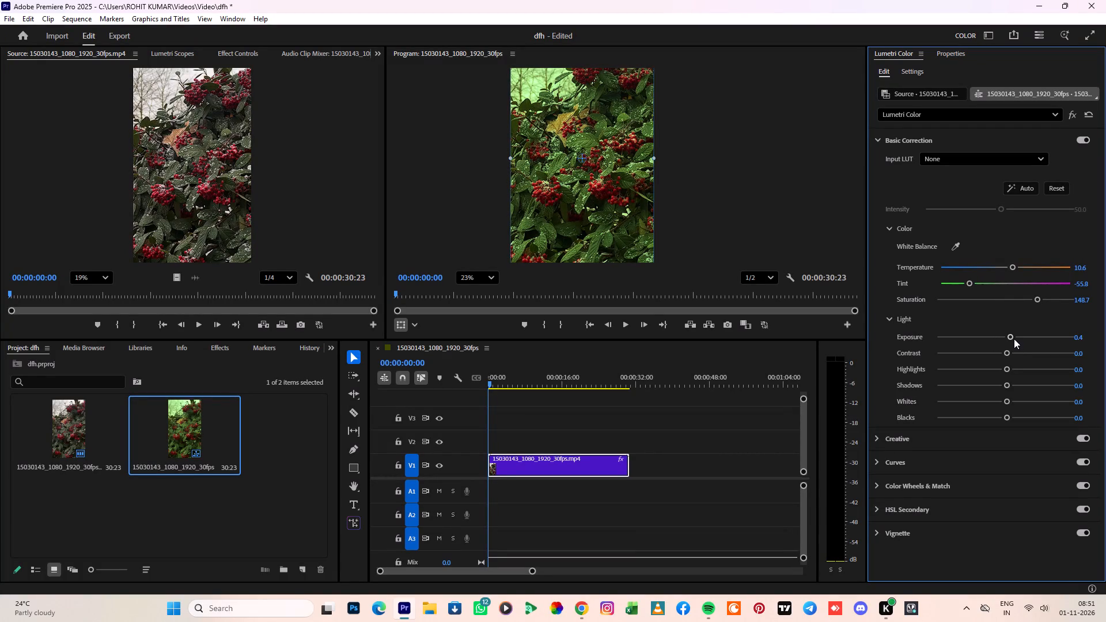
{"action": "left_click", "coordinate": [1013, 337]}
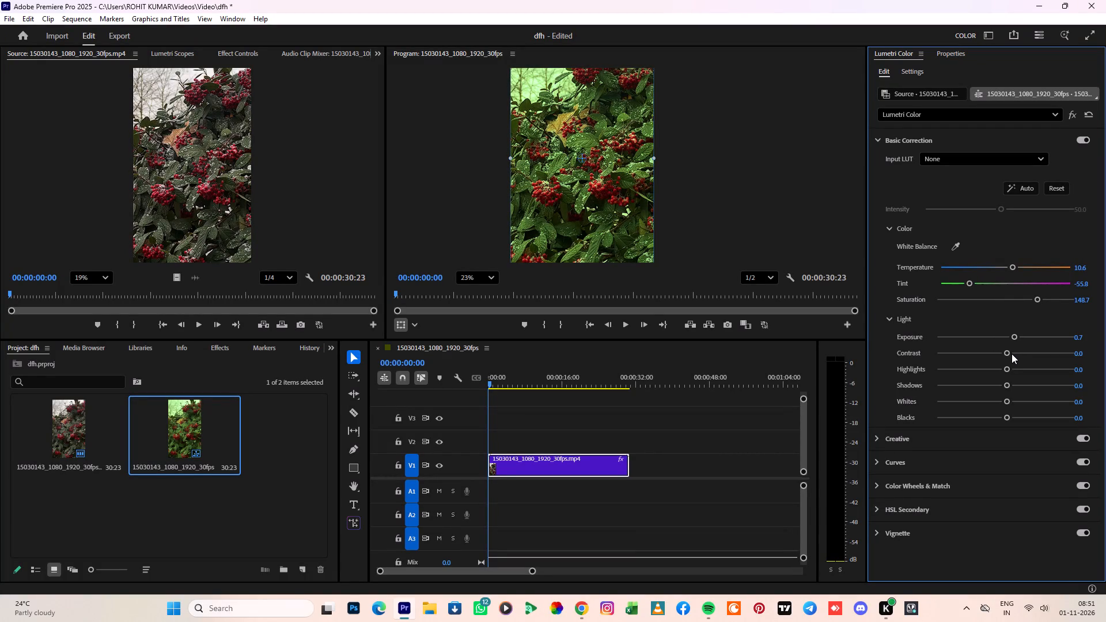
{"action": "left_click", "coordinate": [1012, 354]}
{"action": "left_click_drag", "start_coordinate": [1015, 354], "coordinate": [1031, 357]}
{"action": "left_click_drag", "start_coordinate": [1031, 357], "coordinate": [987, 358]}
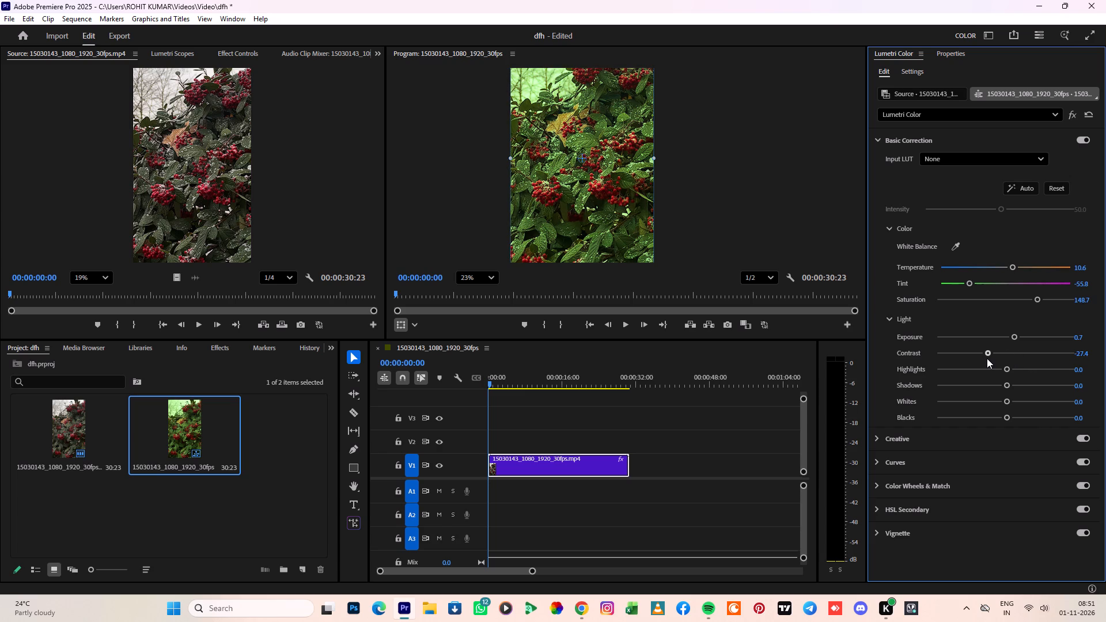
{"action": "left_click_drag", "start_coordinate": [987, 358], "coordinate": [1016, 361]}
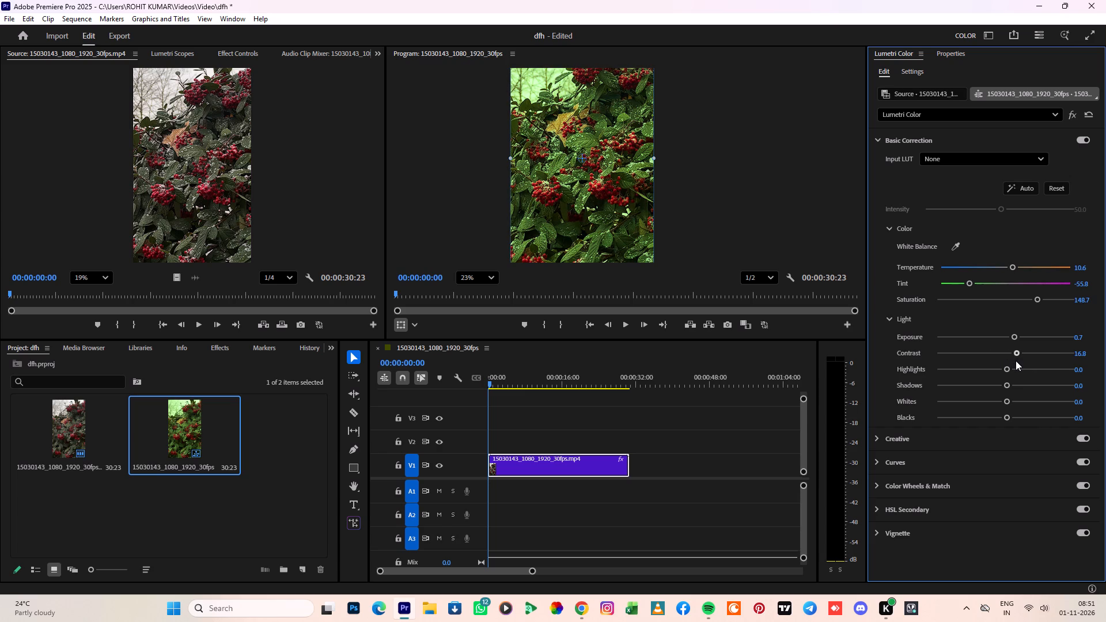
{"action": "left_click_drag", "start_coordinate": [1016, 361], "coordinate": [1016, 361]}
Set the berries clip's Shadows to about -24.8 and Highlights to about 64.6 in the Light settings.
{"action": "left_click", "coordinate": [1007, 370]}
{"action": "left_click", "coordinate": [1008, 387]}
{"action": "left_click_drag", "start_coordinate": [1013, 385], "coordinate": [1070, 393]}
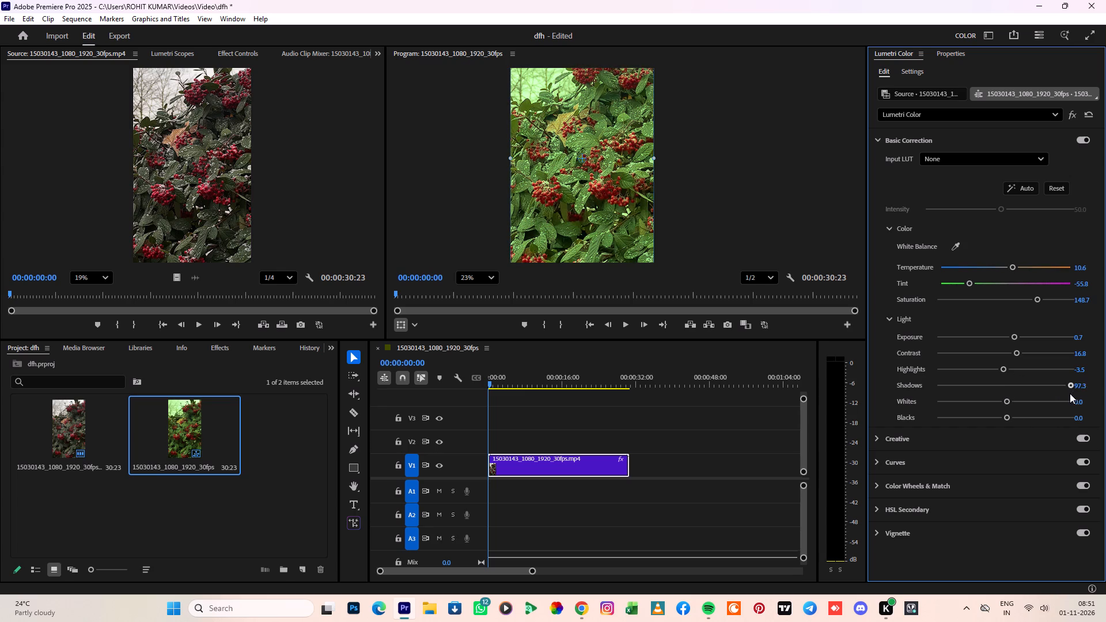
{"action": "left_click_drag", "start_coordinate": [1070, 393], "coordinate": [1020, 392]}
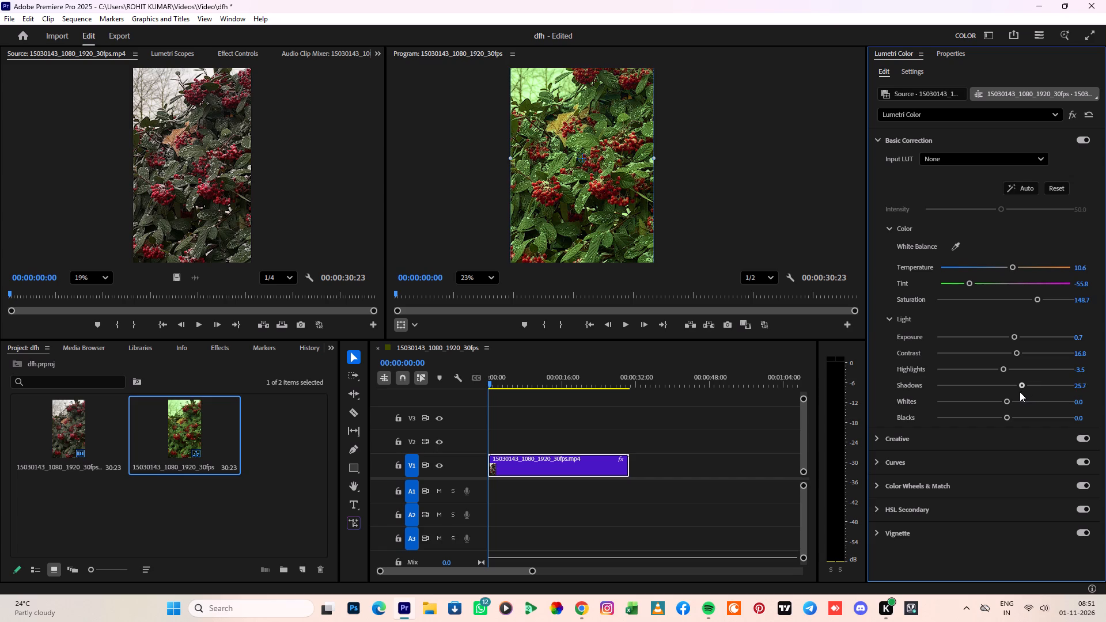
{"action": "left_click_drag", "start_coordinate": [1020, 392], "coordinate": [1013, 392]}
{"action": "left_click_drag", "start_coordinate": [1013, 392], "coordinate": [981, 394]}
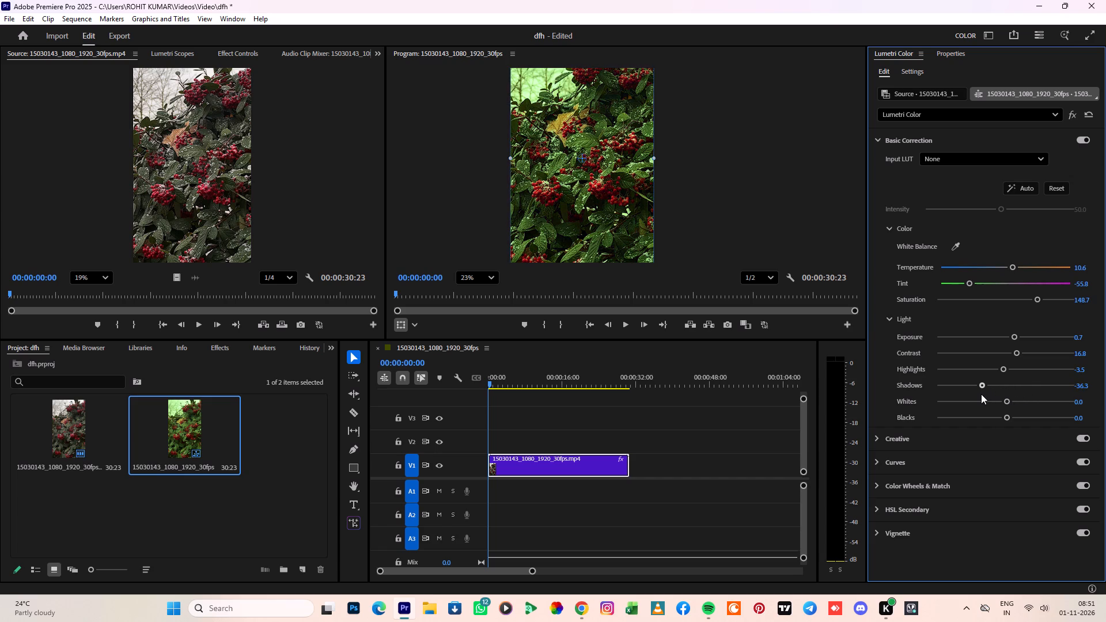
{"action": "left_click_drag", "start_coordinate": [981, 394], "coordinate": [988, 395]}
{"action": "left_click_drag", "start_coordinate": [1004, 366], "coordinate": [1046, 369]}
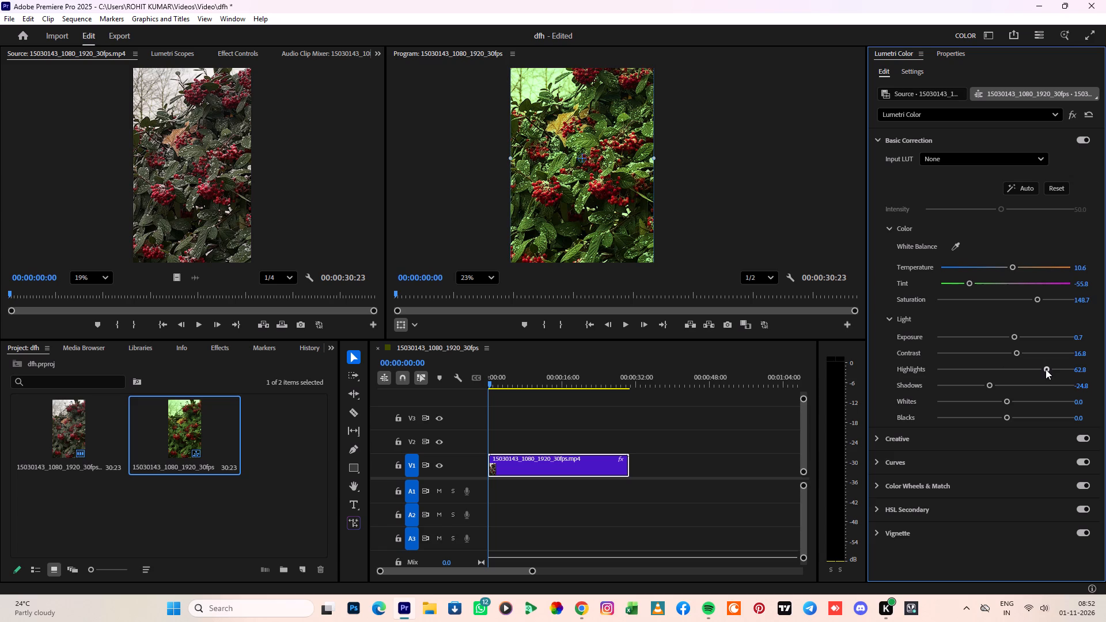
{"action": "left_click_drag", "start_coordinate": [1046, 369], "coordinate": [1047, 369]}
Set the berries clip's Whites to about 11.5 and Blacks to about -13.3 in the Light settings.
{"action": "left_click_drag", "start_coordinate": [1008, 402], "coordinate": [990, 409]}
{"action": "left_click_drag", "start_coordinate": [990, 409], "coordinate": [1022, 414]}
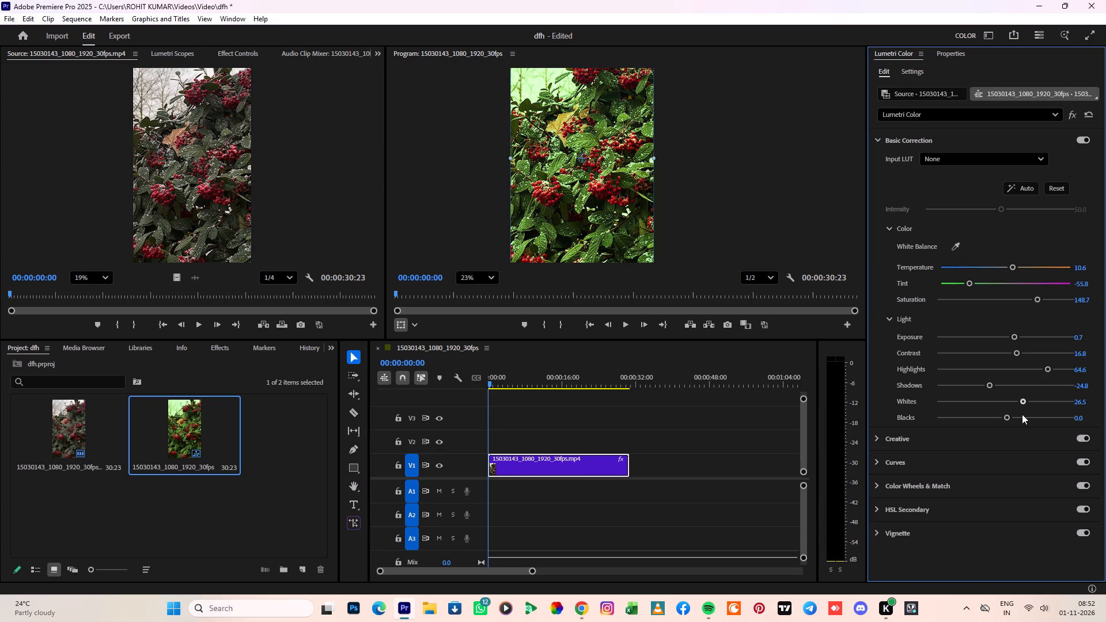
{"action": "left_click_drag", "start_coordinate": [1022, 414], "coordinate": [1013, 416]}
{"action": "left_click_drag", "start_coordinate": [1013, 416], "coordinate": [1012, 416]}
{"action": "left_click_drag", "start_coordinate": [1005, 415], "coordinate": [984, 420]}
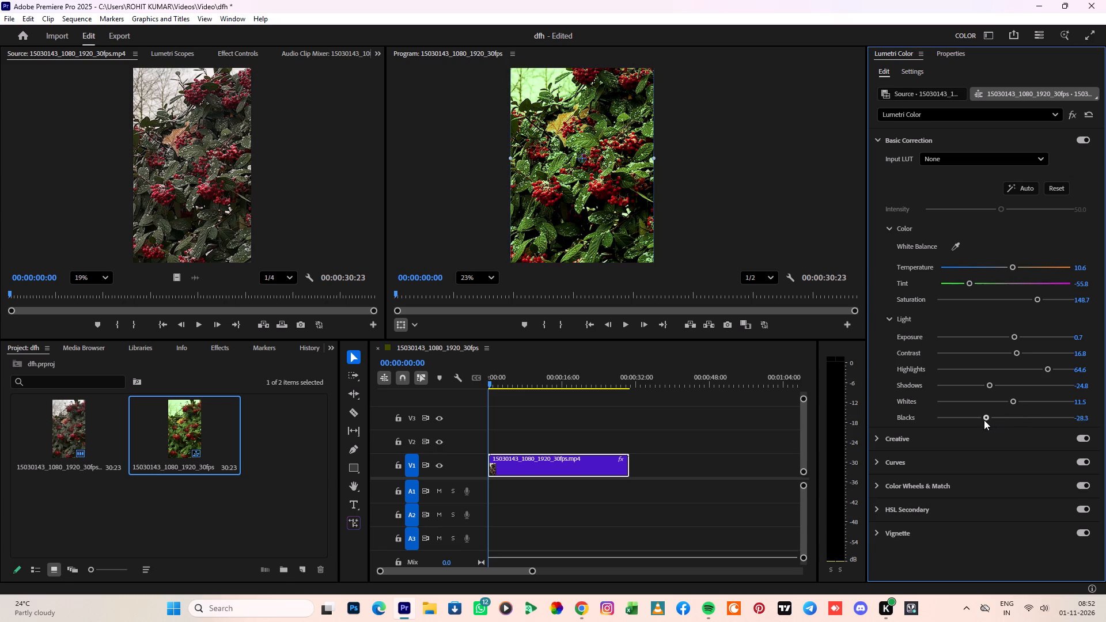
{"action": "left_click_drag", "start_coordinate": [984, 420], "coordinate": [1056, 422]}
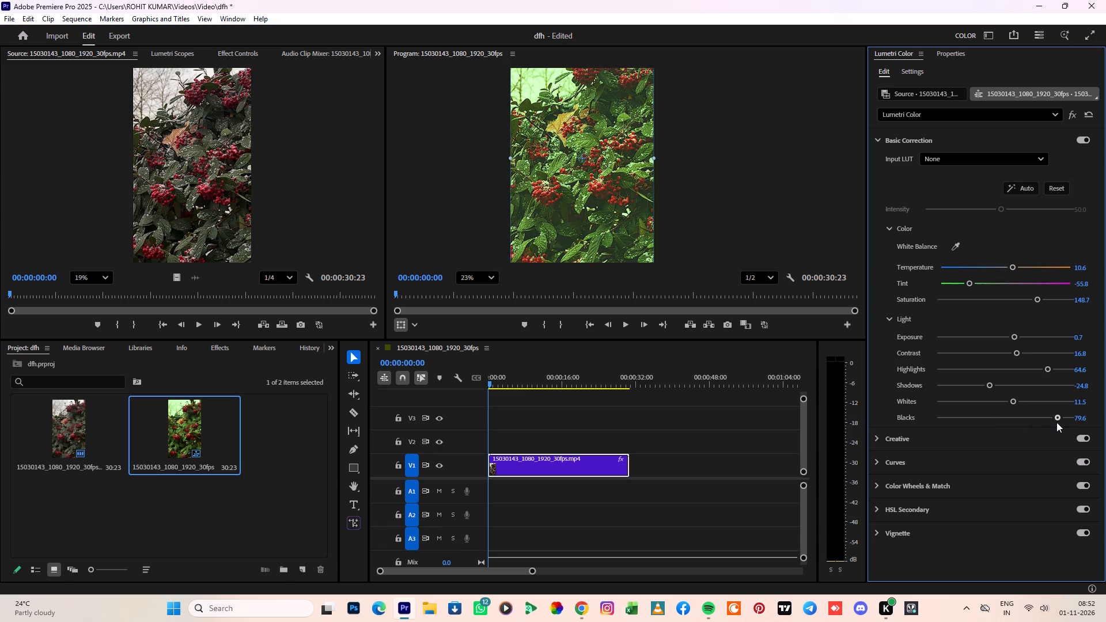
{"action": "left_click_drag", "start_coordinate": [1056, 422], "coordinate": [996, 428]}
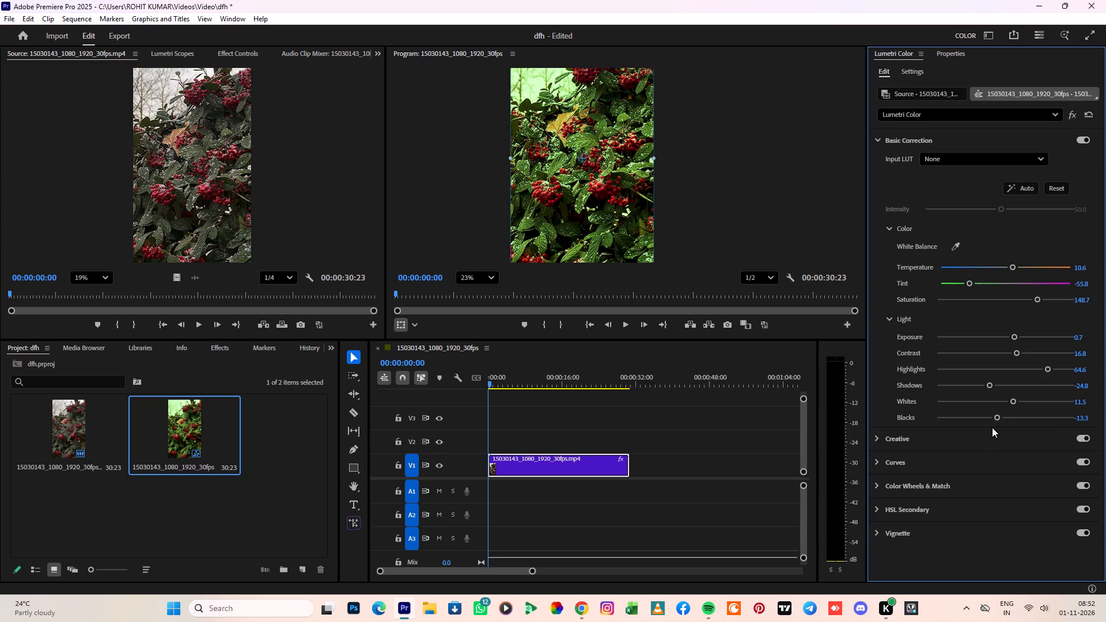
In the Creative adjustments, set Sharpen to about 28.3 and Vibrance to about -8.8 for the berries clip.
{"action": "left_click", "coordinate": [934, 437]}
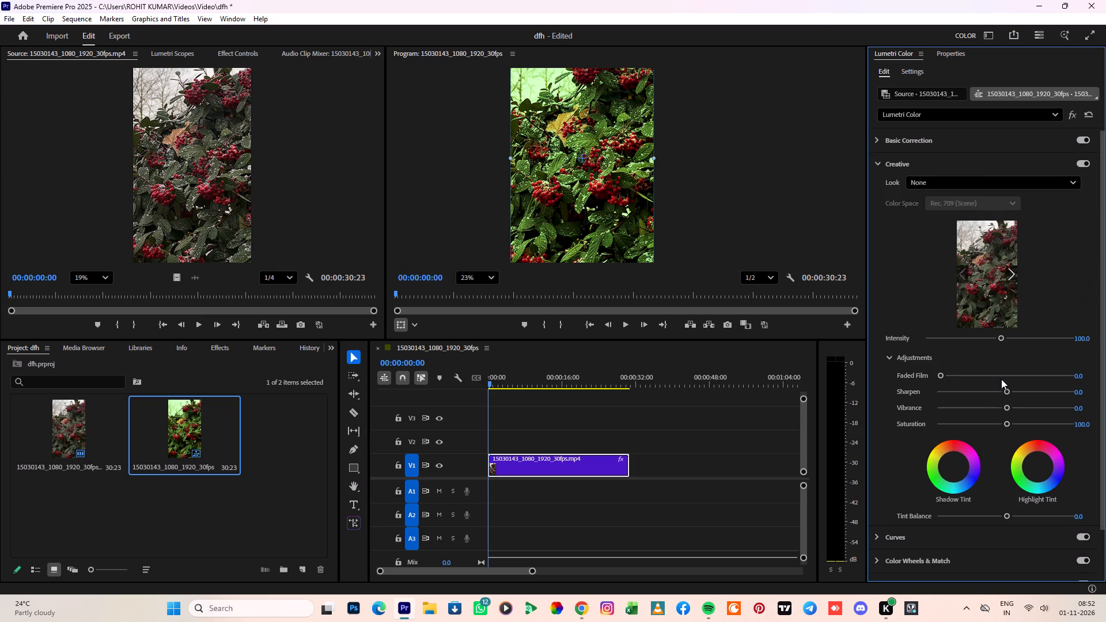
{"action": "left_click_drag", "start_coordinate": [1007, 389], "coordinate": [1036, 395]}
{"action": "left_click_drag", "start_coordinate": [1036, 395], "coordinate": [1023, 400]}
{"action": "left_click_drag", "start_coordinate": [1009, 408], "coordinate": [999, 416]}
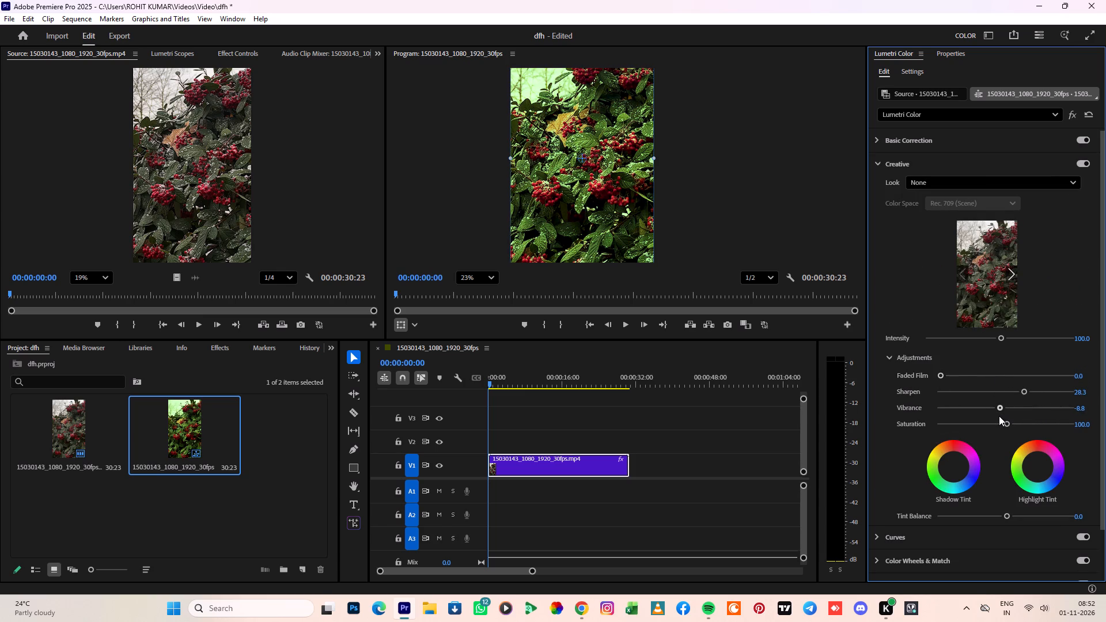
{"action": "left_click_drag", "start_coordinate": [999, 416], "coordinate": [999, 415]}
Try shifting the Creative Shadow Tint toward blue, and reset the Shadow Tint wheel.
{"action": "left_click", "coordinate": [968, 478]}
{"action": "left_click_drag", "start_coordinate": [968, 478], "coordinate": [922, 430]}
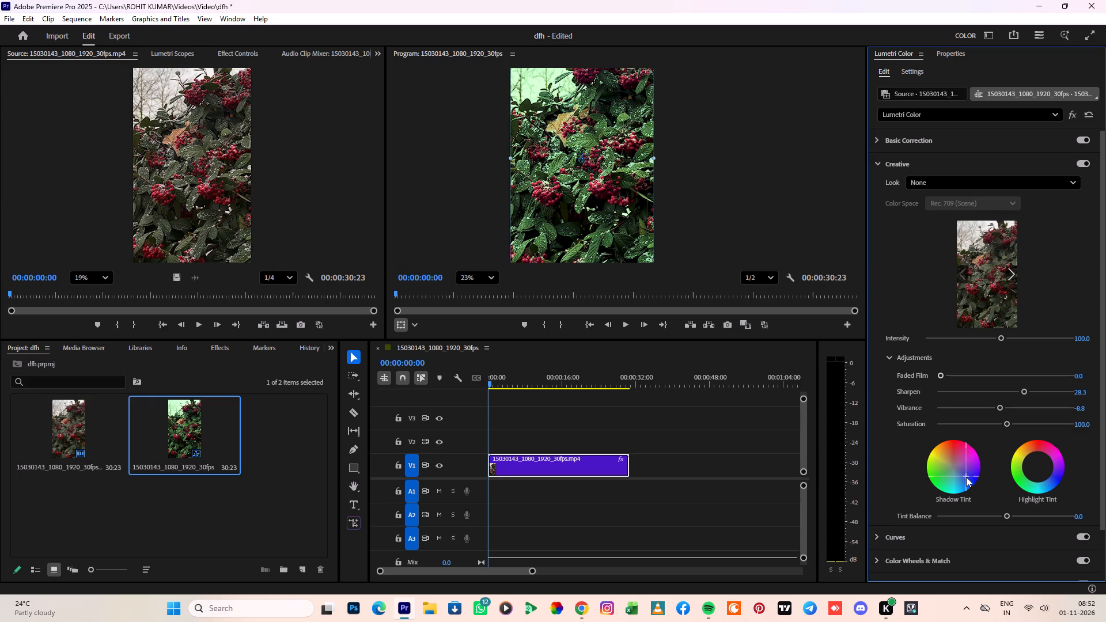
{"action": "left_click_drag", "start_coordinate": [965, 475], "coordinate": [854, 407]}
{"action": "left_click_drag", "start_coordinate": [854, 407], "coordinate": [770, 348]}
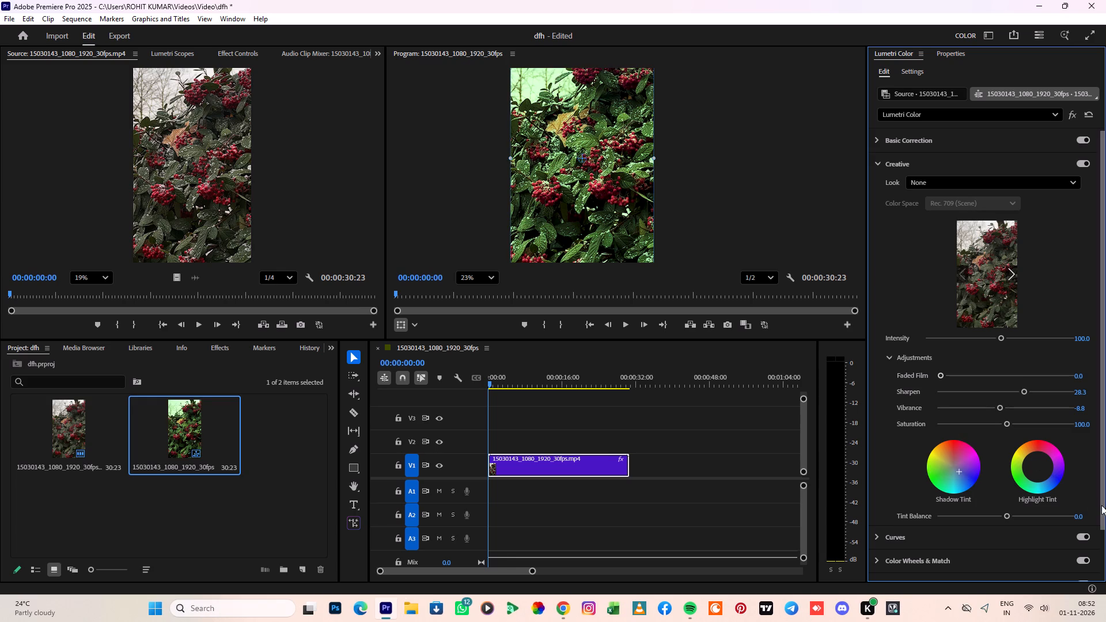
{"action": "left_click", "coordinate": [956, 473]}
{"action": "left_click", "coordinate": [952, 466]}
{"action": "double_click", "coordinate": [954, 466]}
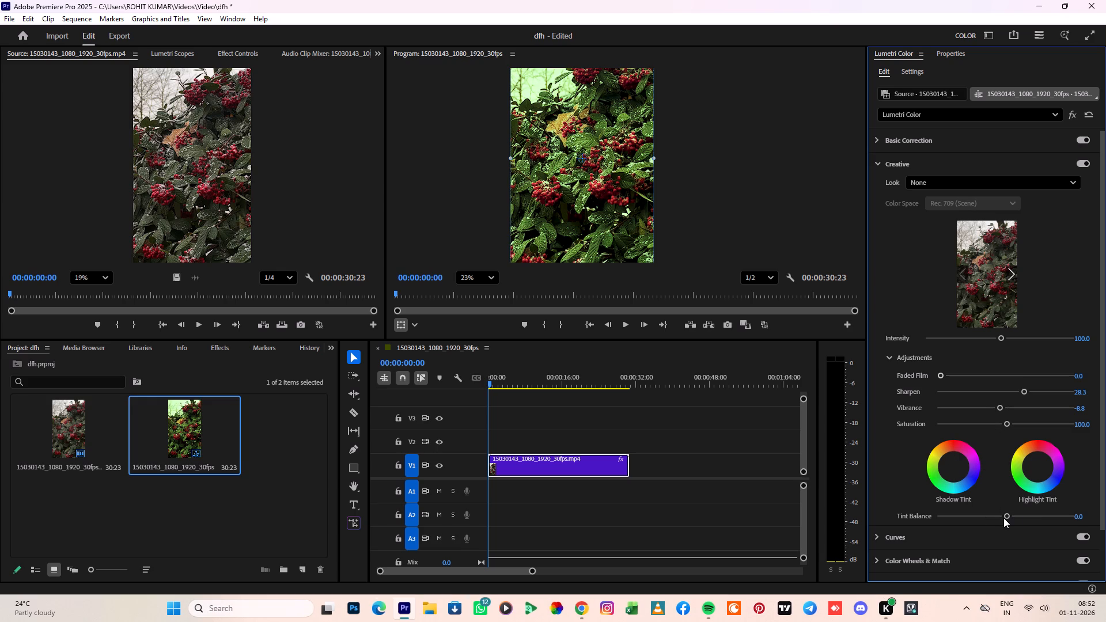
Set the Creative Tint Balance of the berries clip to about 48.7.
{"action": "left_click_drag", "start_coordinate": [1003, 518], "coordinate": [1036, 524]}
In the RGB Curves of the berries clip, pull the blue channel curve down in the shadows.
{"action": "scroll", "coordinate": [989, 503], "scroll_direction": "down", "scroll_amount": 3}
{"action": "left_click", "coordinate": [923, 502]}
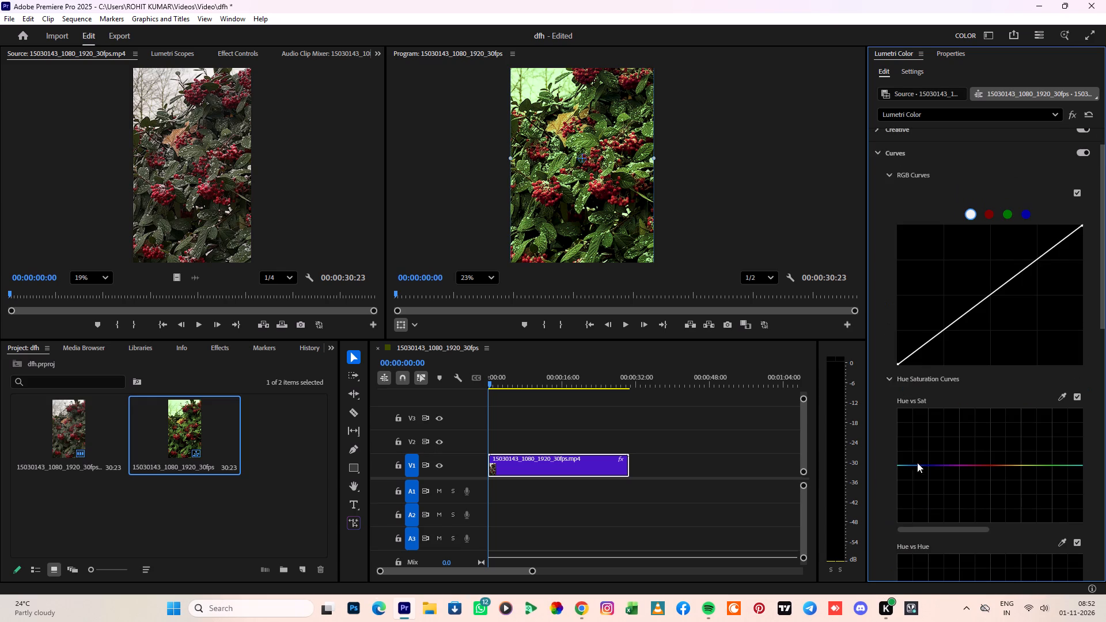
{"action": "left_click", "coordinate": [1020, 211]}
{"action": "left_click", "coordinate": [1029, 213]}
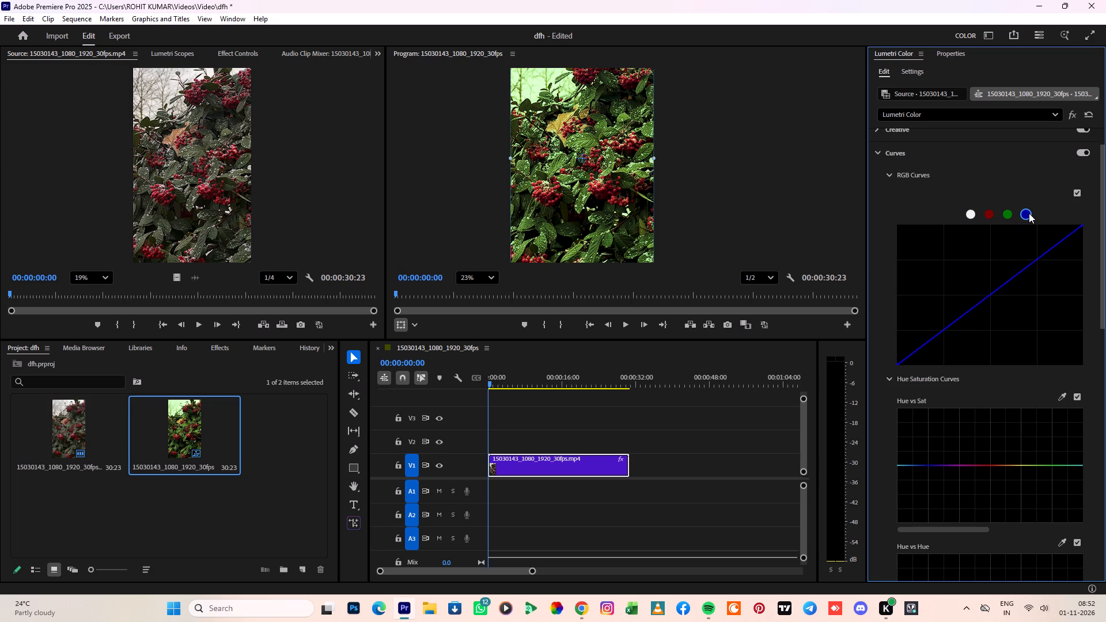
{"action": "left_click_drag", "start_coordinate": [946, 329], "coordinate": [956, 348]}
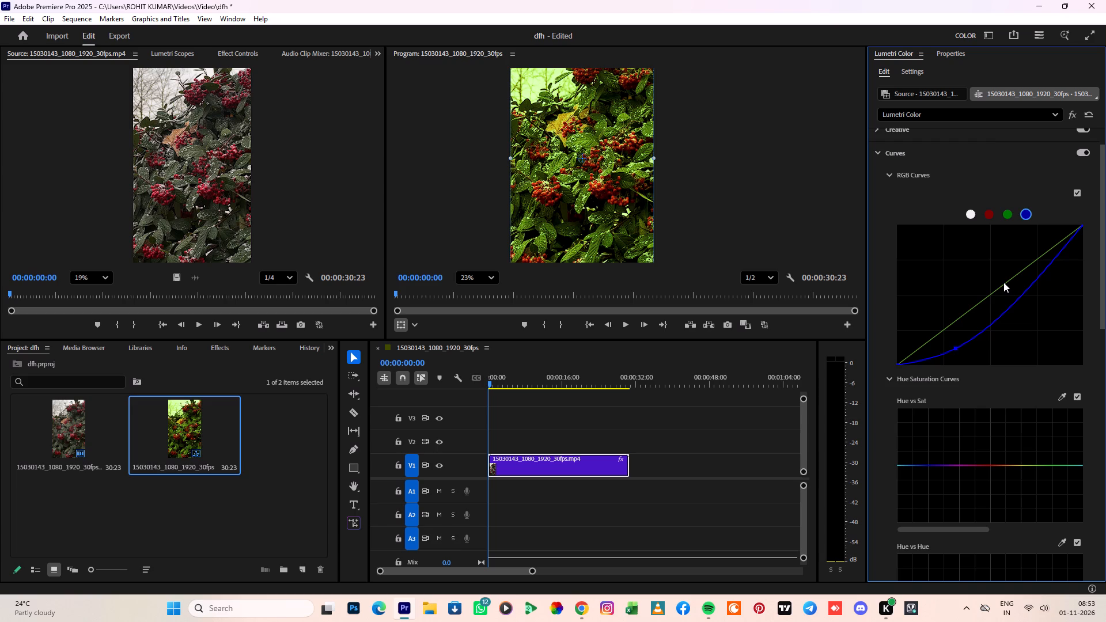
Adjust the green channel curve with one midtone point, leaving it slightly above the diagonal.
{"action": "left_click_drag", "start_coordinate": [1003, 282], "coordinate": [998, 276]}
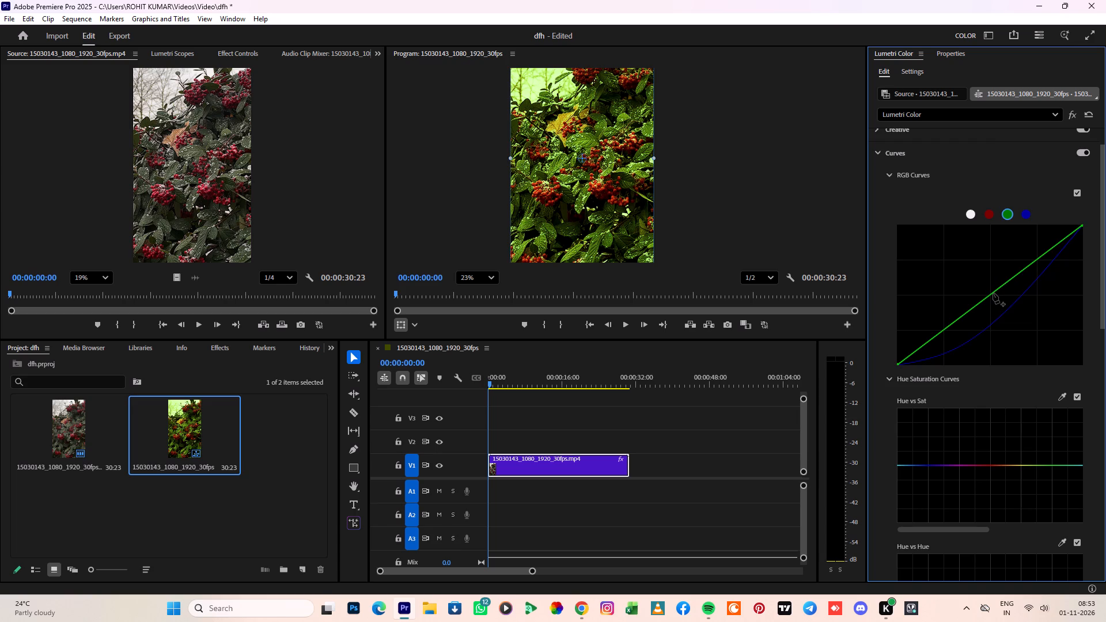
{"action": "left_click_drag", "start_coordinate": [992, 293], "coordinate": [986, 283]}
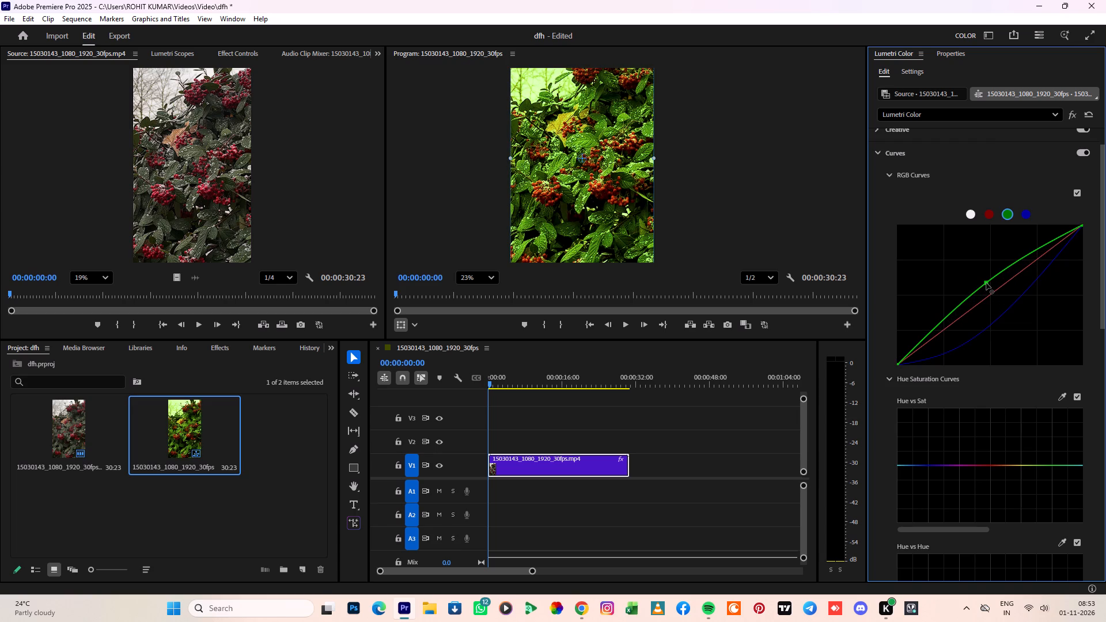
{"action": "left_click_drag", "start_coordinate": [986, 283], "coordinate": [984, 304]}
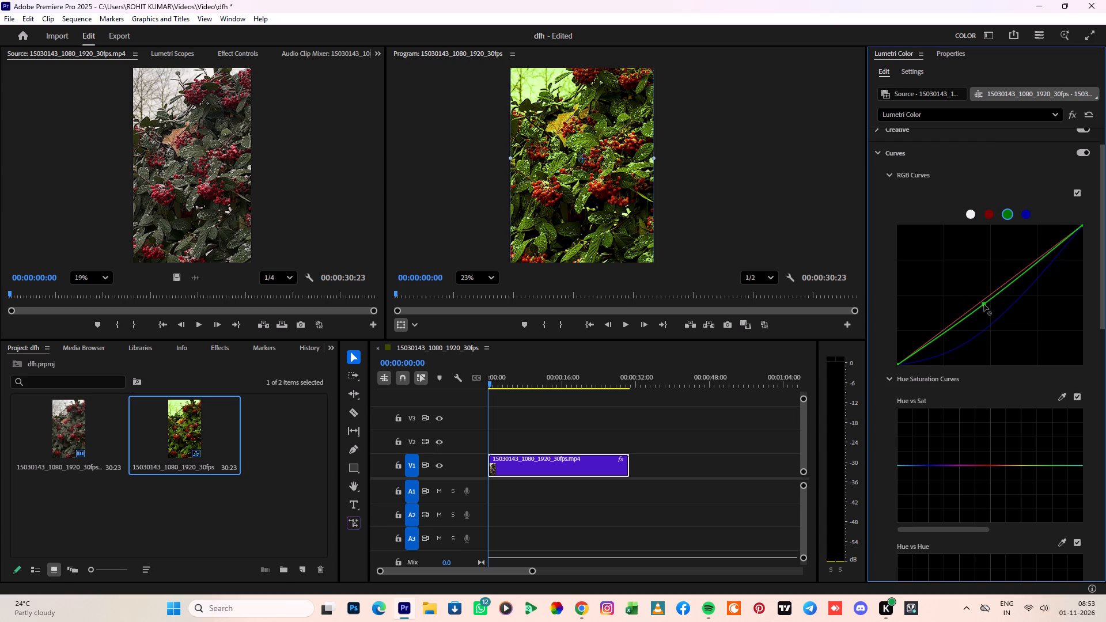
{"action": "left_click_drag", "start_coordinate": [984, 304], "coordinate": [996, 298]}
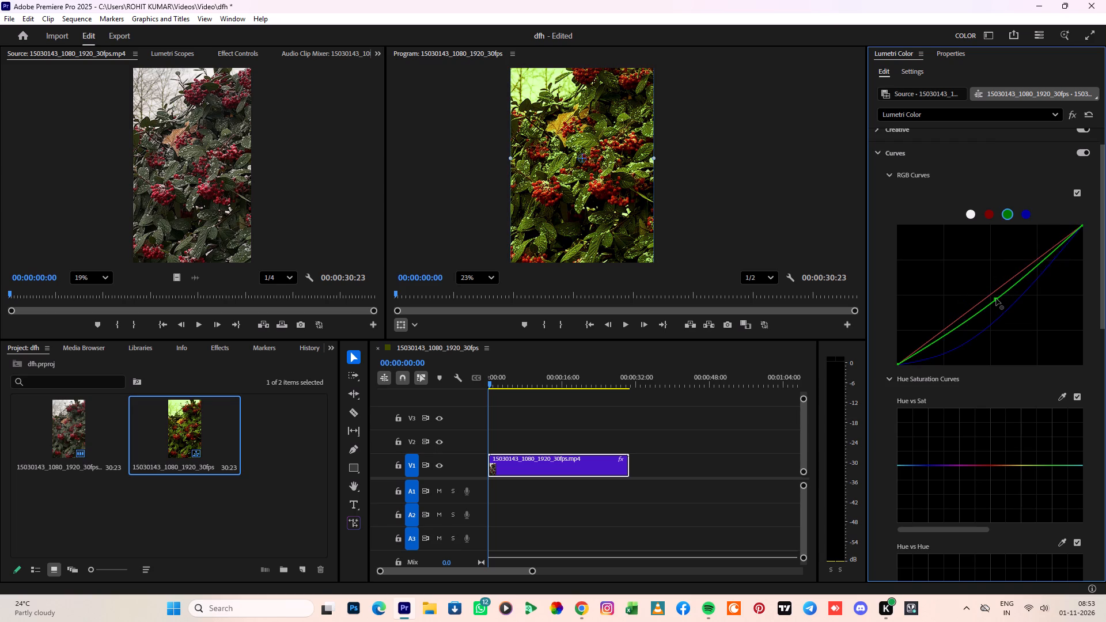
{"action": "left_click_drag", "start_coordinate": [996, 298], "coordinate": [996, 283]}
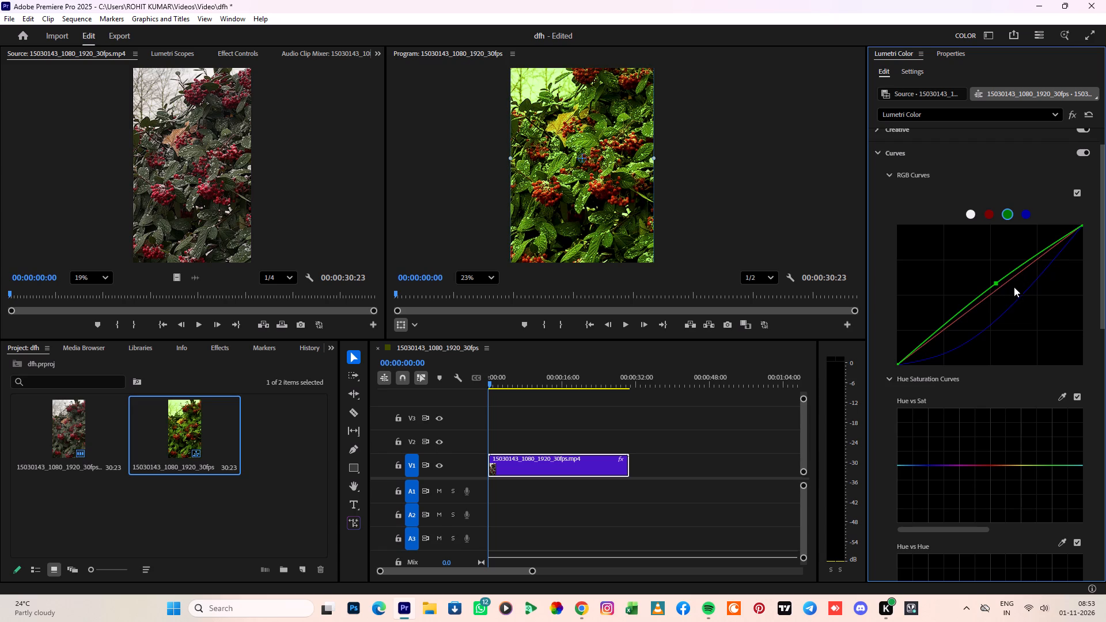
Pull the midtones of the red channel curve moderately below the diagonal.
{"action": "left_click_drag", "start_coordinate": [1011, 282], "coordinate": [1014, 294]}
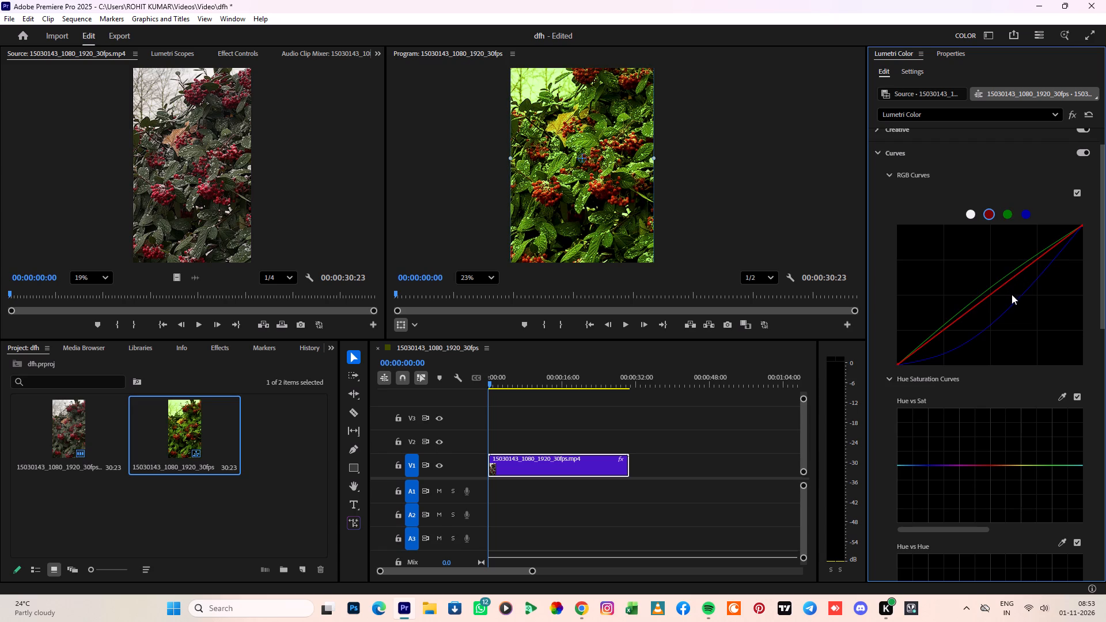
{"action": "left_click_drag", "start_coordinate": [993, 294], "coordinate": [996, 305]}
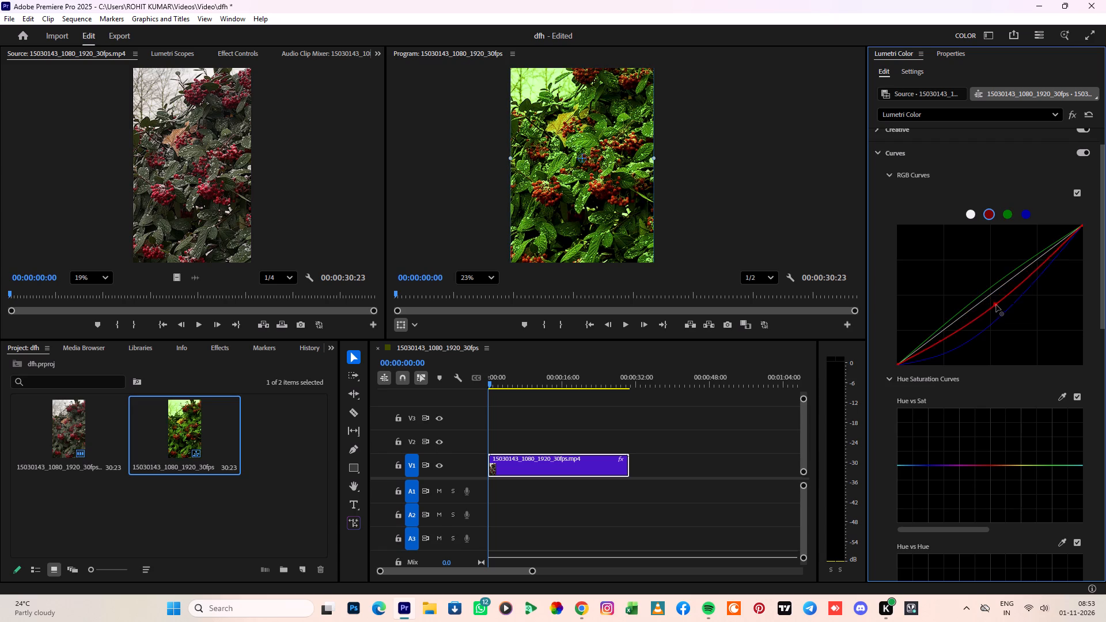
{"action": "left_click_drag", "start_coordinate": [996, 305], "coordinate": [998, 308]}
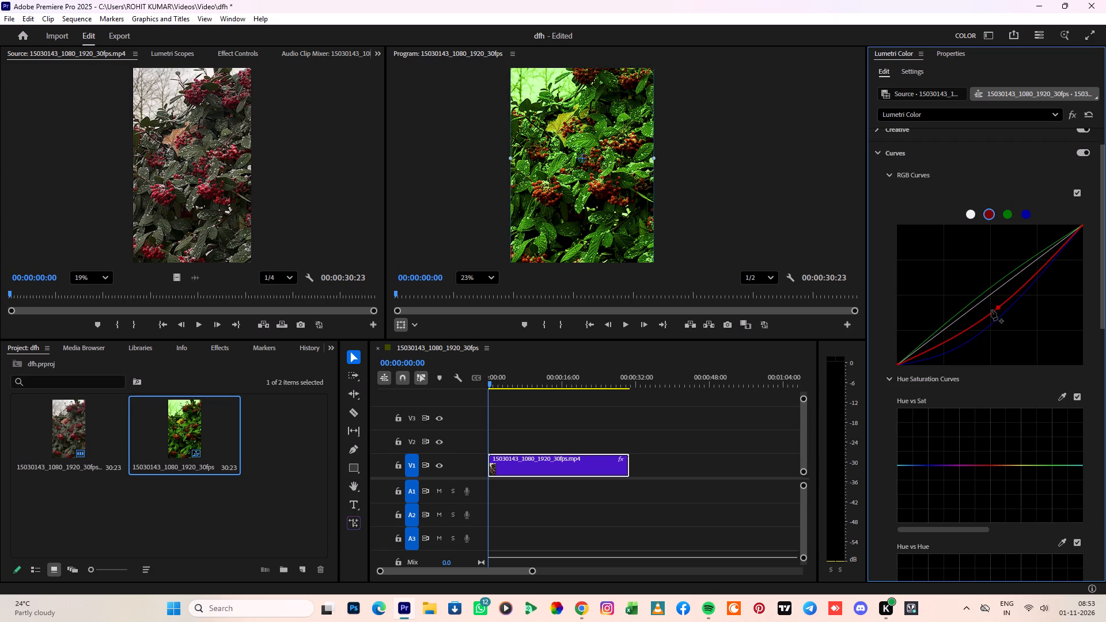
In Color Wheels & Match, slightly lower the Shadows and Highlights luminance and slightly raise the Midtones luminance.
{"action": "scroll", "coordinate": [1095, 502], "scroll_direction": "down", "scroll_amount": 3}
{"action": "scroll", "coordinate": [1032, 496], "scroll_direction": "down", "scroll_amount": 4}
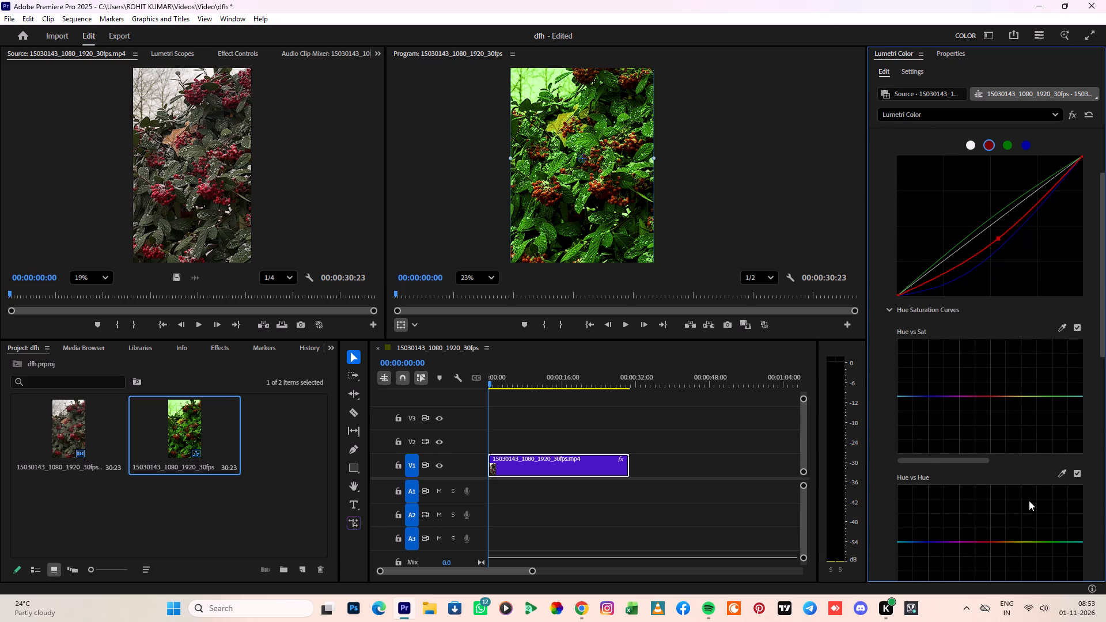
{"action": "scroll", "coordinate": [1029, 500], "scroll_direction": "down", "scroll_amount": 15}
{"action": "scroll", "coordinate": [966, 506], "scroll_direction": "up", "scroll_amount": 1}
{"action": "scroll", "coordinate": [966, 506], "scroll_direction": "down", "scroll_amount": 18}
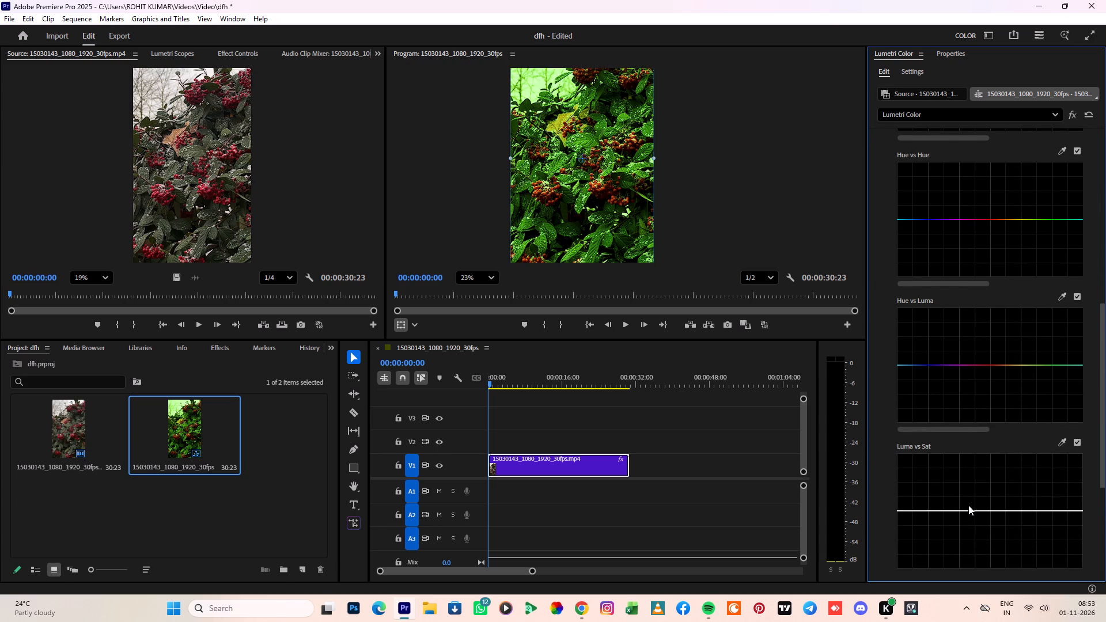
{"action": "scroll", "coordinate": [968, 505], "scroll_direction": "down", "scroll_amount": 20}
{"action": "scroll", "coordinate": [968, 505], "scroll_direction": "down", "scroll_amount": 1}
{"action": "left_click", "coordinate": [892, 494]}
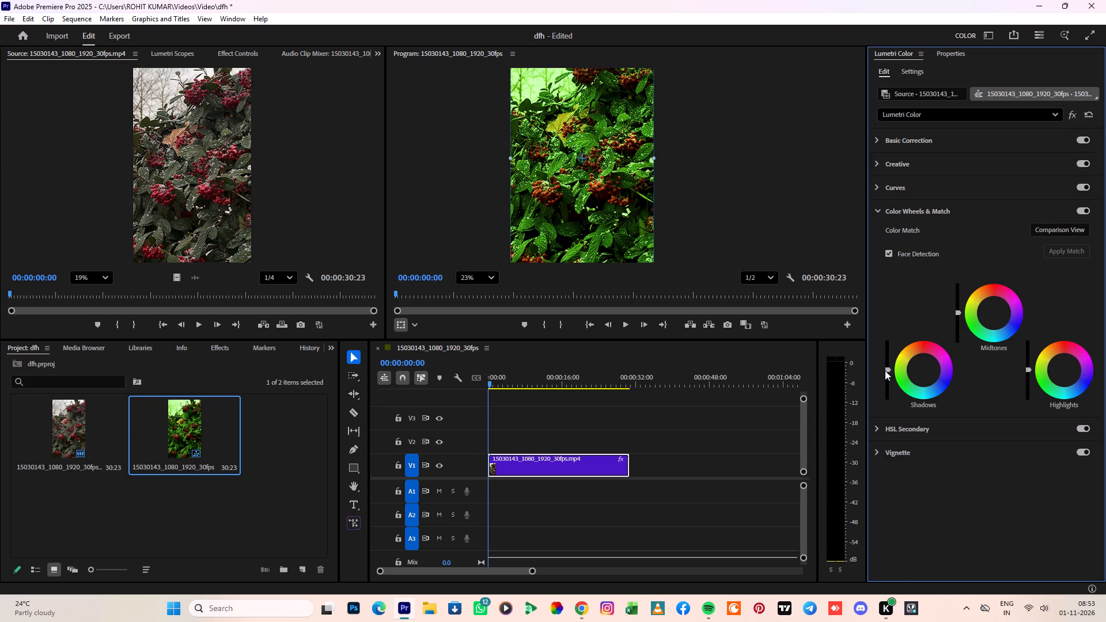
{"action": "left_click_drag", "start_coordinate": [888, 369], "coordinate": [885, 427]}
{"action": "left_click_drag", "start_coordinate": [958, 311], "coordinate": [971, 294]}
{"action": "left_click_drag", "start_coordinate": [959, 310], "coordinate": [960, 294]}
{"action": "left_click_drag", "start_coordinate": [960, 294], "coordinate": [960, 288]}
{"action": "left_click_drag", "start_coordinate": [1027, 368], "coordinate": [1029, 389]}
{"action": "left_click_drag", "start_coordinate": [1029, 389], "coordinate": [1026, 431]}
{"action": "left_click_drag", "start_coordinate": [1026, 431], "coordinate": [1017, 431]}
In the HSL Secondary Refine settings, set Denoise to about 42.0 and Blur to about 11.4.
{"action": "scroll", "coordinate": [986, 376], "scroll_direction": "down", "scroll_amount": 4}
{"action": "left_click", "coordinate": [942, 430]}
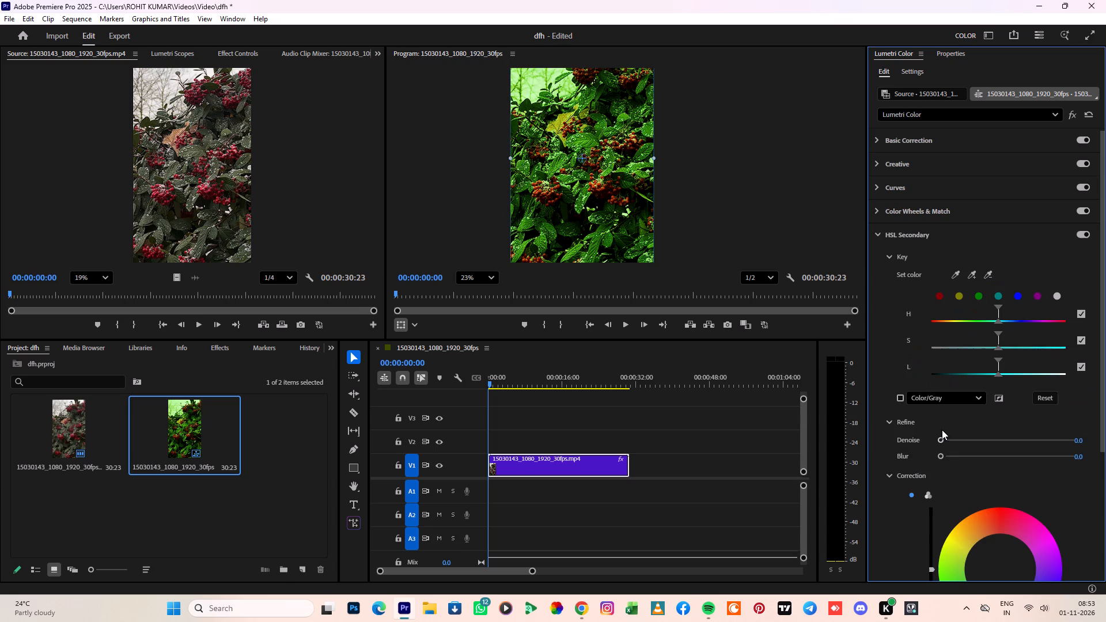
{"action": "left_click_drag", "start_coordinate": [940, 439], "coordinate": [976, 438]}
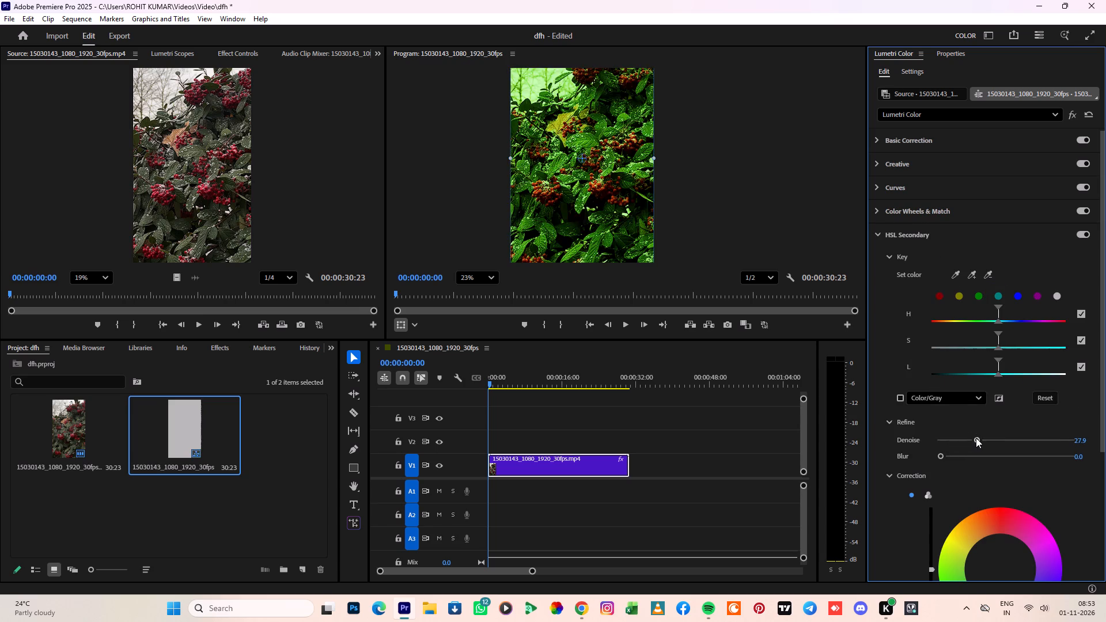
{"action": "left_click", "coordinate": [988, 439]}
{"action": "left_click", "coordinate": [994, 441]}
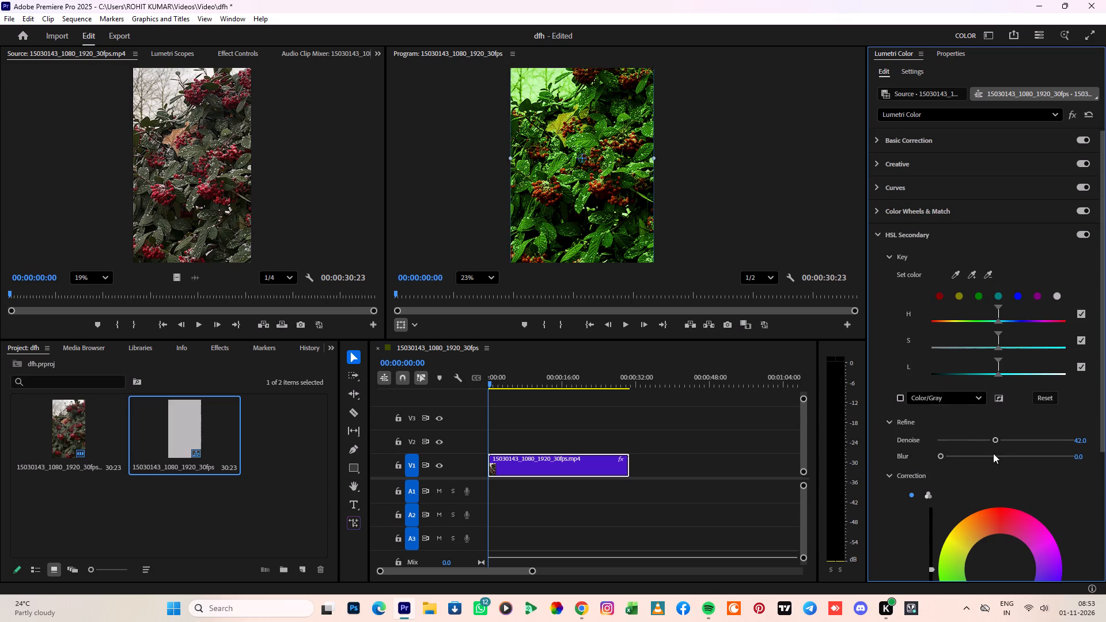
{"action": "left_click", "coordinate": [989, 457]}
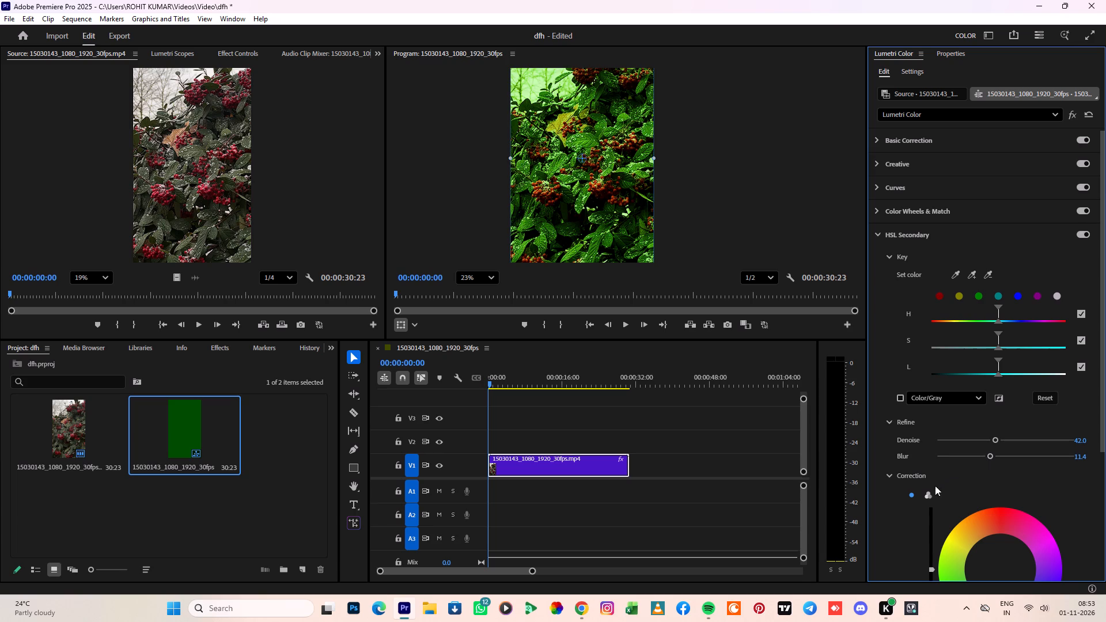
Slightly lower the luminance slider beside the HSL Secondary correction color wheel.
{"action": "left_click", "coordinate": [922, 479]}
{"action": "left_click", "coordinate": [910, 477]}
{"action": "scroll", "coordinate": [915, 476], "scroll_direction": "down", "scroll_amount": 3}
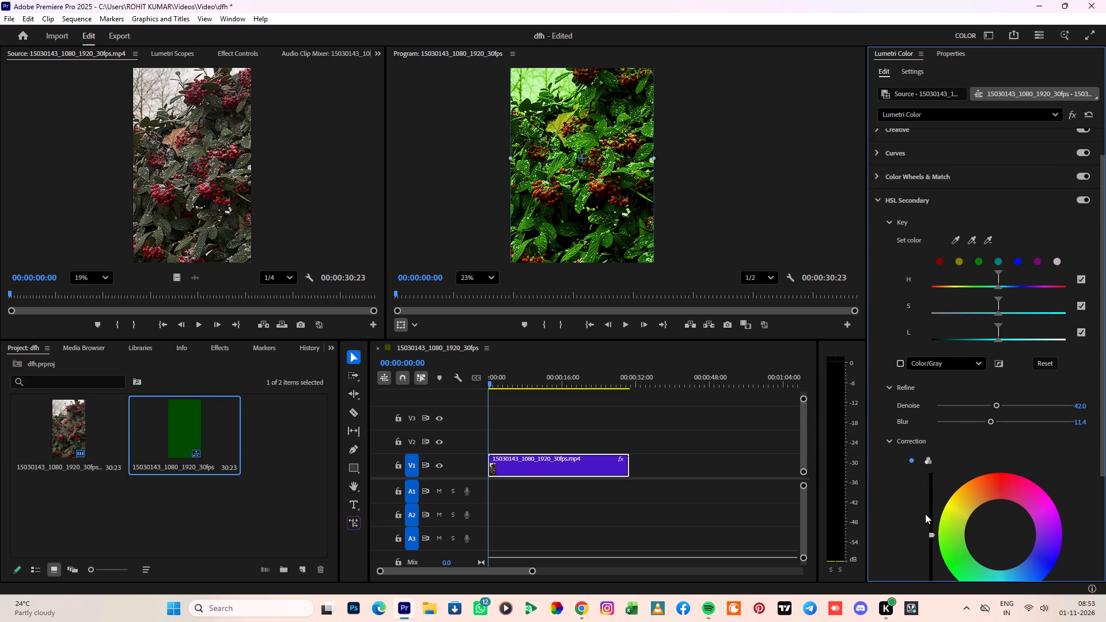
{"action": "left_click_drag", "start_coordinate": [928, 533], "coordinate": [928, 564]}
{"action": "left_click_drag", "start_coordinate": [931, 534], "coordinate": [915, 616]}
{"action": "left_click_drag", "start_coordinate": [915, 616], "coordinate": [911, 611]}
In the HSL Secondary correction, set Temperature to -100 and Sharpen to about 74.3, and lower the Saturation.
{"action": "scroll", "coordinate": [931, 443], "scroll_direction": "down", "scroll_amount": 12}
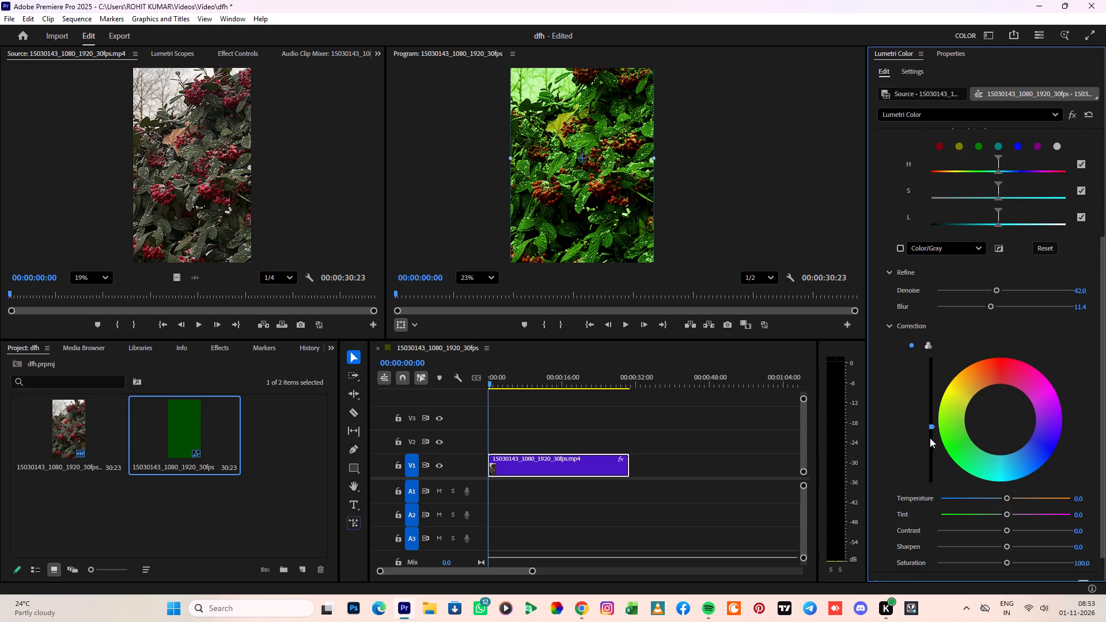
{"action": "scroll", "coordinate": [930, 438], "scroll_direction": "down", "scroll_amount": 11}
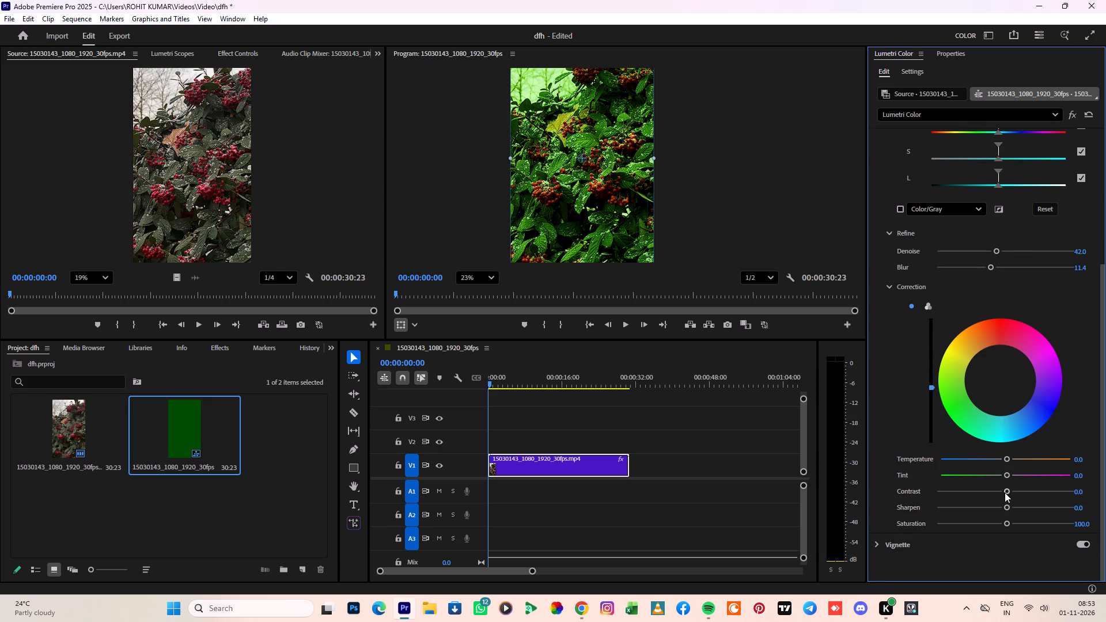
{"action": "left_click_drag", "start_coordinate": [1006, 459], "coordinate": [923, 461]}
{"action": "scroll", "coordinate": [995, 472], "scroll_direction": "down", "scroll_amount": 4}
{"action": "left_click_drag", "start_coordinate": [1005, 508], "coordinate": [1053, 510]}
{"action": "left_click_drag", "start_coordinate": [1004, 523], "coordinate": [1005, 523]}
{"action": "left_click_drag", "start_coordinate": [1005, 523], "coordinate": [976, 530]}
Set the Vignette Amount of the berries clip to about 0.2.
{"action": "scroll", "coordinate": [976, 529], "scroll_direction": "down", "scroll_amount": 3}
{"action": "left_click", "coordinate": [917, 547]}
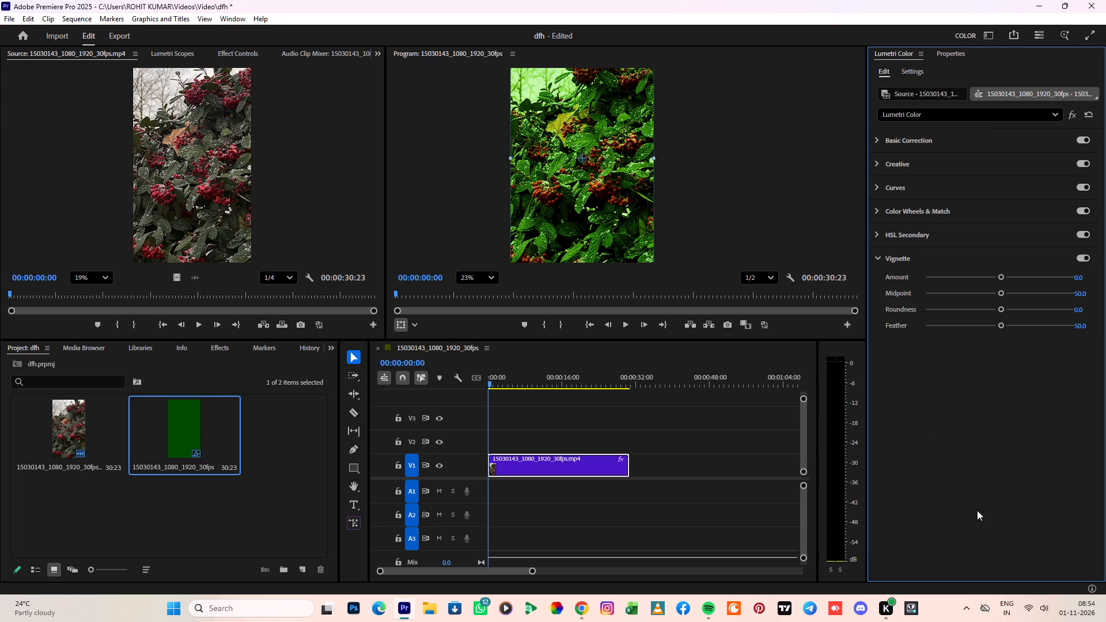
{"action": "left_click", "coordinate": [1002, 275]}
Play the graded berries sequence and the original source clip to compare them.
{"action": "left_click", "coordinate": [625, 324]}
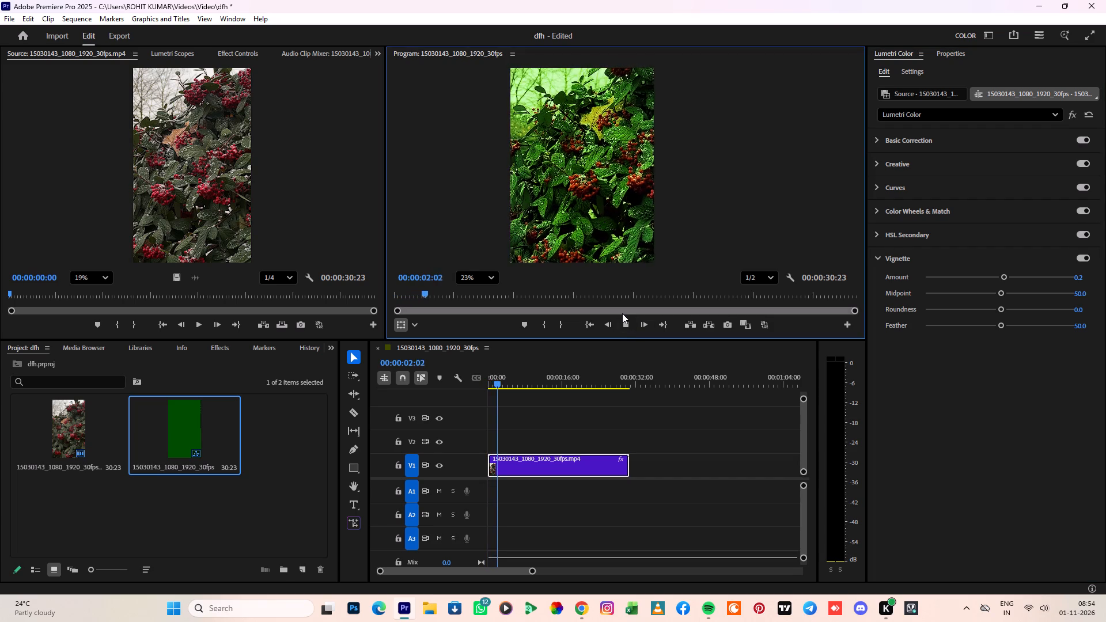
{"action": "left_click", "coordinate": [198, 323]}
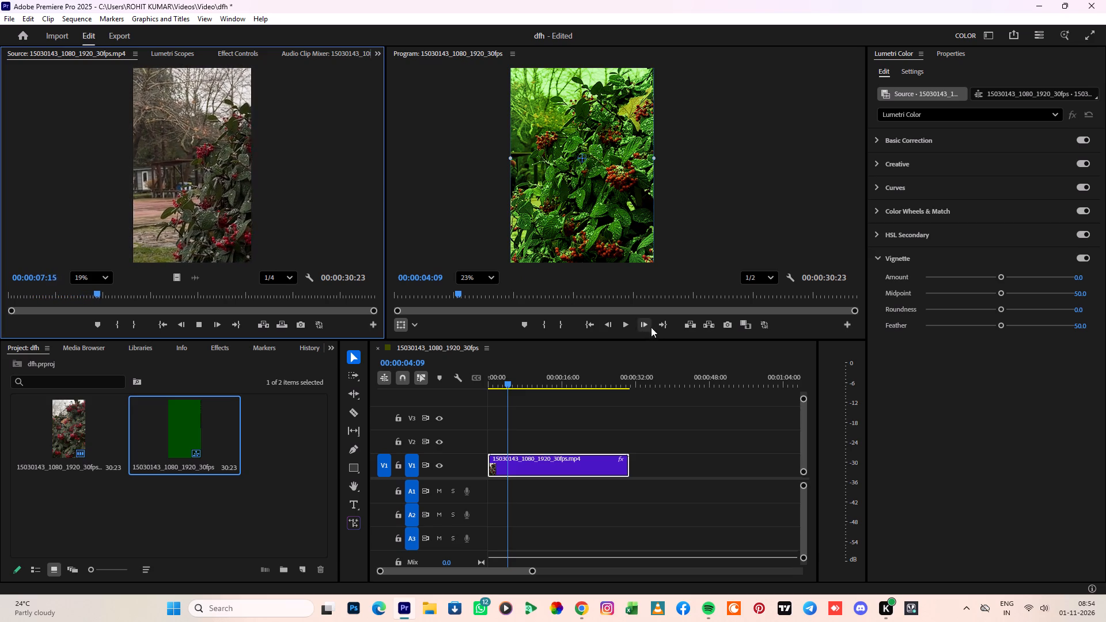
{"action": "left_click", "coordinate": [626, 325]}
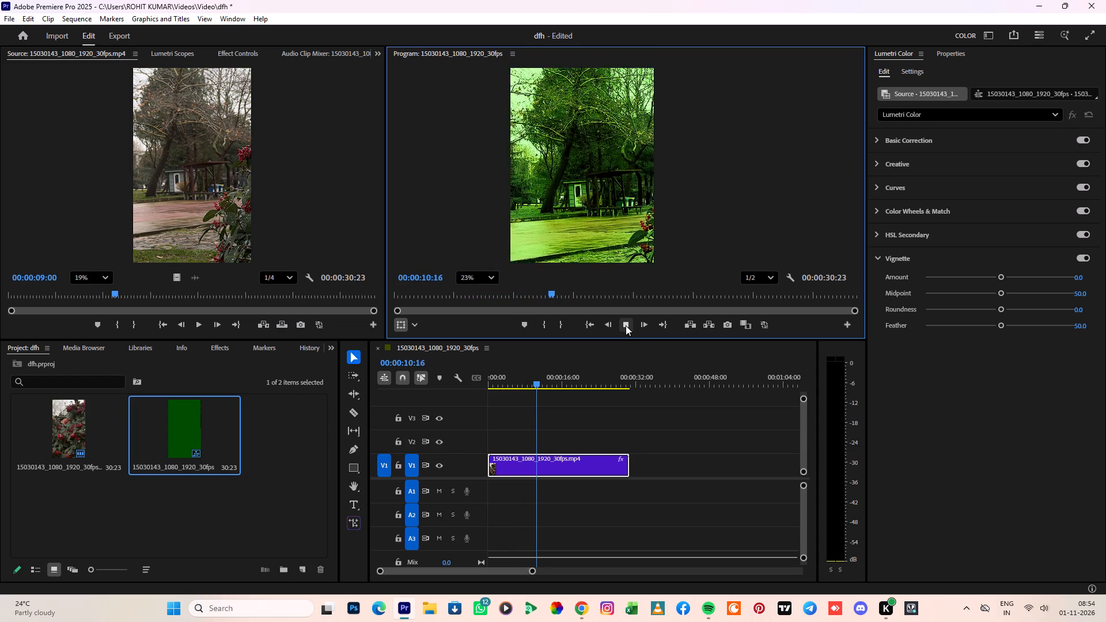
Export the graded berries sequence as an H.264 media file with the Match Source - Adaptive High Bitrate preset.
{"action": "left_click", "coordinate": [119, 37]}
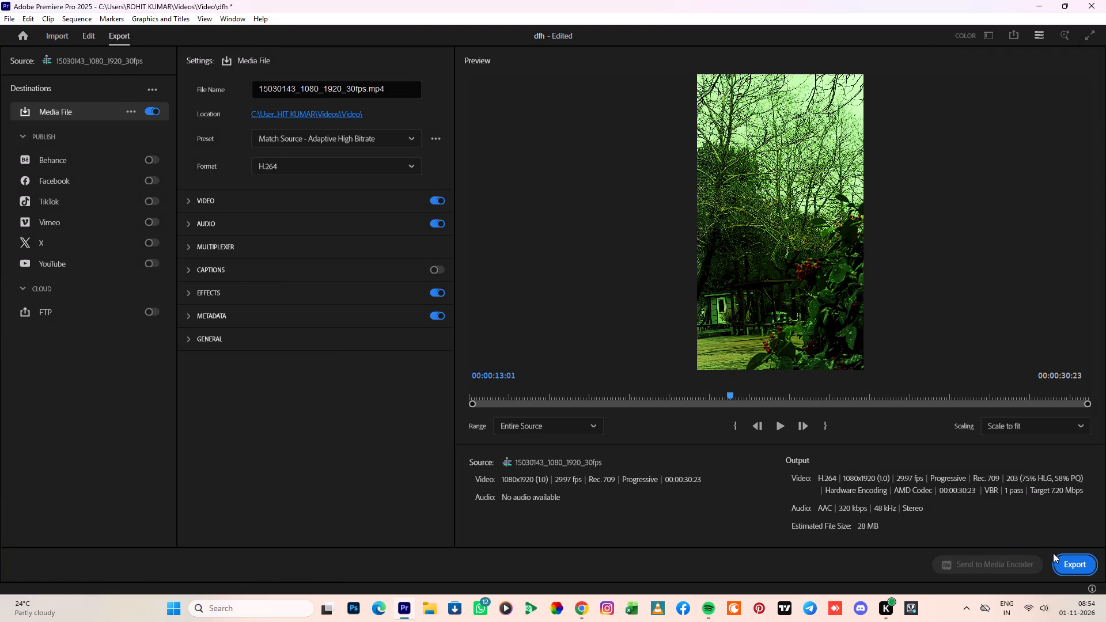
{"action": "left_click", "coordinate": [1087, 567]}
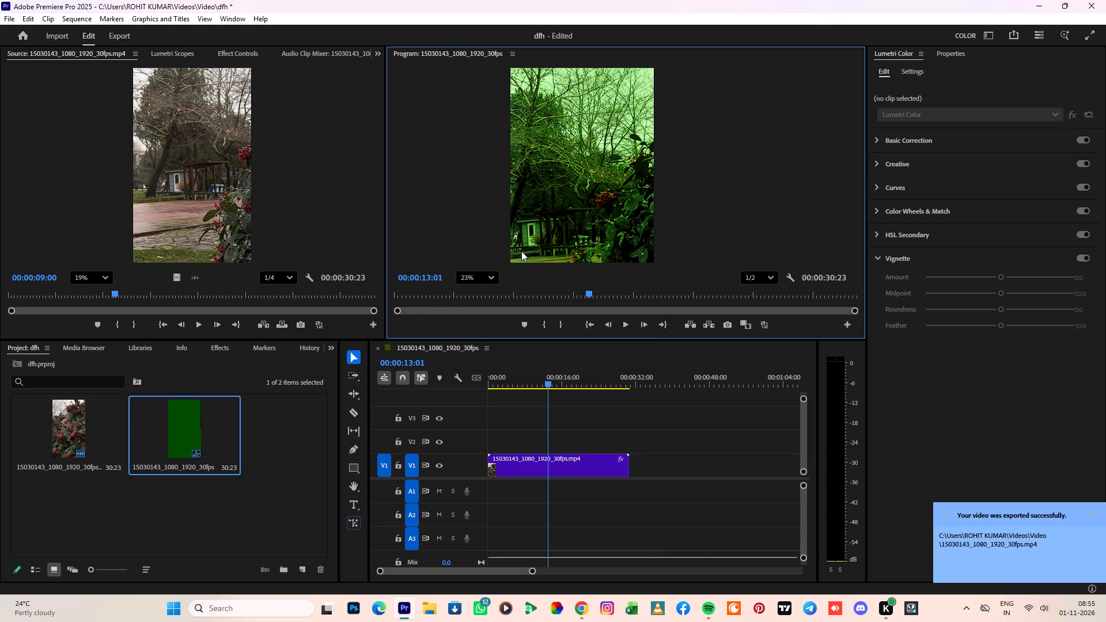
Delete the berries sequence and its source clip from the project.
{"action": "scroll", "coordinate": [5, 193], "scroll_direction": "down", "scroll_amount": 4}
{"action": "scroll", "coordinate": [427, 438], "scroll_direction": "down", "scroll_amount": 4}
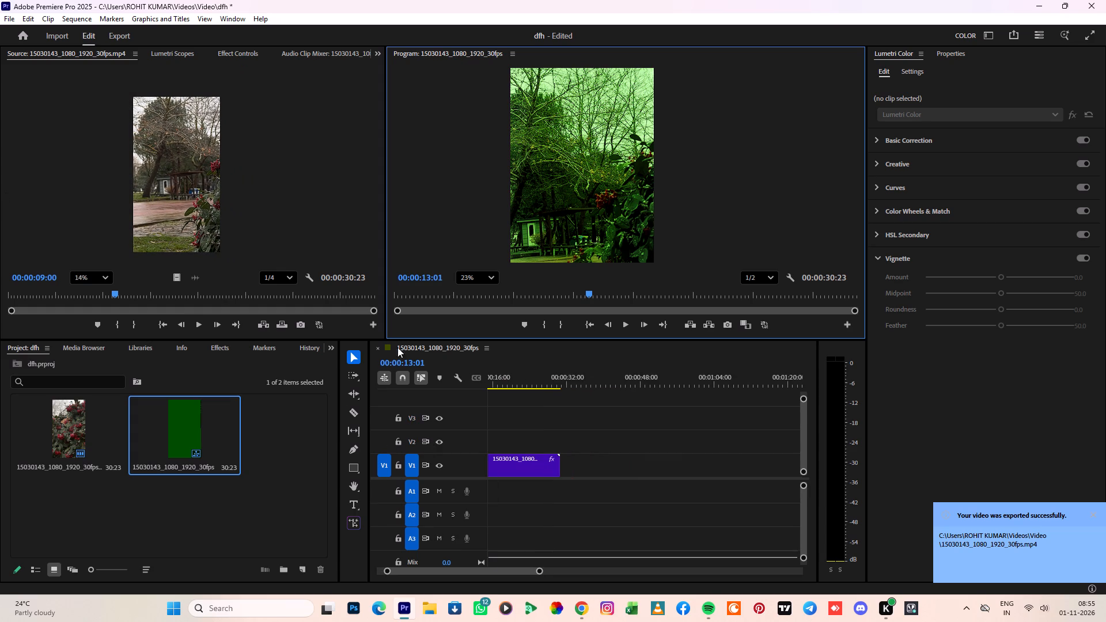
{"action": "left_click", "coordinate": [199, 430]}
{"action": "left_click", "coordinate": [319, 575]}
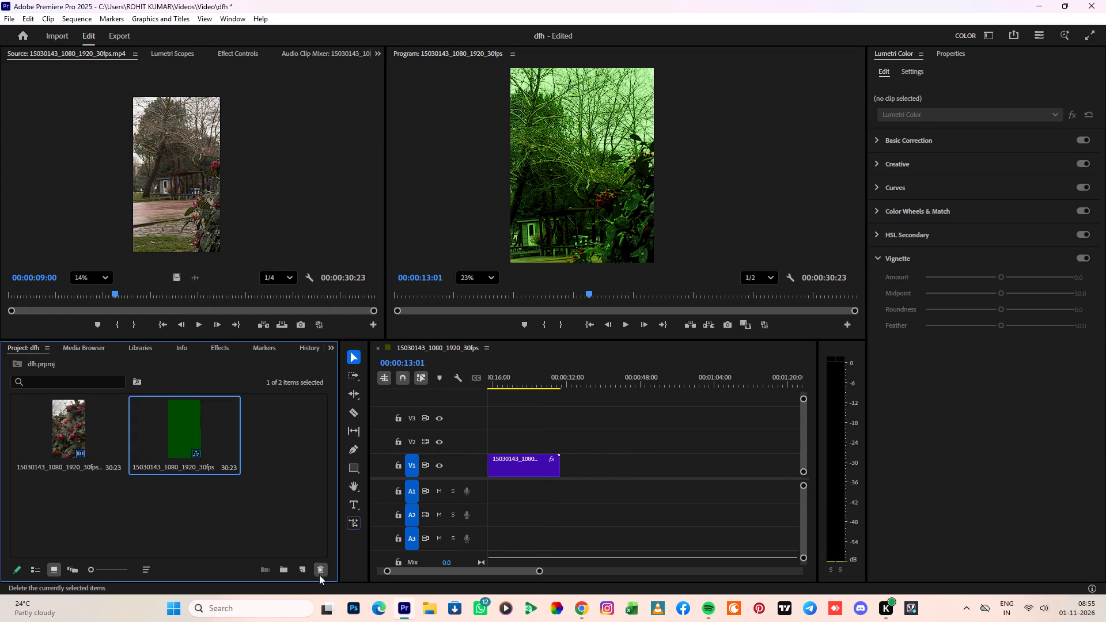
{"action": "left_click", "coordinate": [74, 424]}
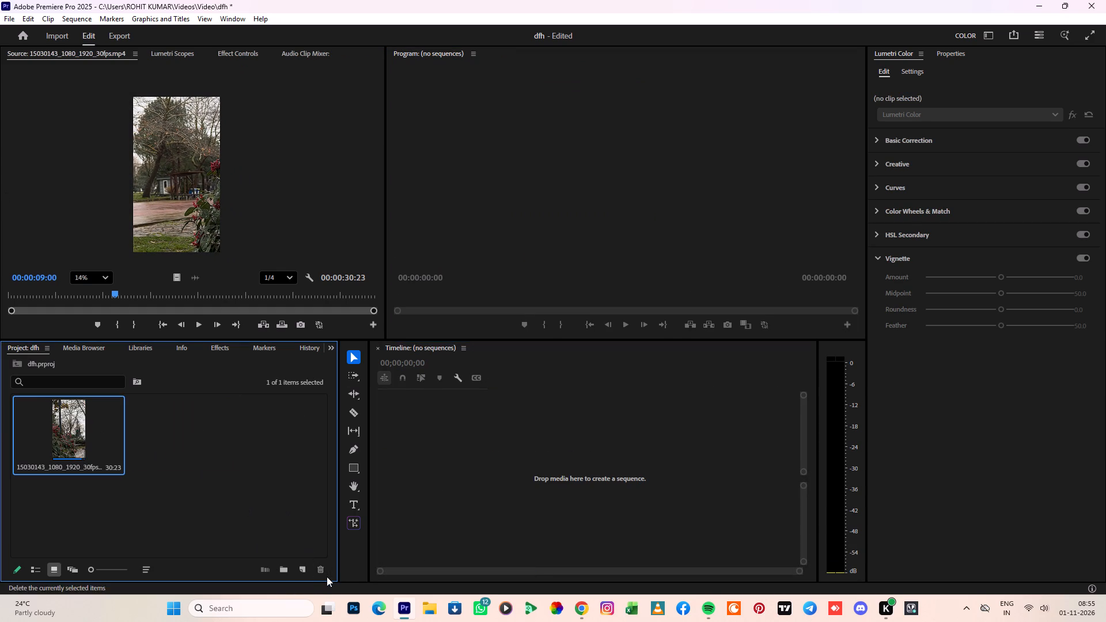
{"action": "left_click", "coordinate": [325, 571]}
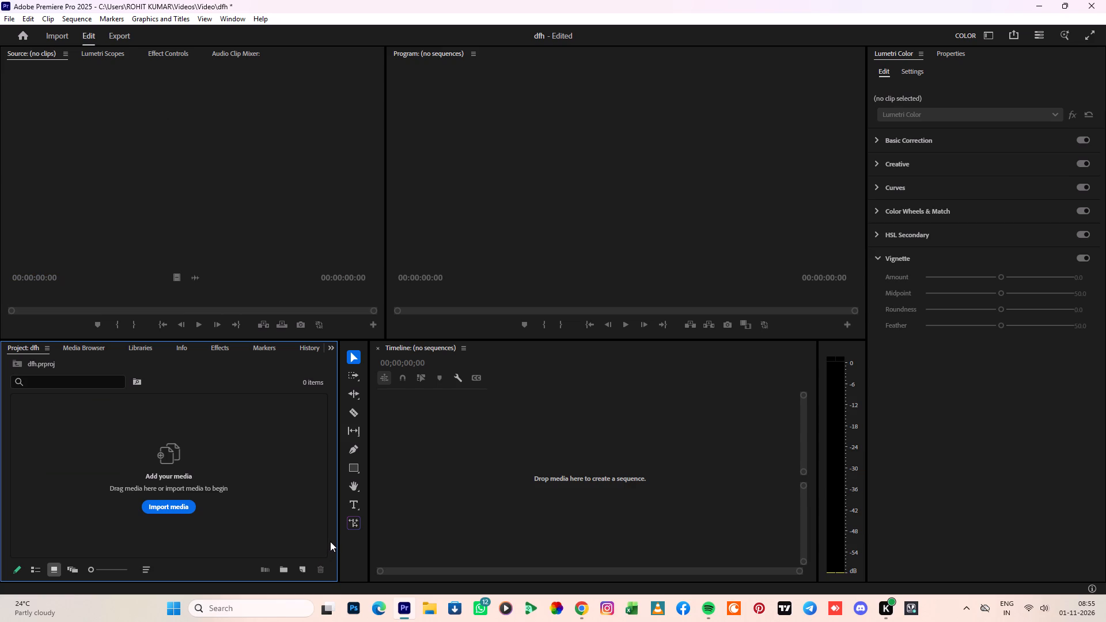
Import VID_20251028_060946 from the chhath puja folder inside Videos > Chhath puja.
{"action": "left_click", "coordinate": [168, 506]}
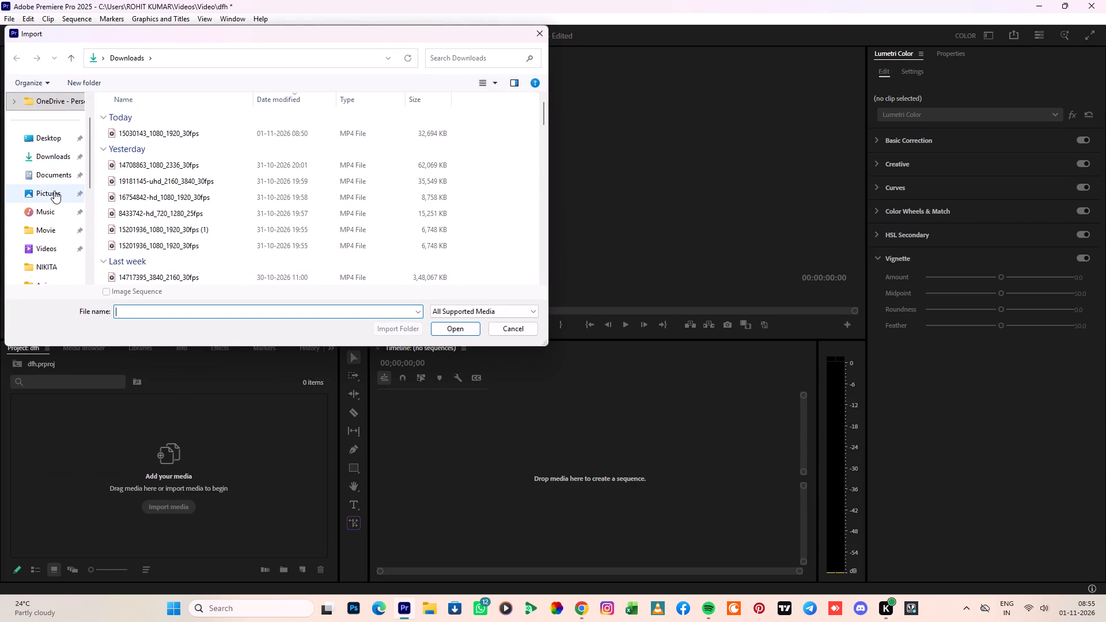
{"action": "left_click", "coordinate": [48, 253]}
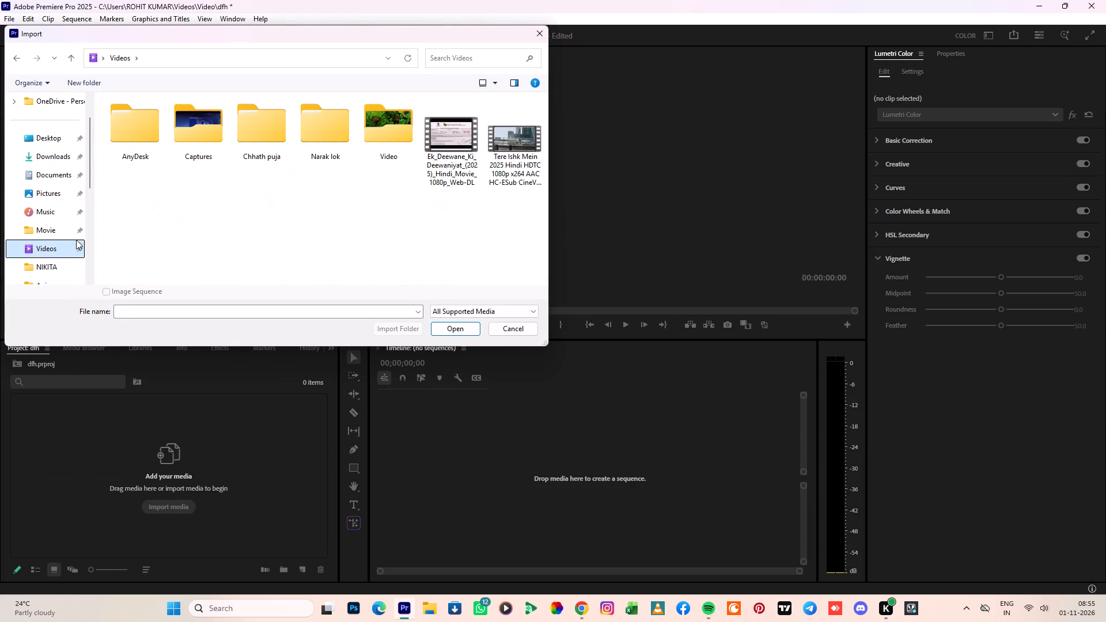
{"action": "double_click", "coordinate": [266, 136]}
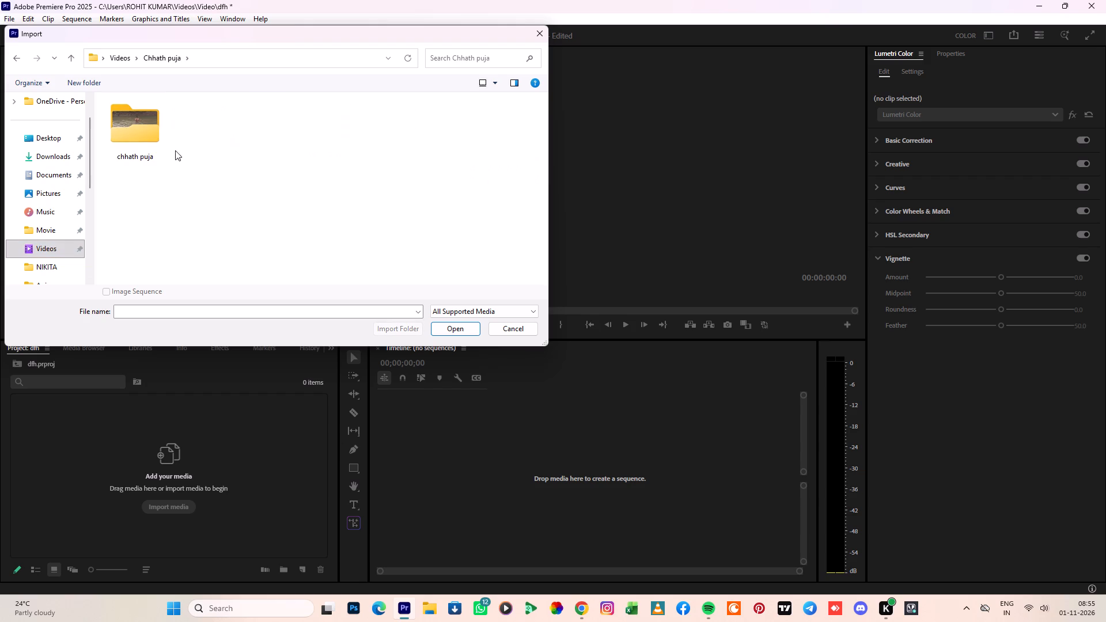
{"action": "double_click", "coordinate": [133, 124]}
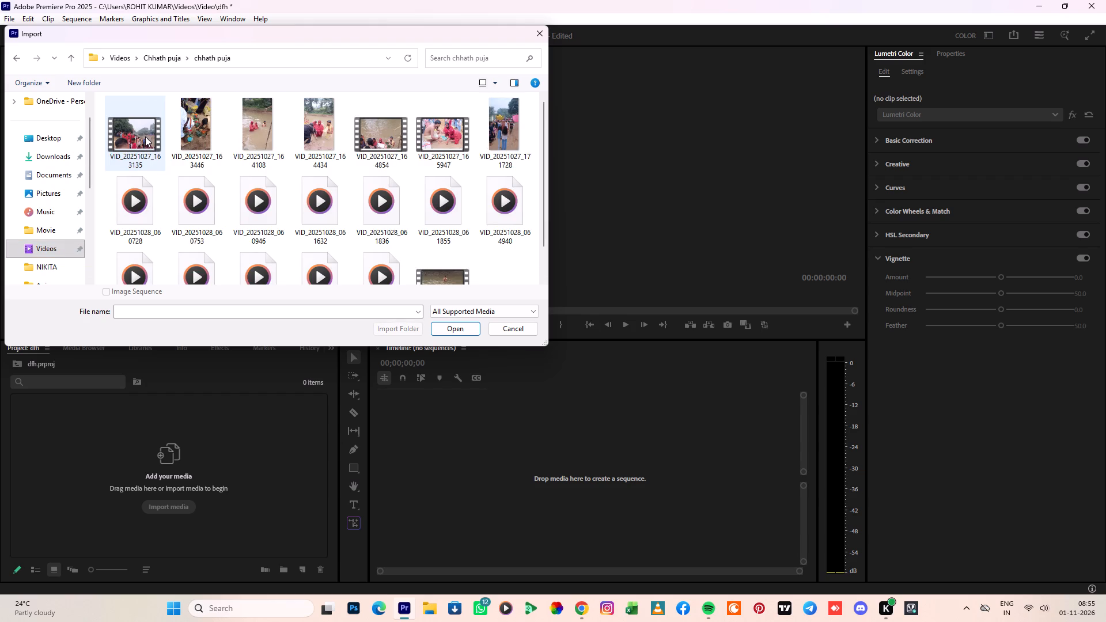
{"action": "scroll", "coordinate": [162, 145], "scroll_direction": "down", "scroll_amount": 1}
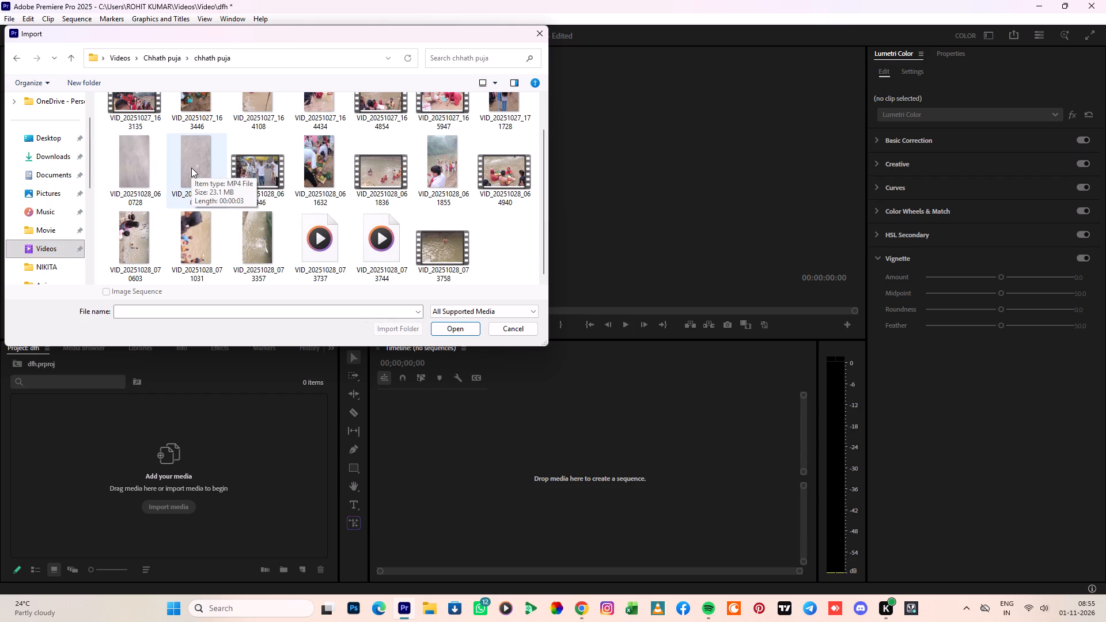
{"action": "scroll", "coordinate": [192, 168], "scroll_direction": "up", "scroll_amount": 1}
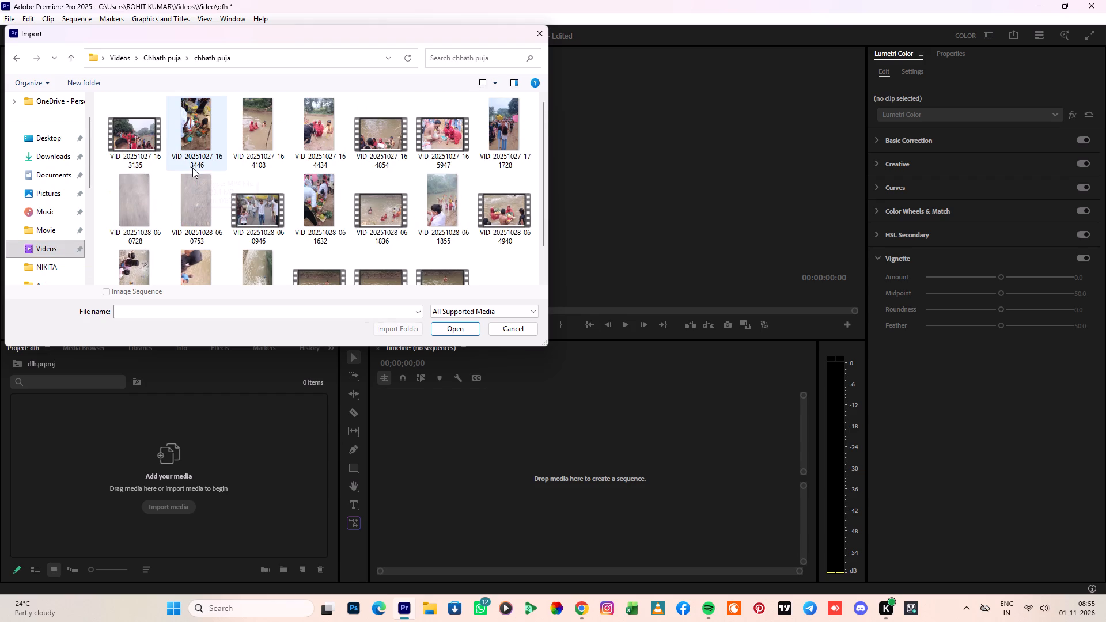
{"action": "scroll", "coordinate": [193, 168], "scroll_direction": "down", "scroll_amount": 2}
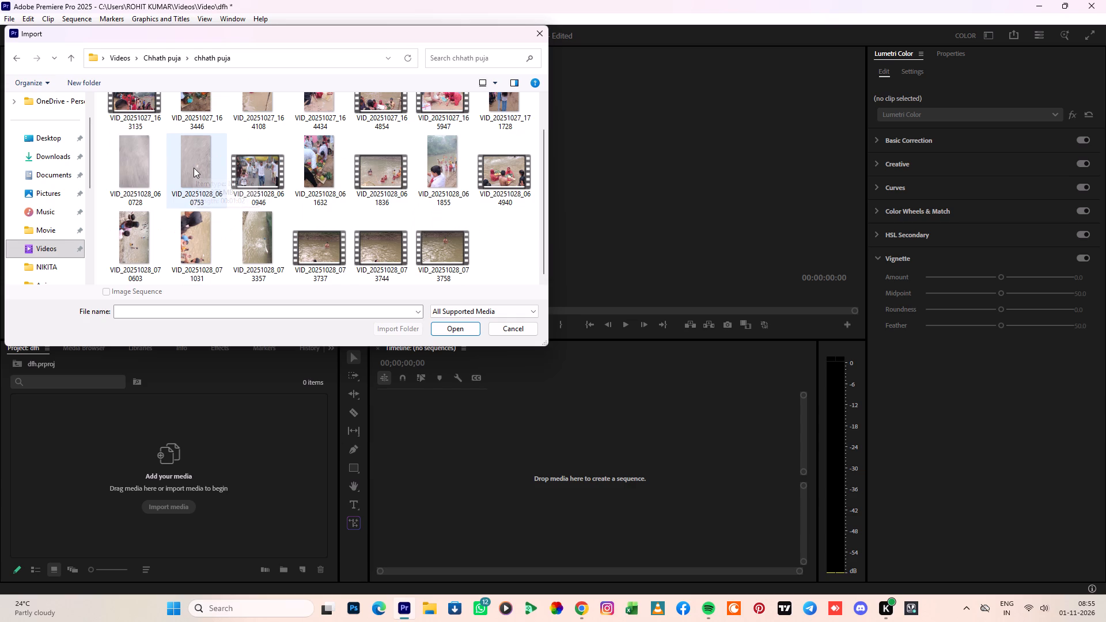
{"action": "double_click", "coordinate": [267, 179]}
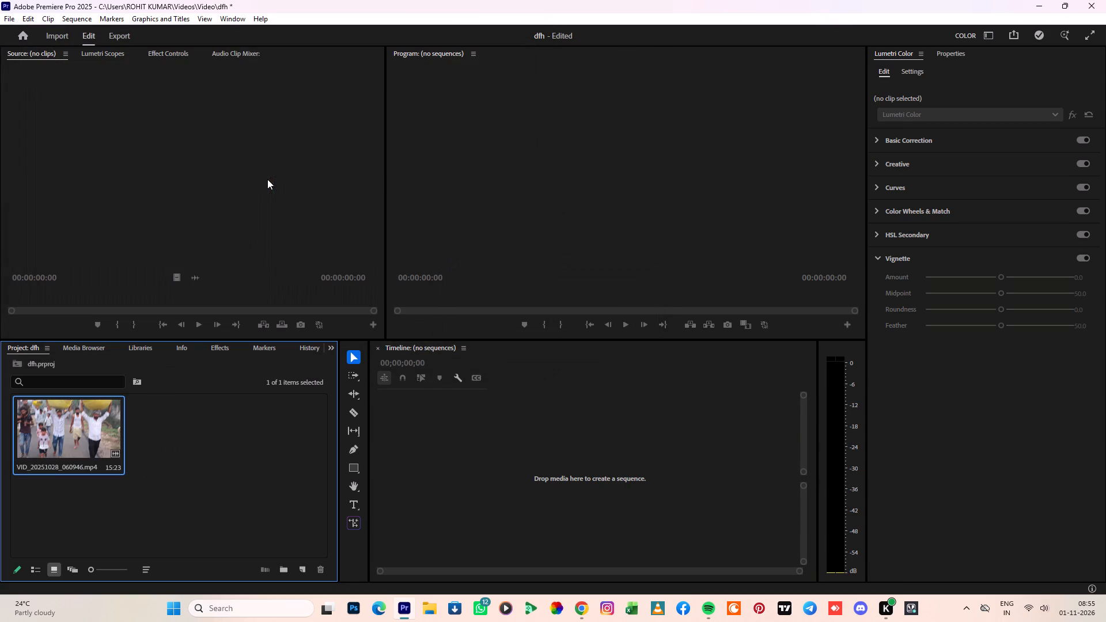
Open the imported procession clip in the Source monitor and play it through.
{"action": "double_click", "coordinate": [78, 445]}
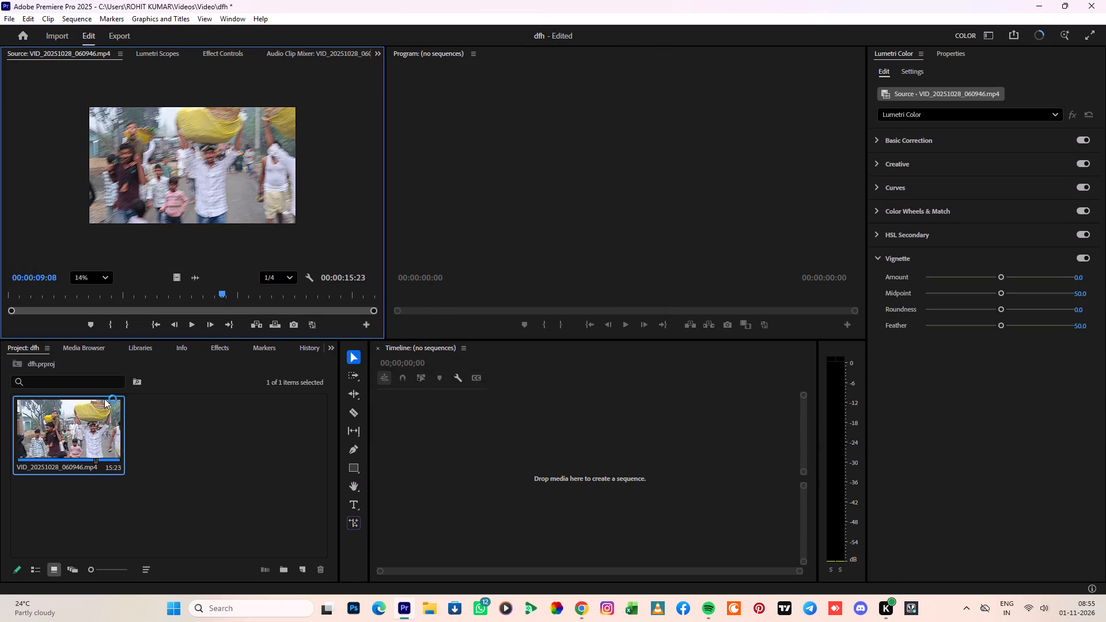
{"action": "left_click", "coordinate": [193, 325]}
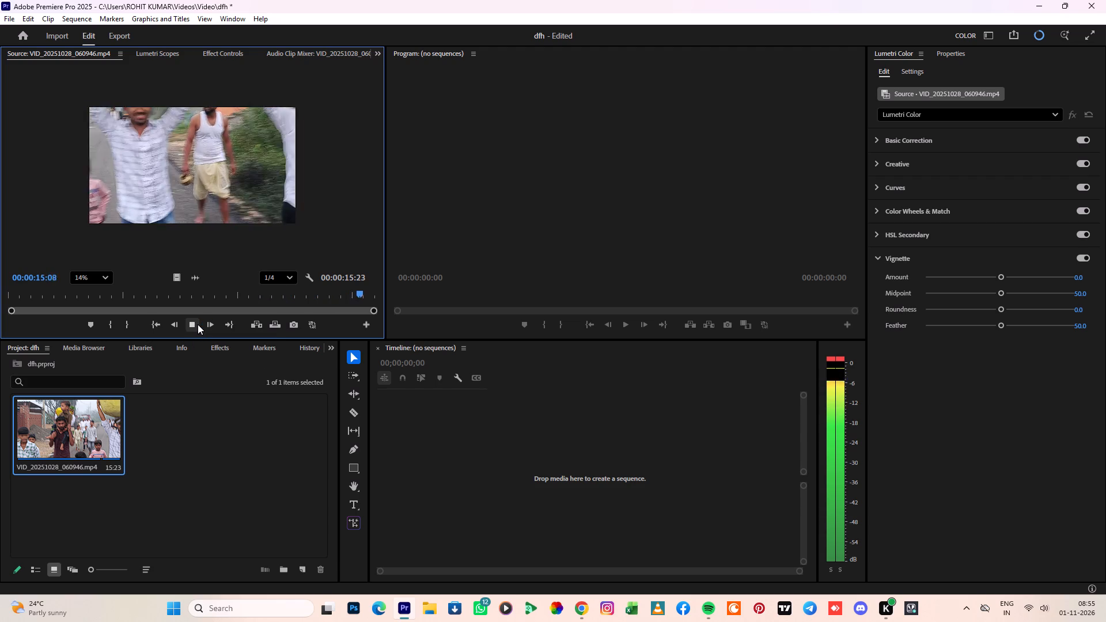
{"action": "left_click", "coordinate": [195, 324]}
{"action": "left_click", "coordinate": [195, 324]}
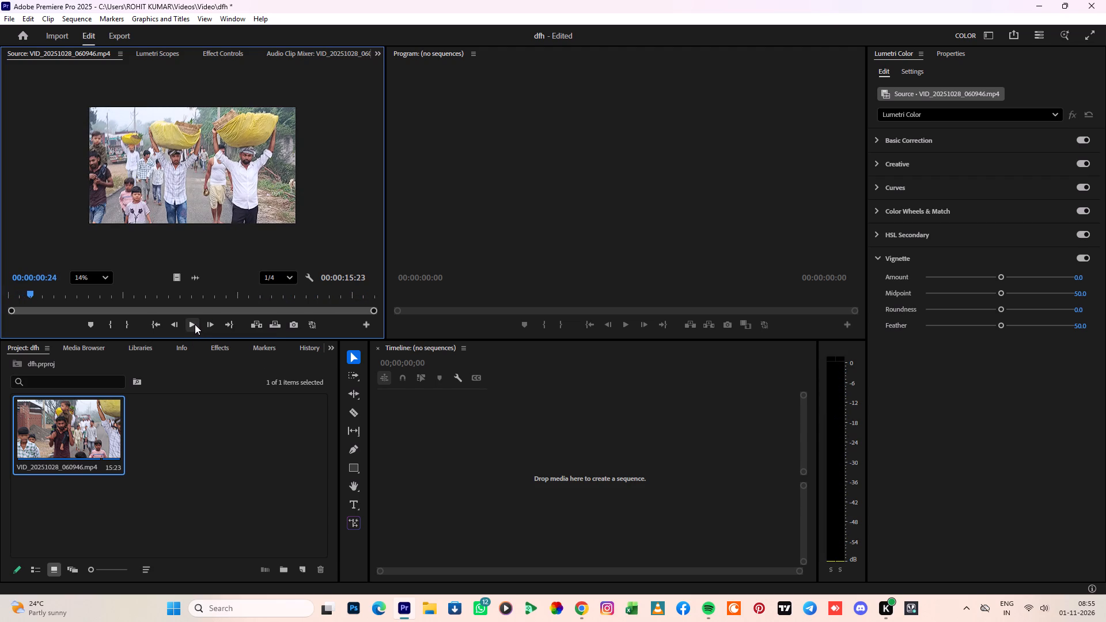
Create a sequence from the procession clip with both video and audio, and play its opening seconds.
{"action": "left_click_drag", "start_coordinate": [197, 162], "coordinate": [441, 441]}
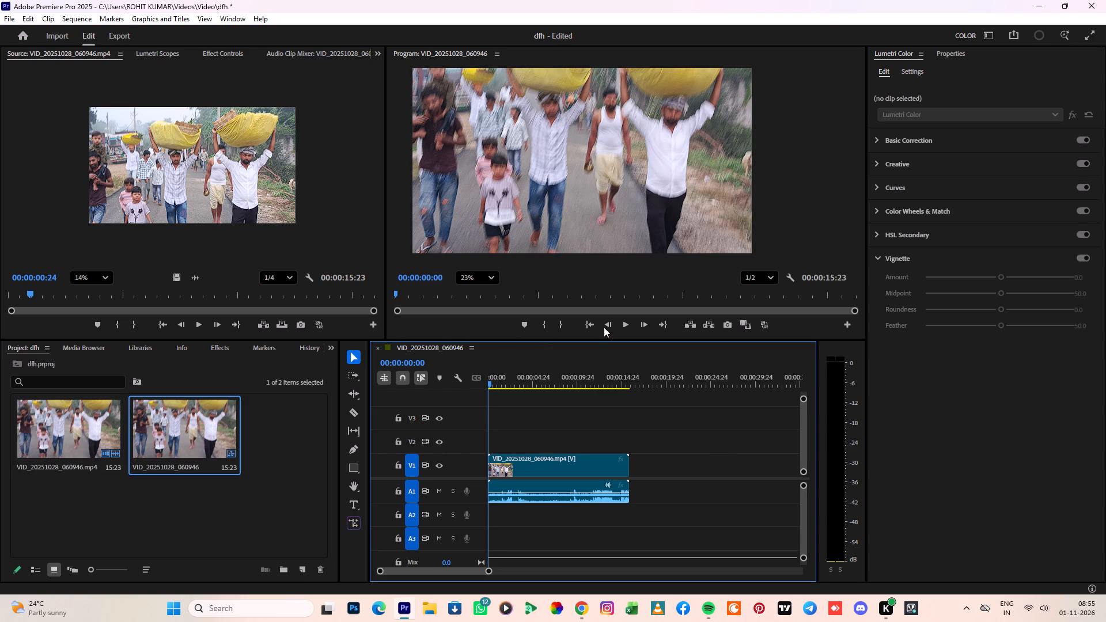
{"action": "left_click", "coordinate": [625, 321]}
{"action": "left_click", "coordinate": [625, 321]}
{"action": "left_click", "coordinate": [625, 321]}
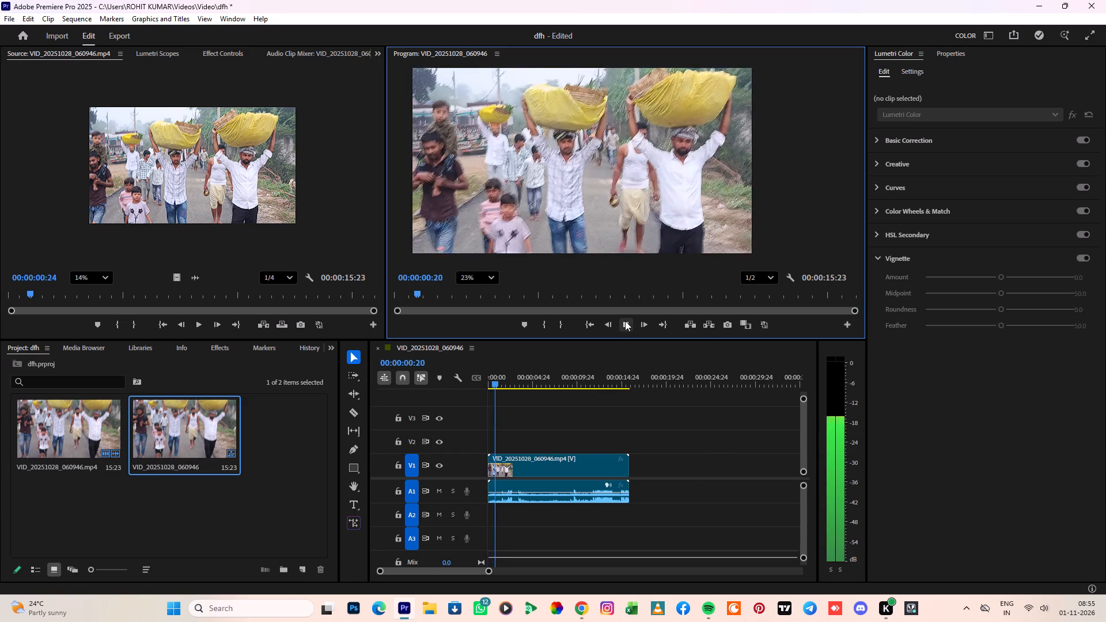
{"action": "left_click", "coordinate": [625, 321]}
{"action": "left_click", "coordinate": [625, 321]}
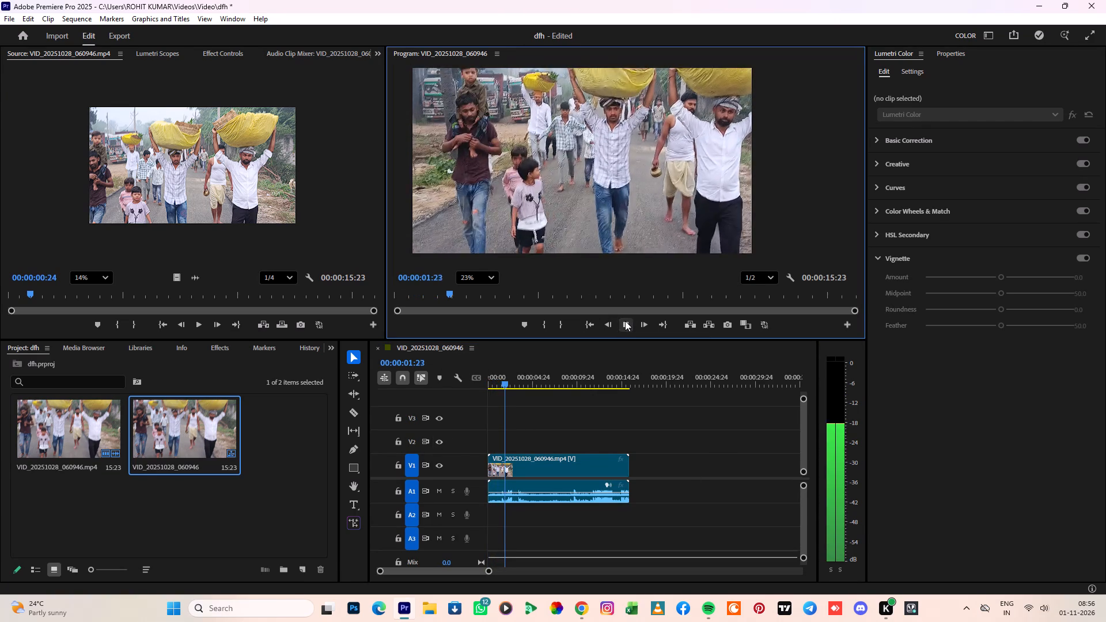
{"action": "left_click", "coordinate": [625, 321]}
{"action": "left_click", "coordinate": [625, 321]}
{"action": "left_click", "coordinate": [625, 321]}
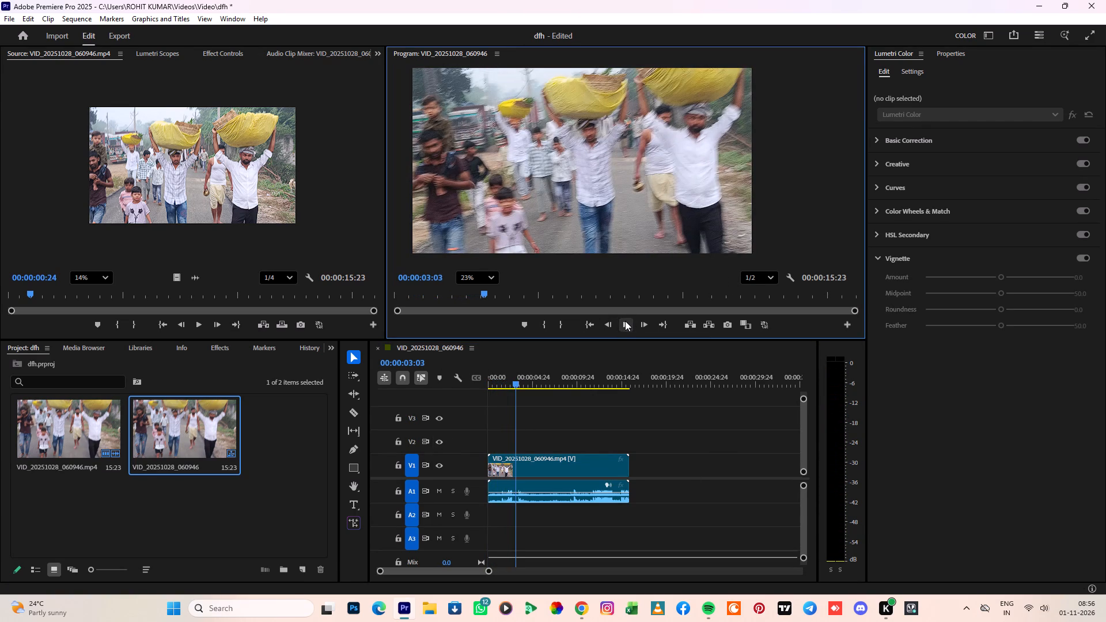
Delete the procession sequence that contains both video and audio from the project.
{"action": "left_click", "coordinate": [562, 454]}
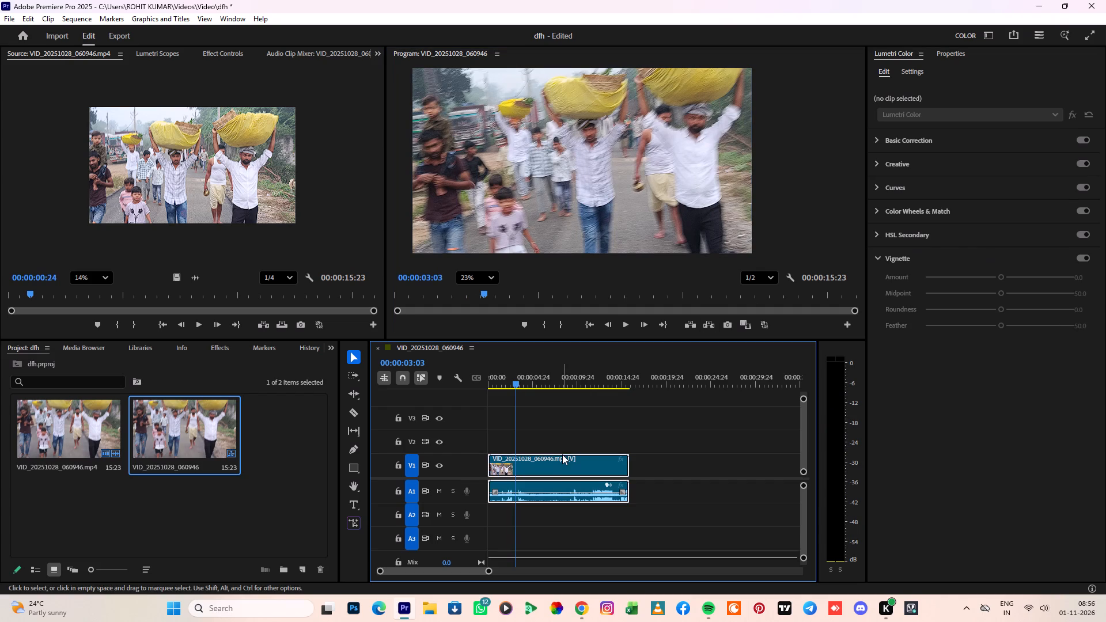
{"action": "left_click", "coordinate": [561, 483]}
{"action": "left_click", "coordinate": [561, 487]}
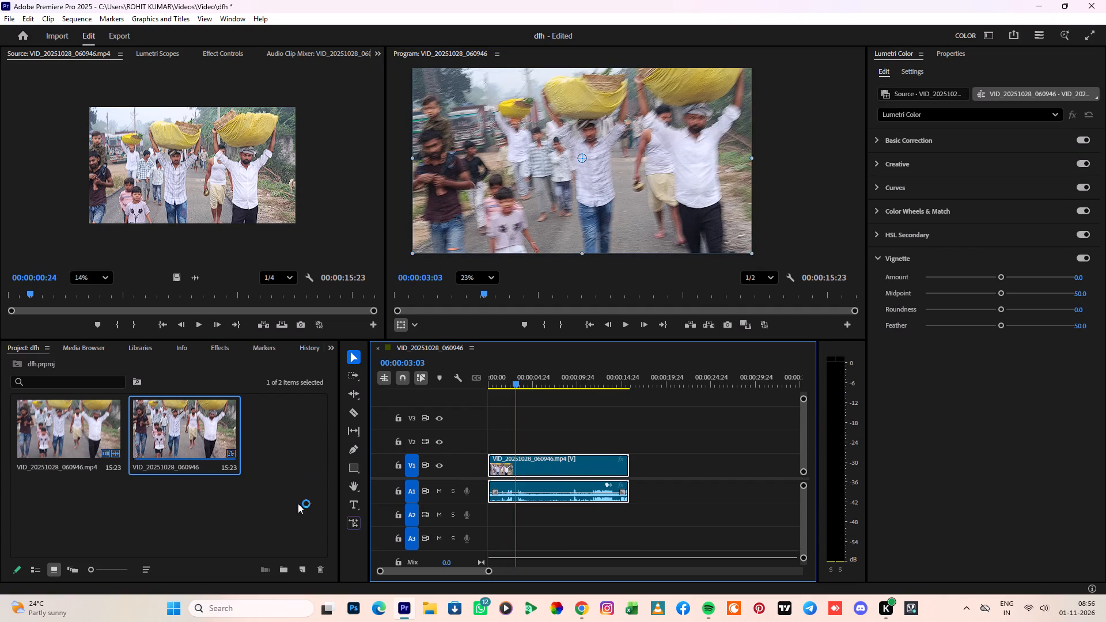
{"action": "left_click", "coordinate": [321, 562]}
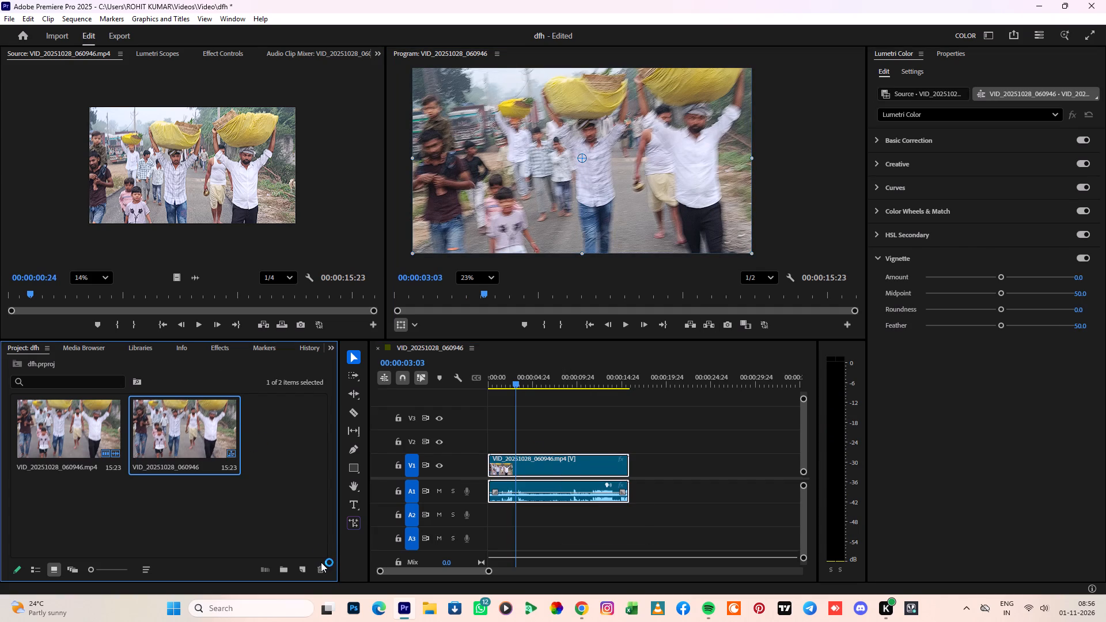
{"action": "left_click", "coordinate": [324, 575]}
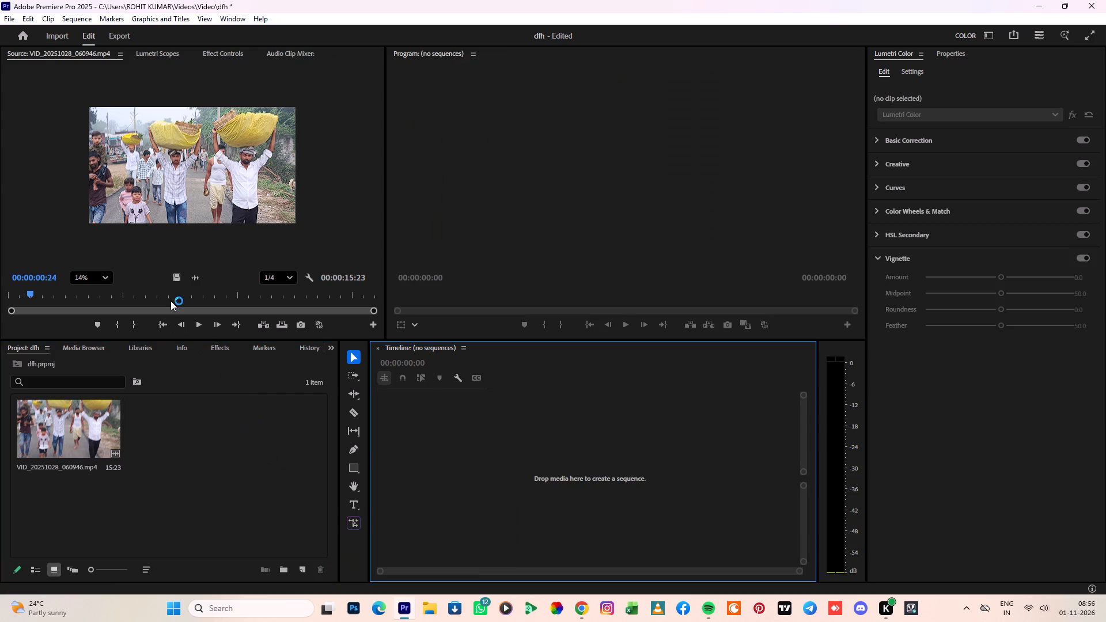
Create a sequence from only the video of the procession clip, leaving out its audio.
{"action": "left_click_drag", "start_coordinate": [176, 278], "coordinate": [564, 456]}
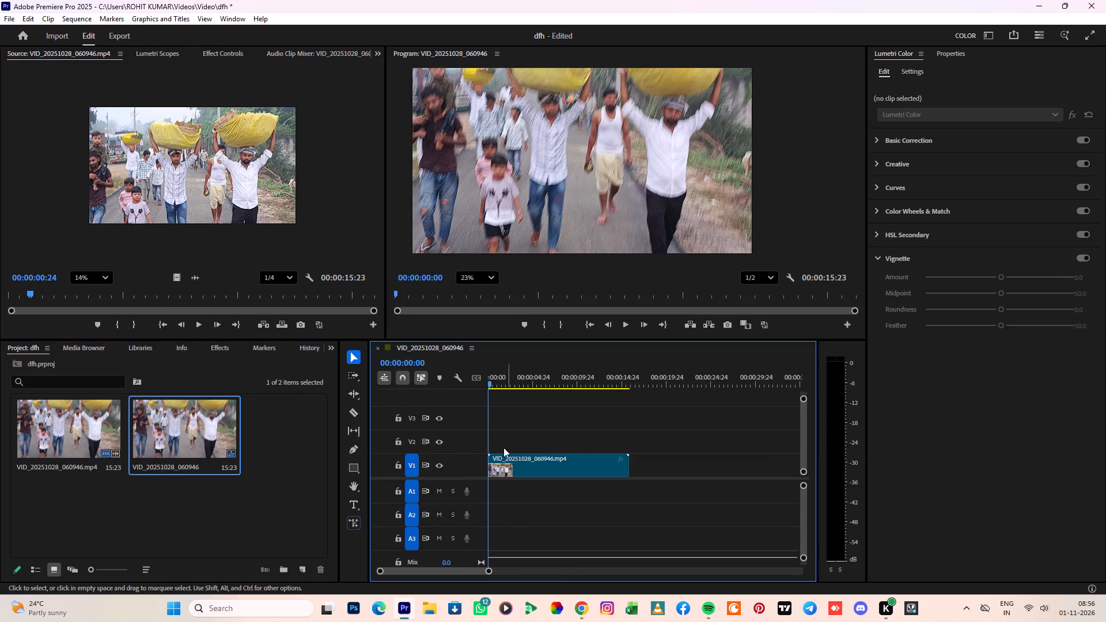
In Basic Correction for the procession clip, set Temperature to about 32.7, Tint to about -31.0 and Saturation to about 98.2.
{"action": "left_click", "coordinate": [516, 457]}
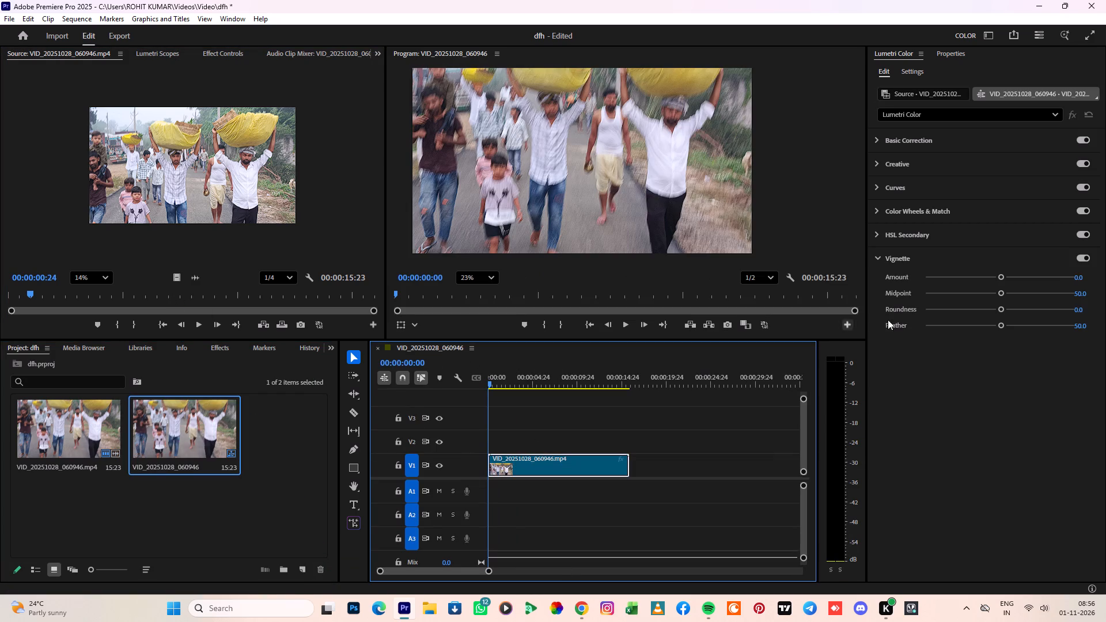
{"action": "left_click", "coordinate": [913, 138]}
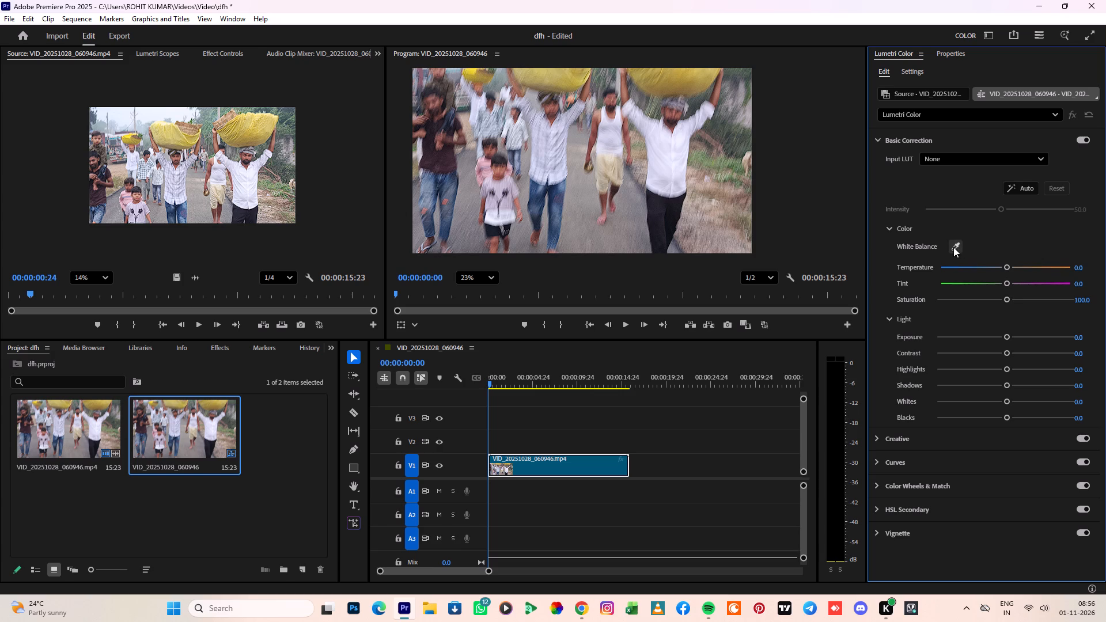
{"action": "left_click", "coordinate": [903, 246]}
{"action": "left_click_drag", "start_coordinate": [1006, 267], "coordinate": [1028, 271]}
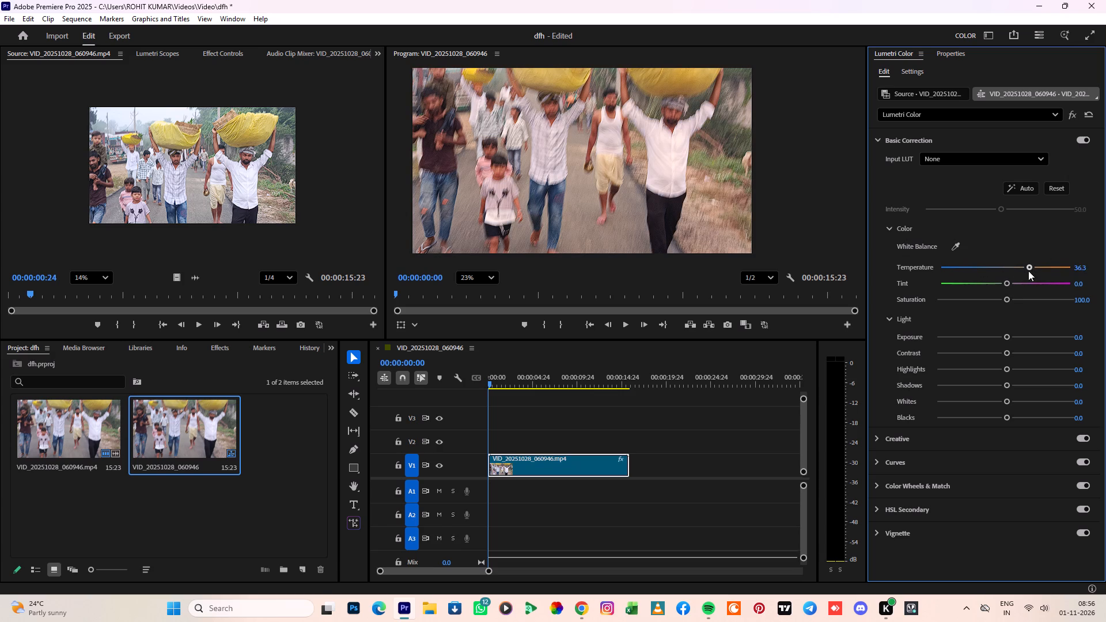
{"action": "left_click_drag", "start_coordinate": [1028, 271], "coordinate": [1026, 270]}
{"action": "left_click_drag", "start_coordinate": [1006, 283], "coordinate": [984, 282]}
{"action": "left_click_drag", "start_coordinate": [1006, 296], "coordinate": [1003, 299]}
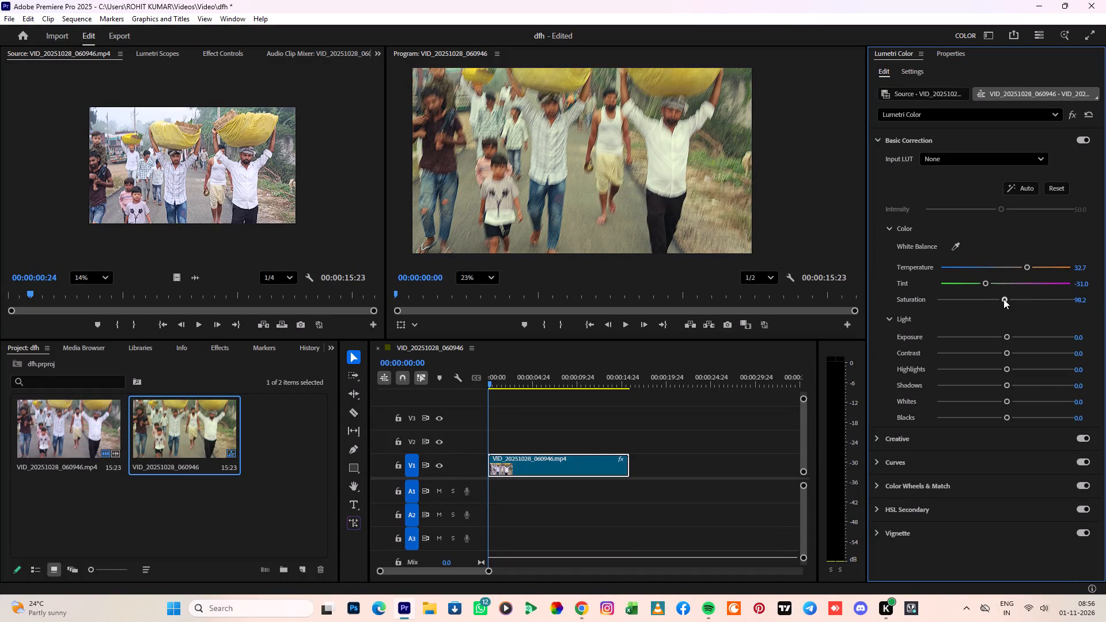
In Basic Correction for the procession clip, set Saturation to 200.0, Exposure to about 0.1 and Contrast to about 26.5.
{"action": "left_click_drag", "start_coordinate": [1003, 299], "coordinate": [1078, 309]}
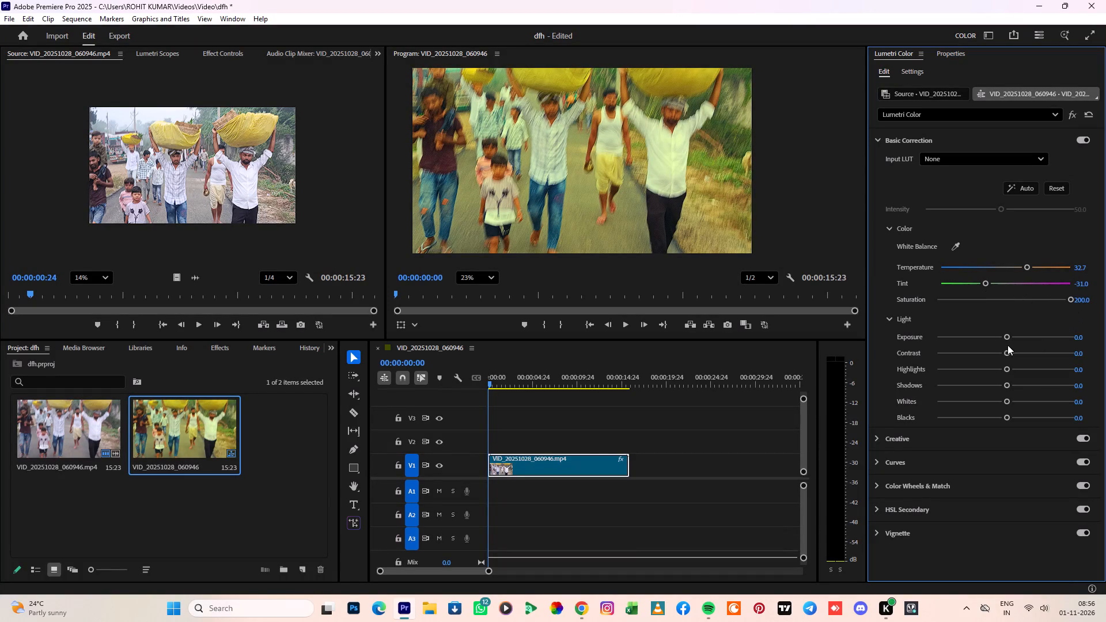
{"action": "left_click", "coordinate": [1006, 335]}
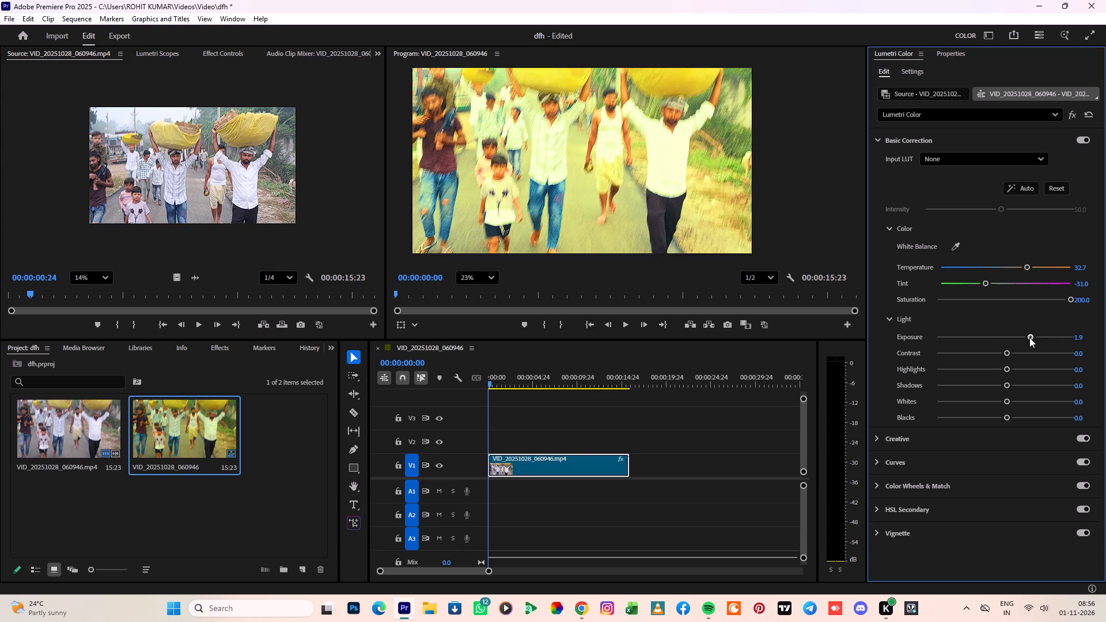
{"action": "left_click_drag", "start_coordinate": [1007, 354], "coordinate": [1010, 355]}
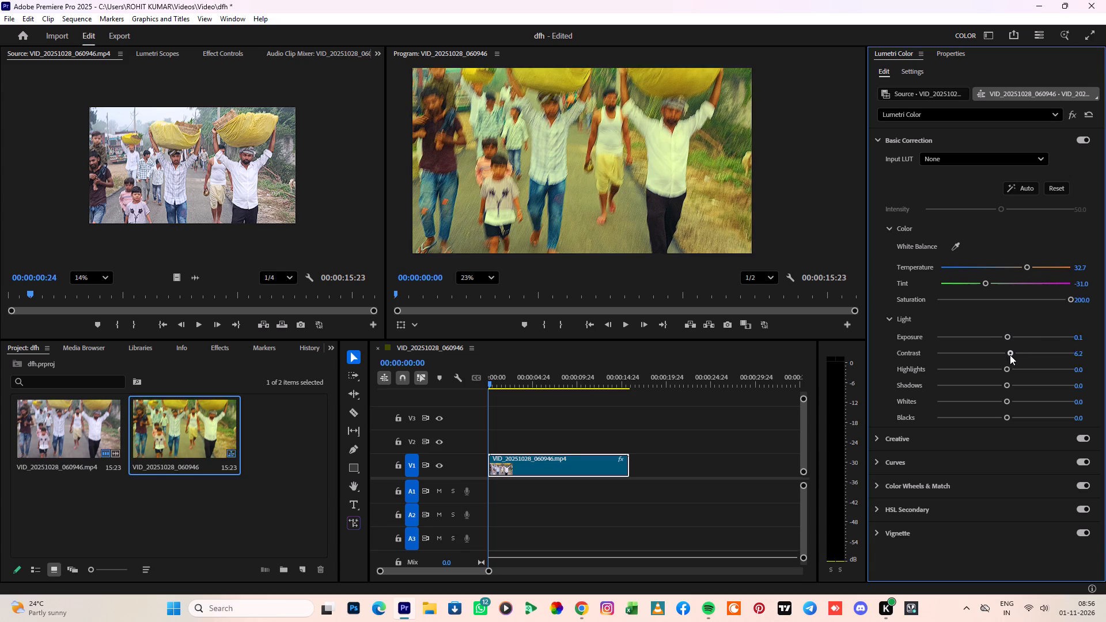
{"action": "left_click_drag", "start_coordinate": [1010, 355], "coordinate": [1087, 362]}
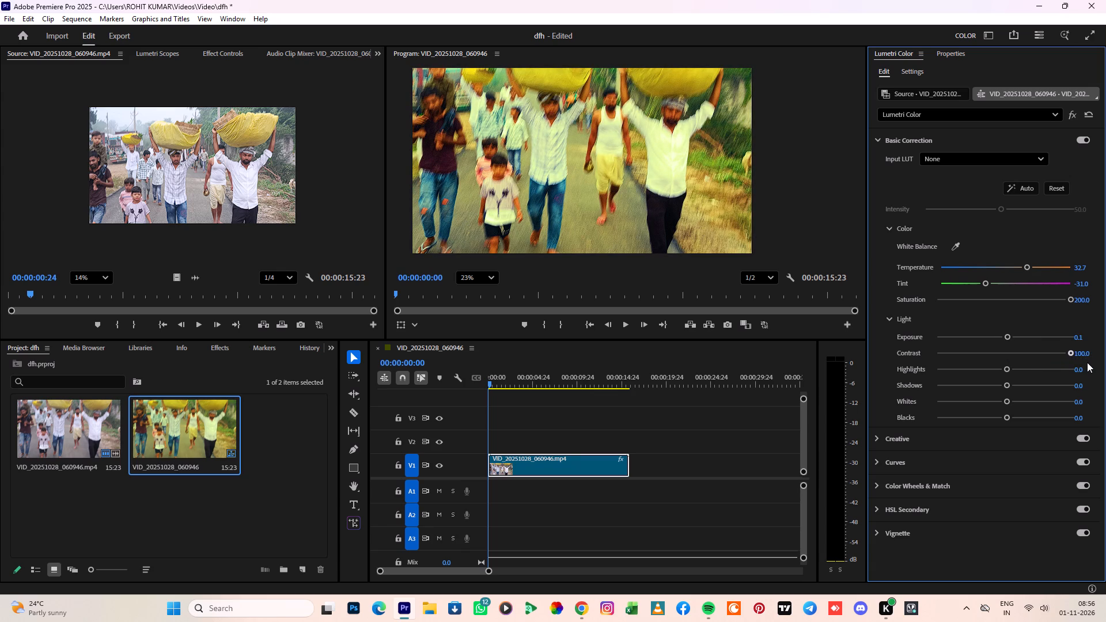
{"action": "left_click_drag", "start_coordinate": [1087, 362], "coordinate": [1022, 363]}
{"action": "left_click_drag", "start_coordinate": [1022, 363], "coordinate": [1022, 363]}
Set Highlights to about -0.9, Shadows to about -12.4 and Whites to about 17.7, and lower Blacks well below zero.
{"action": "left_click_drag", "start_coordinate": [1007, 370], "coordinate": [1066, 381]}
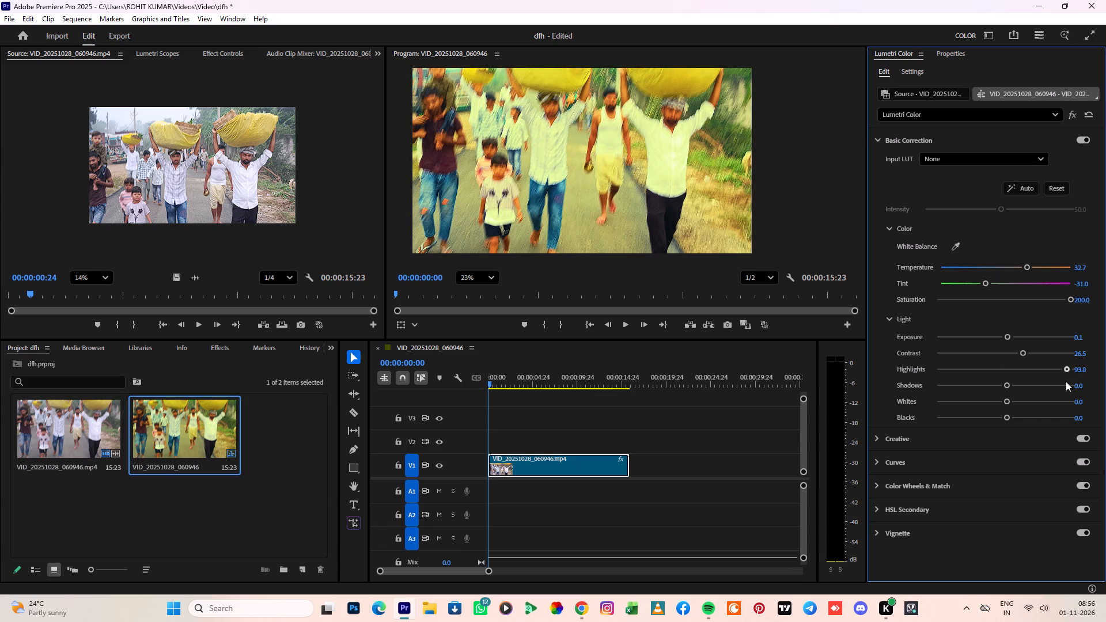
{"action": "left_click_drag", "start_coordinate": [1066, 381], "coordinate": [1004, 378]}
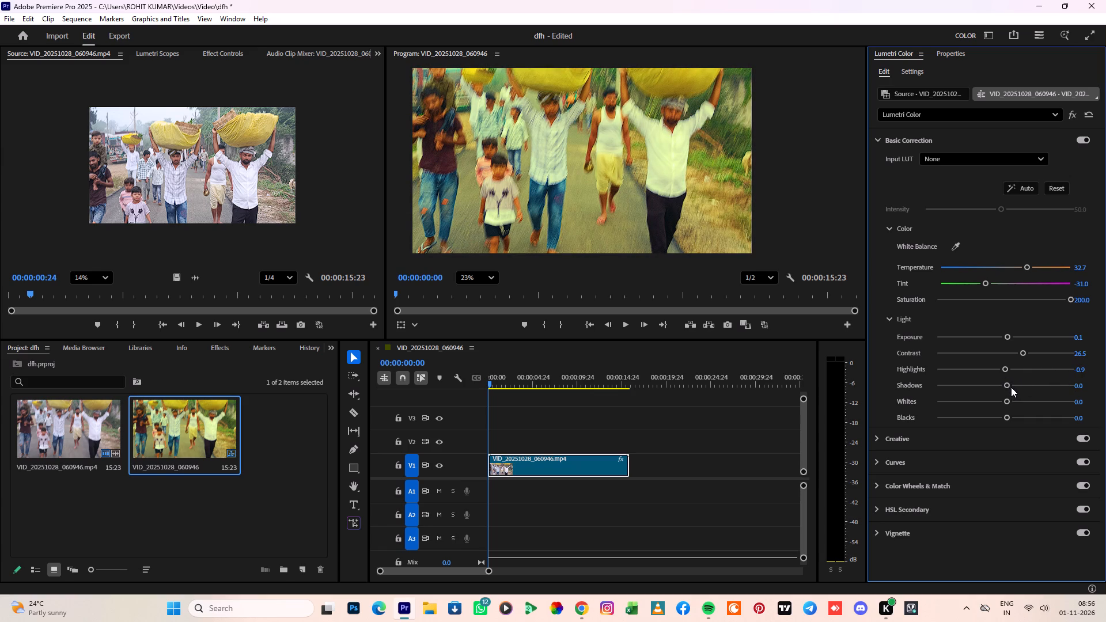
{"action": "left_click_drag", "start_coordinate": [1009, 384], "coordinate": [999, 387]}
{"action": "left_click_drag", "start_coordinate": [999, 387], "coordinate": [997, 388]}
{"action": "left_click_drag", "start_coordinate": [1010, 401], "coordinate": [1022, 404]}
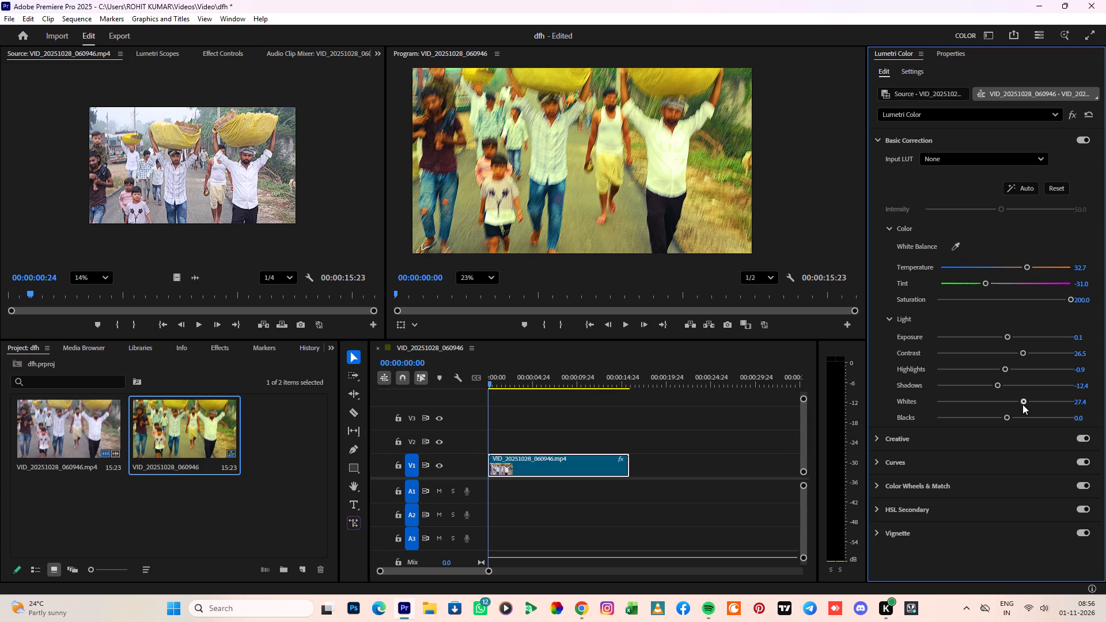
{"action": "left_click_drag", "start_coordinate": [1022, 404], "coordinate": [1016, 405]}
{"action": "left_click_drag", "start_coordinate": [1008, 417], "coordinate": [968, 422]}
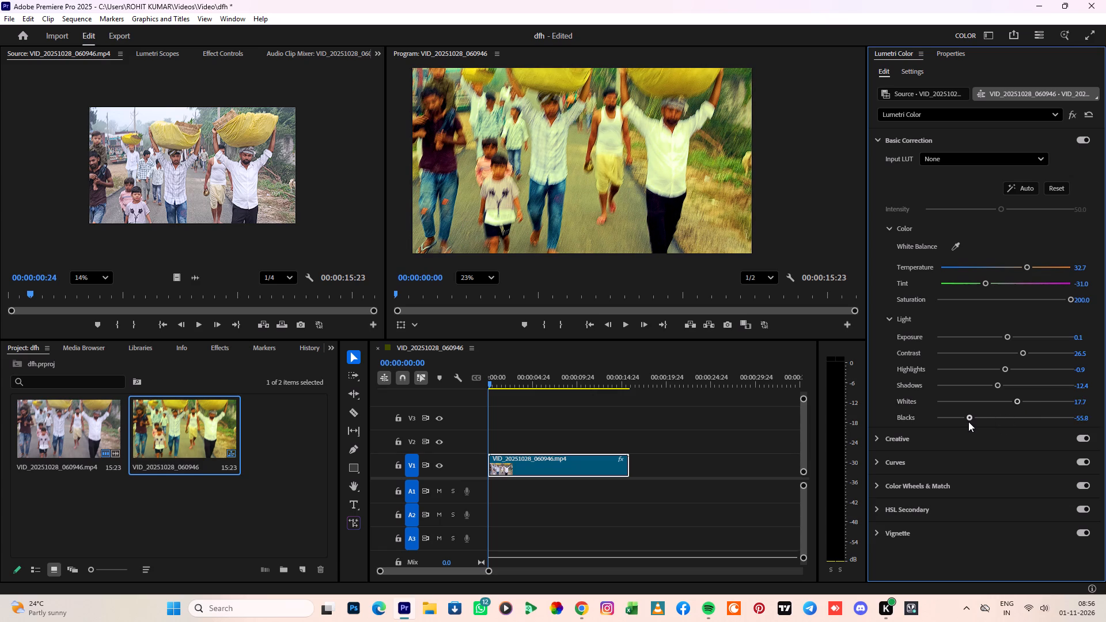
{"action": "left_click_drag", "start_coordinate": [968, 422], "coordinate": [979, 423]}
In the Creative adjustments, set Sharpen to about 96.5 for the procession clip.
{"action": "scroll", "coordinate": [980, 420], "scroll_direction": "down", "scroll_amount": 1}
{"action": "left_click", "coordinate": [934, 437]}
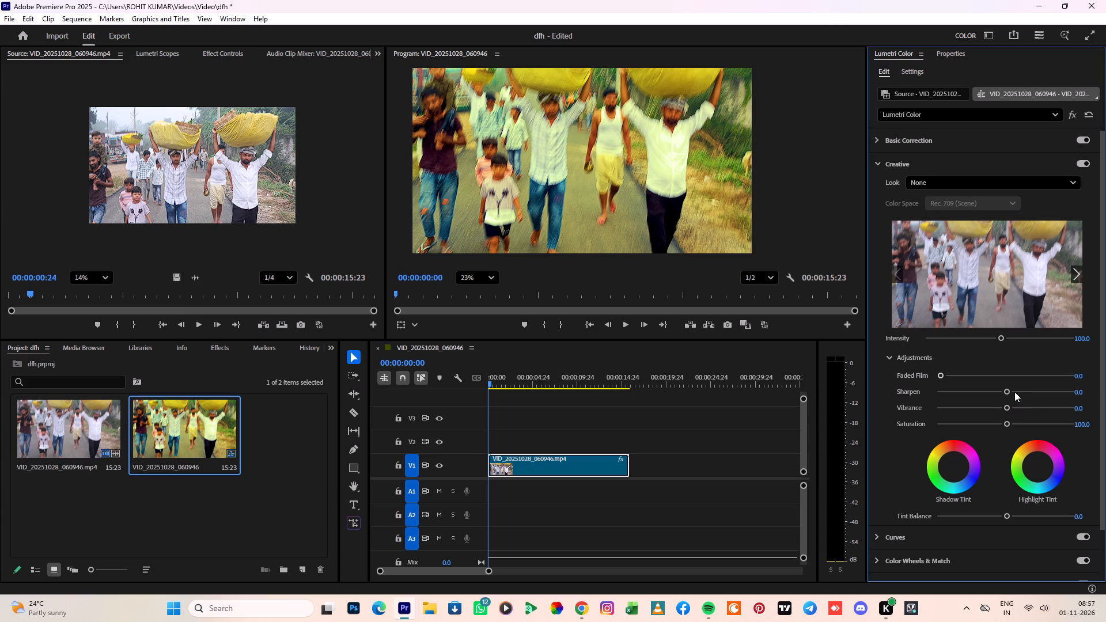
{"action": "left_click_drag", "start_coordinate": [1008, 393], "coordinate": [1067, 397]}
Play about the first eight seconds of the graded procession sequence to review the look.
{"action": "left_click", "coordinate": [629, 326]}
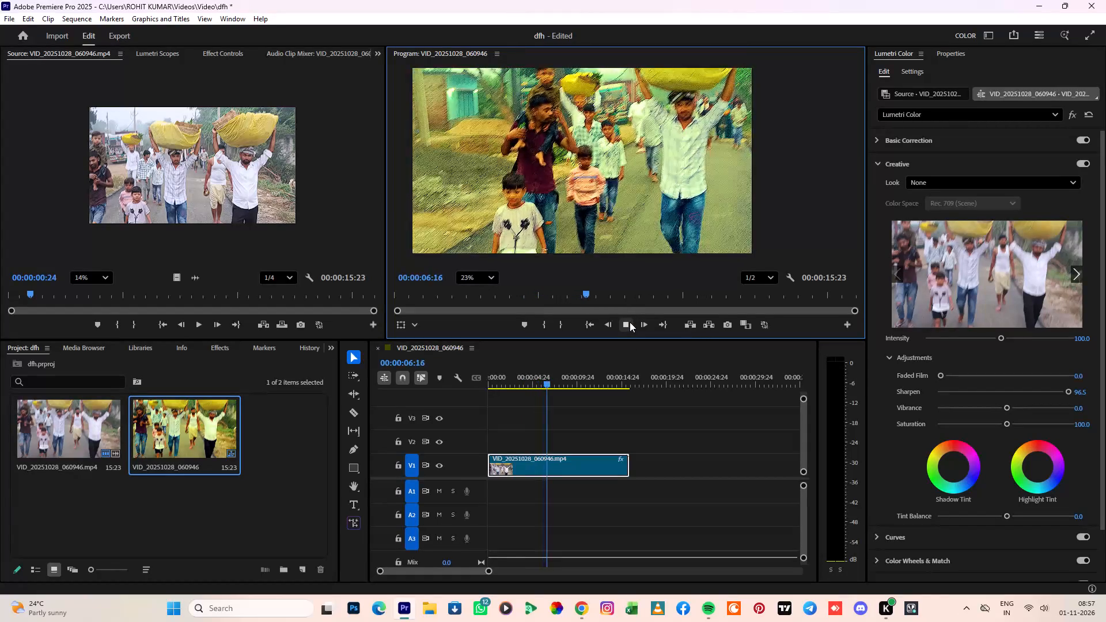
{"action": "scroll", "coordinate": [630, 322], "scroll_direction": "down", "scroll_amount": 4}
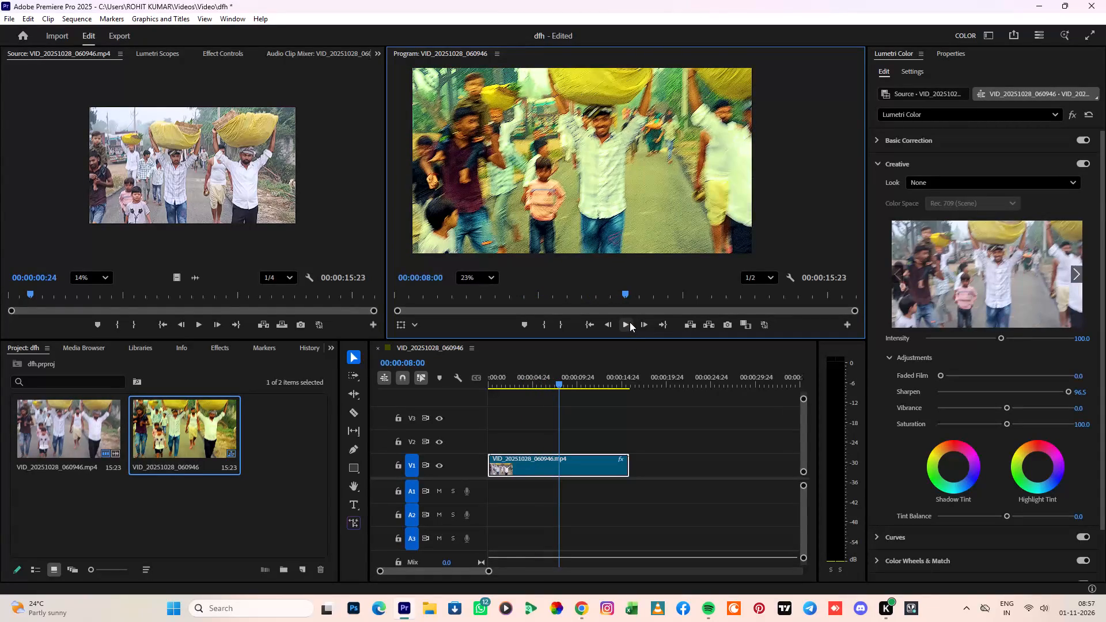
{"action": "scroll", "coordinate": [630, 321], "scroll_direction": "up", "scroll_amount": 2}
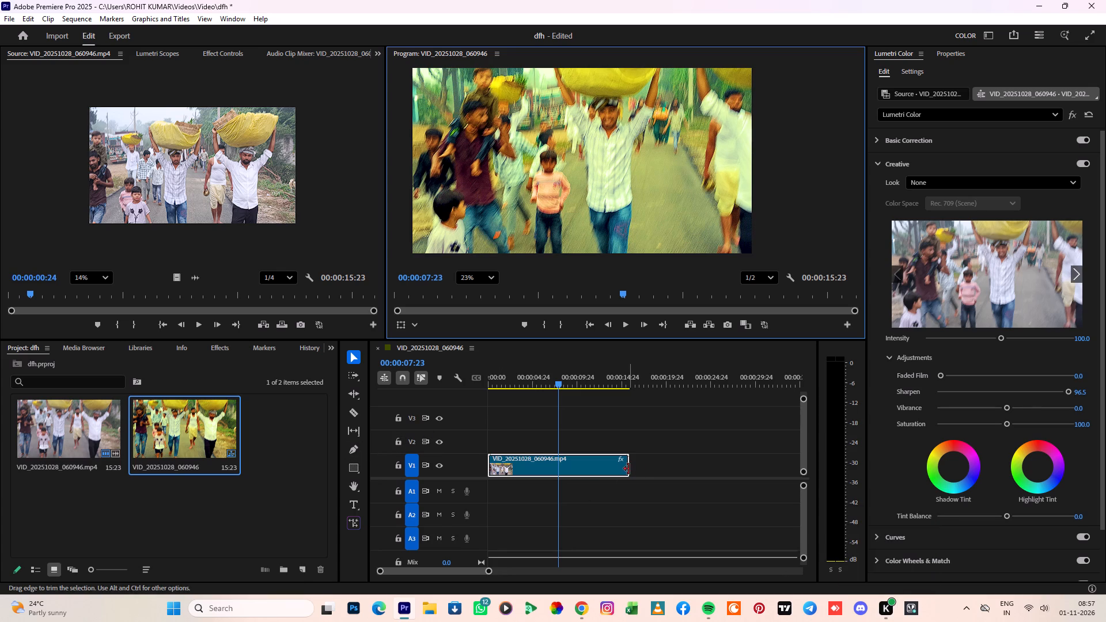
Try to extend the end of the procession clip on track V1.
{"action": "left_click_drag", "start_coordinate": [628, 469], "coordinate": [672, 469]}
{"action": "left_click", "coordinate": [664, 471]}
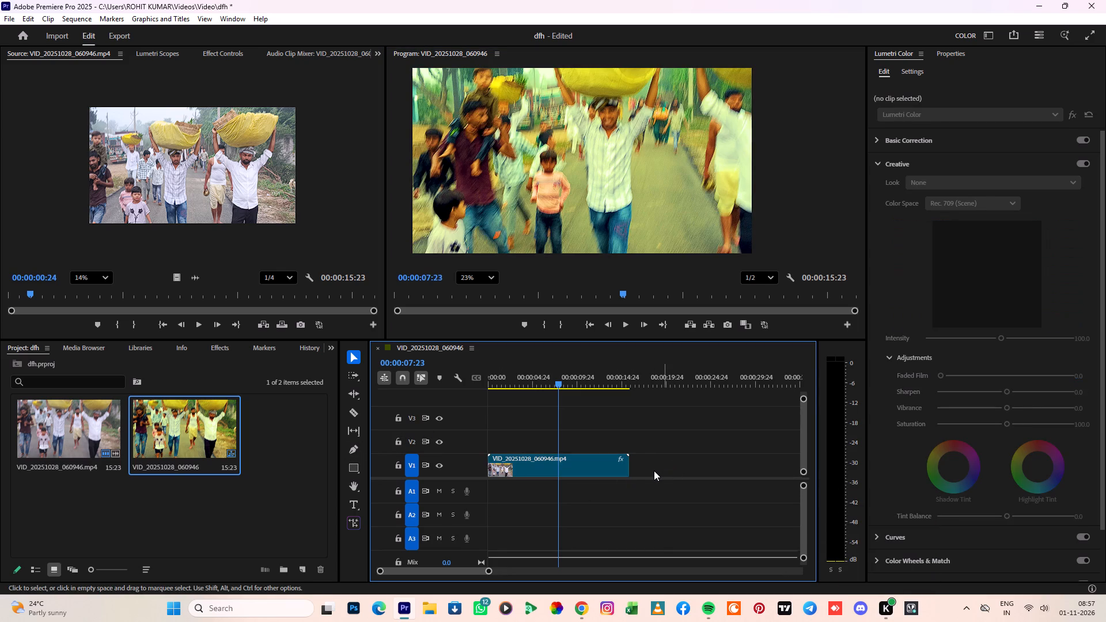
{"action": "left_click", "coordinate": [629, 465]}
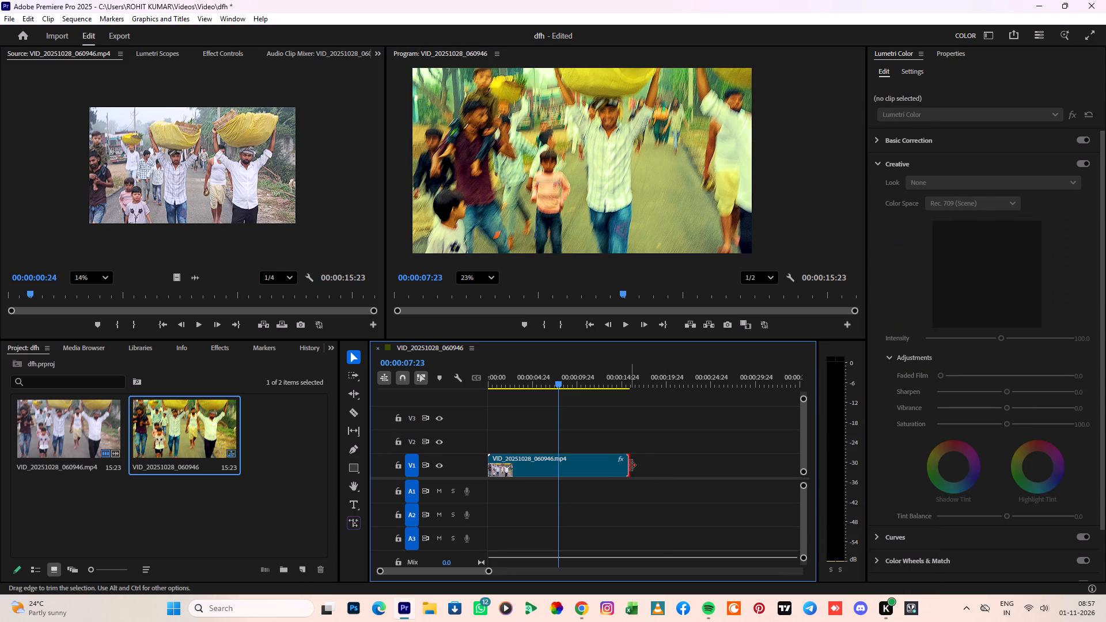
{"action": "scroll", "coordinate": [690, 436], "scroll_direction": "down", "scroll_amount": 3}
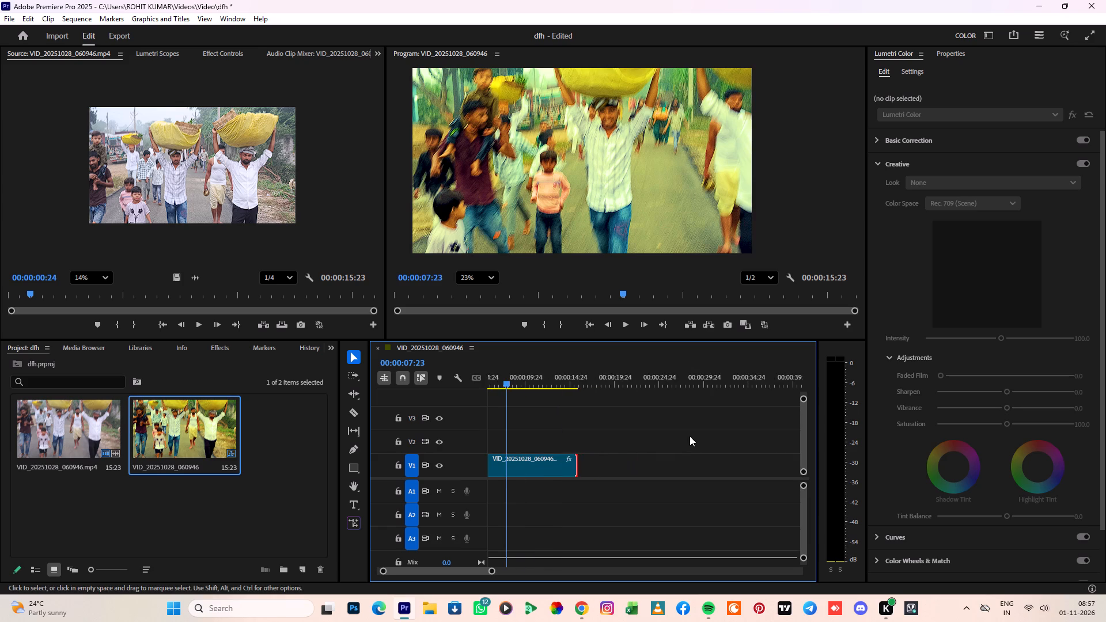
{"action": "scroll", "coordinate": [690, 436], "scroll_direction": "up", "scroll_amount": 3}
In the procession clip's RGB Curves, add a lower-midtone point on the white curve and pull it slightly below the diagonal.
{"action": "left_click", "coordinate": [605, 468]}
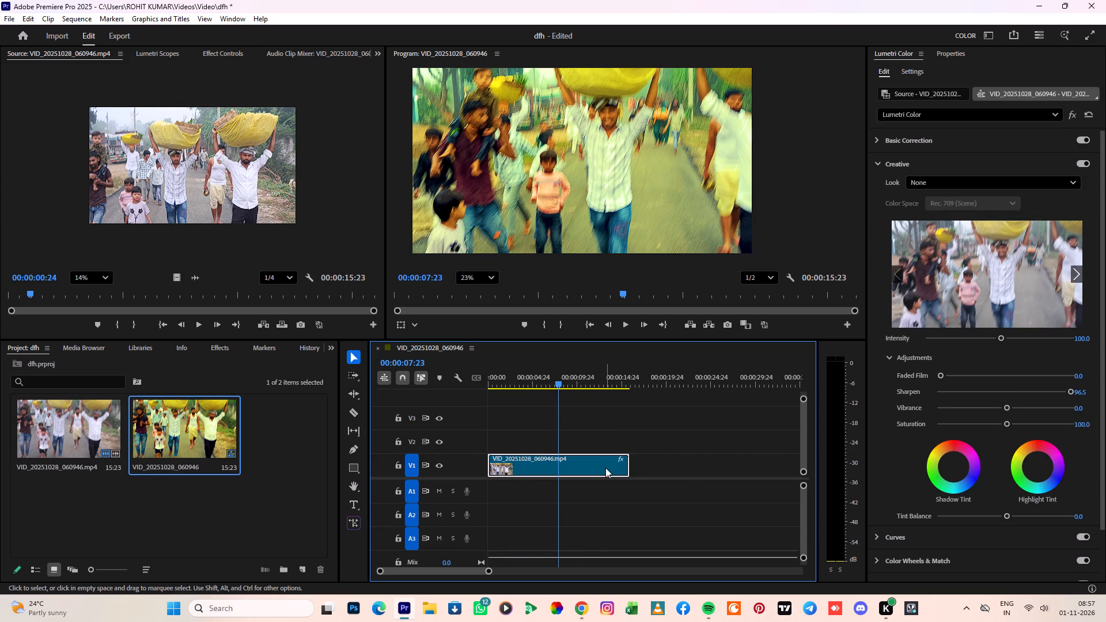
{"action": "scroll", "coordinate": [979, 422], "scroll_direction": "down", "scroll_amount": 8}
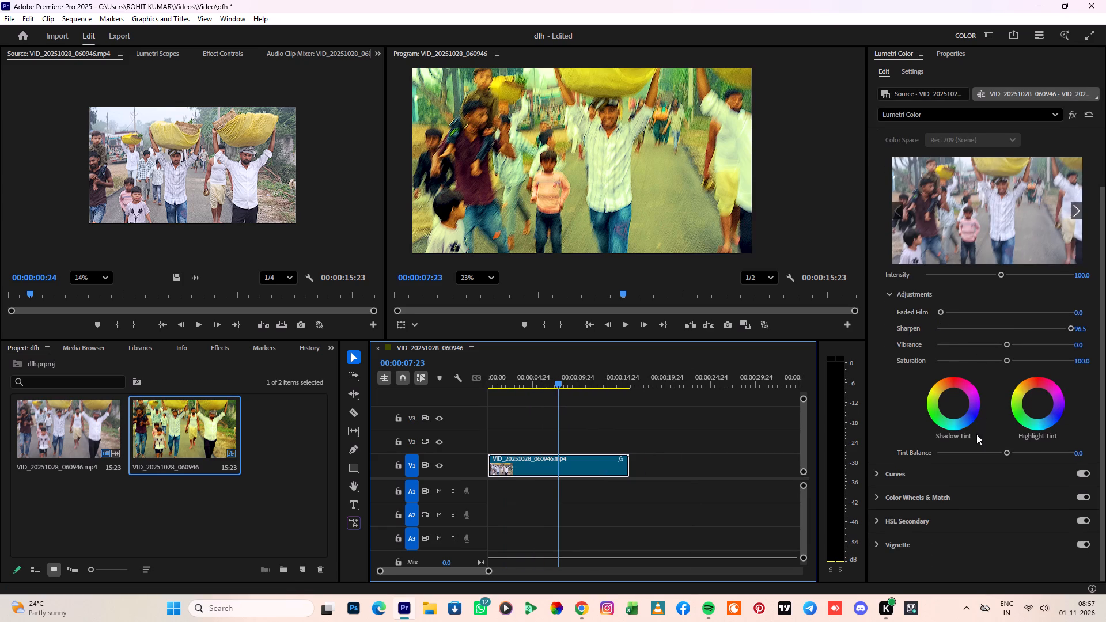
{"action": "left_click", "coordinate": [899, 479]}
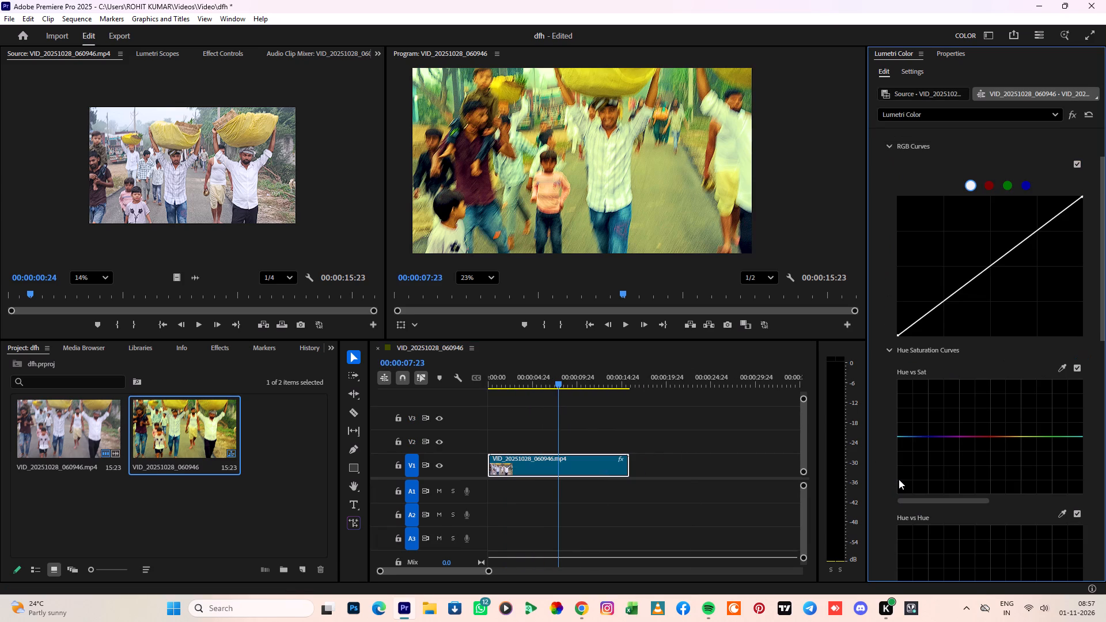
{"action": "left_click", "coordinate": [975, 187]}
{"action": "left_click", "coordinate": [971, 187]}
{"action": "left_click", "coordinate": [971, 279]}
{"action": "left_click_drag", "start_coordinate": [971, 279], "coordinate": [975, 294]}
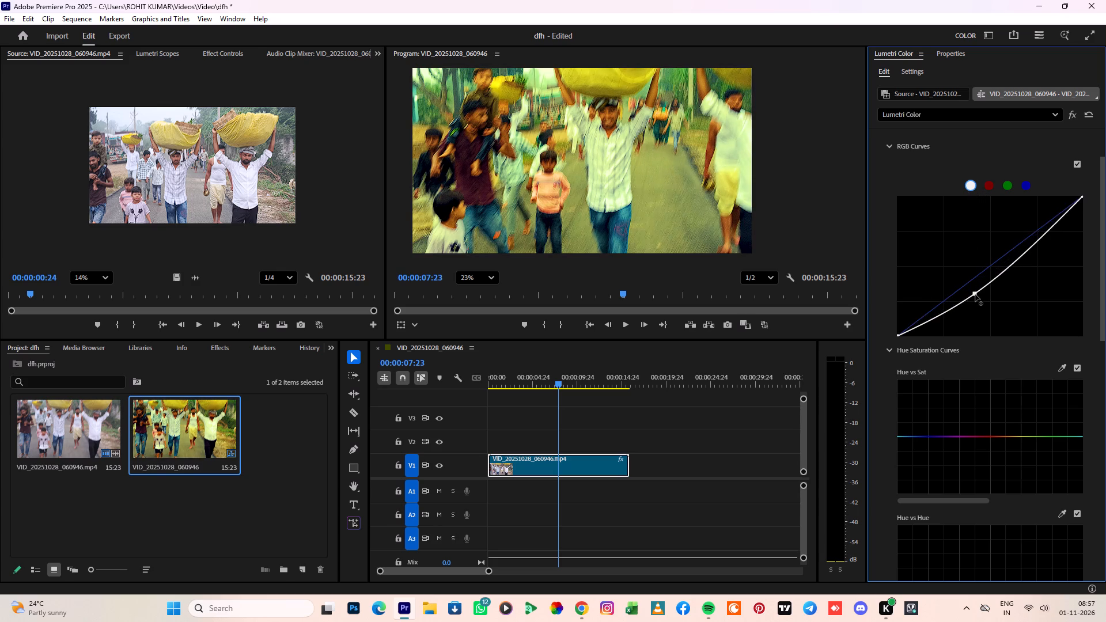
{"action": "left_click_drag", "start_coordinate": [975, 294], "coordinate": [945, 318]}
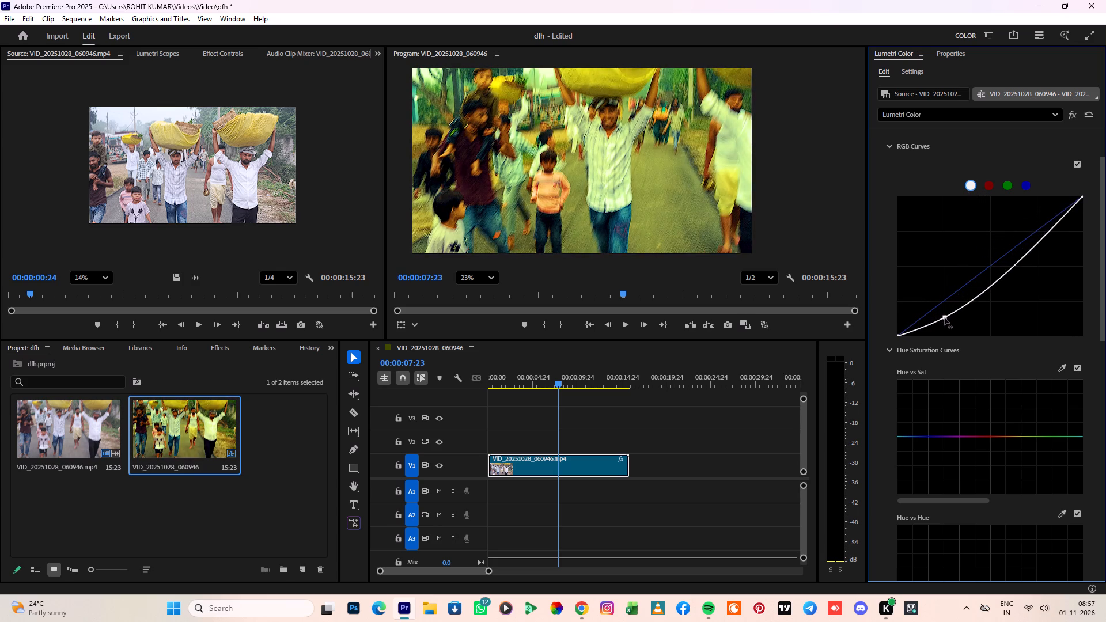
{"action": "left_click_drag", "start_coordinate": [945, 318], "coordinate": [974, 293]}
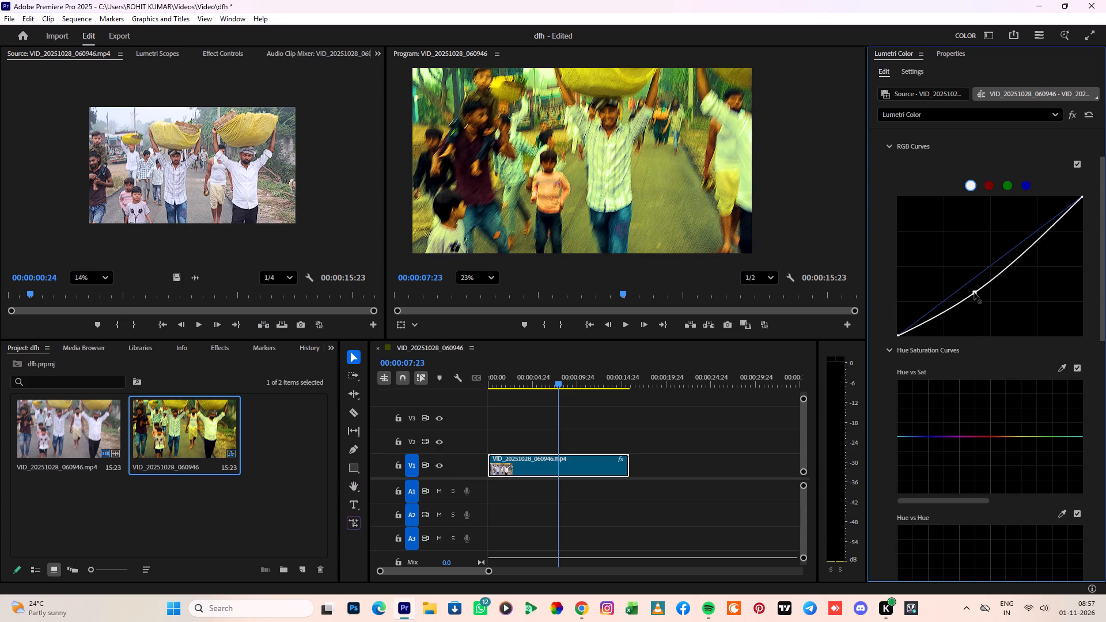
{"action": "left_click_drag", "start_coordinate": [974, 293], "coordinate": [964, 291]}
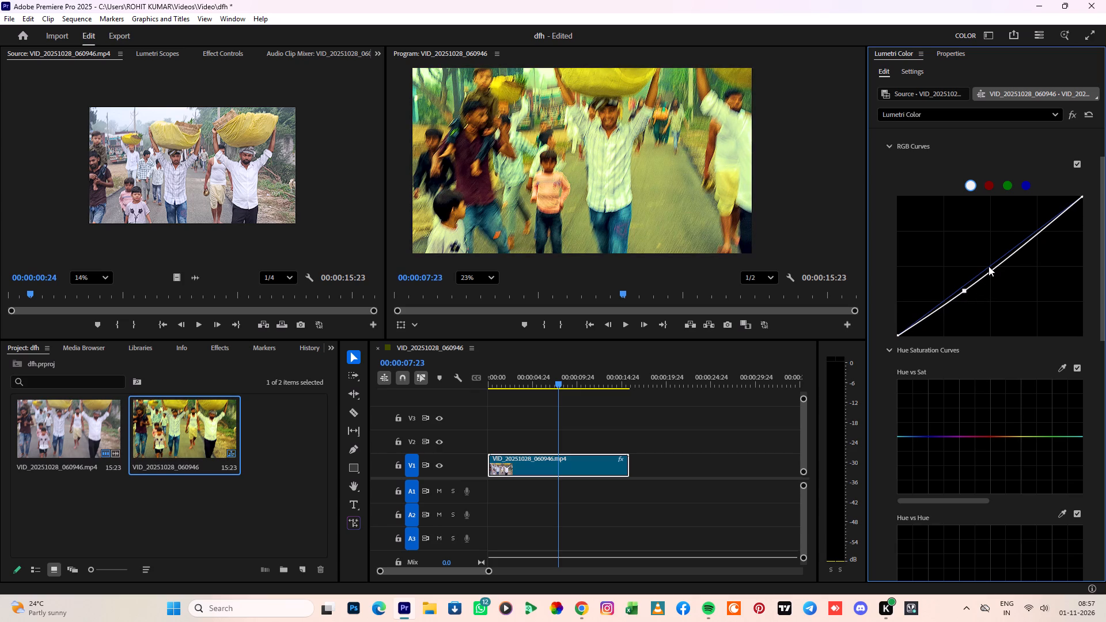
Add a midtone point on the blue RGB curve and raise it moderately above the diagonal.
{"action": "left_click", "coordinate": [988, 266]}
{"action": "left_click_drag", "start_coordinate": [988, 266], "coordinate": [1007, 306]}
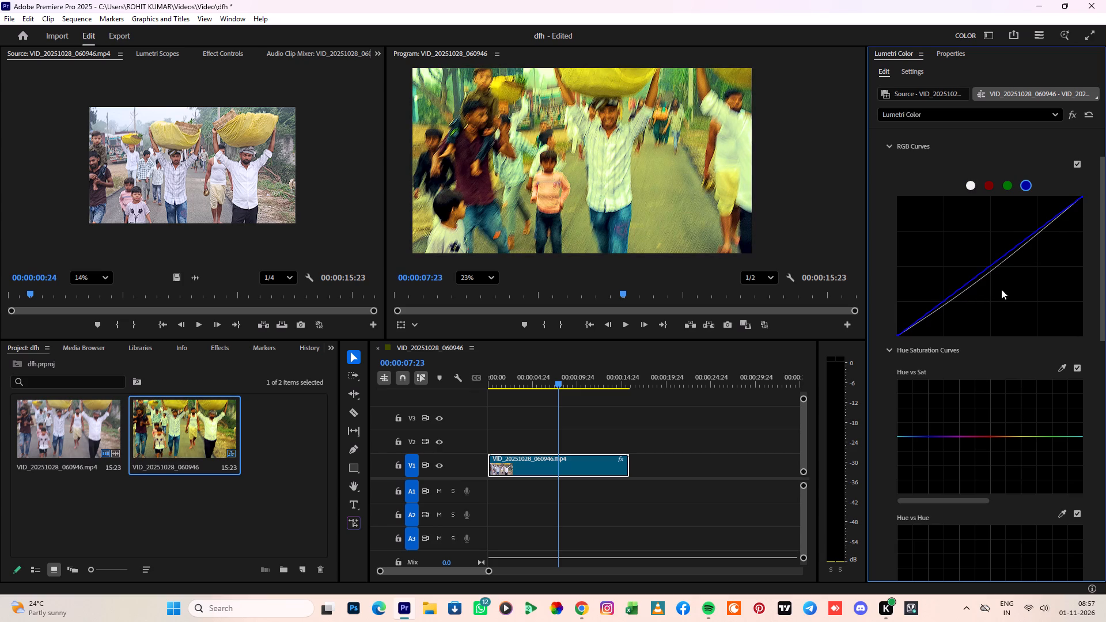
{"action": "left_click", "coordinate": [991, 267]}
{"action": "left_click", "coordinate": [991, 267]}
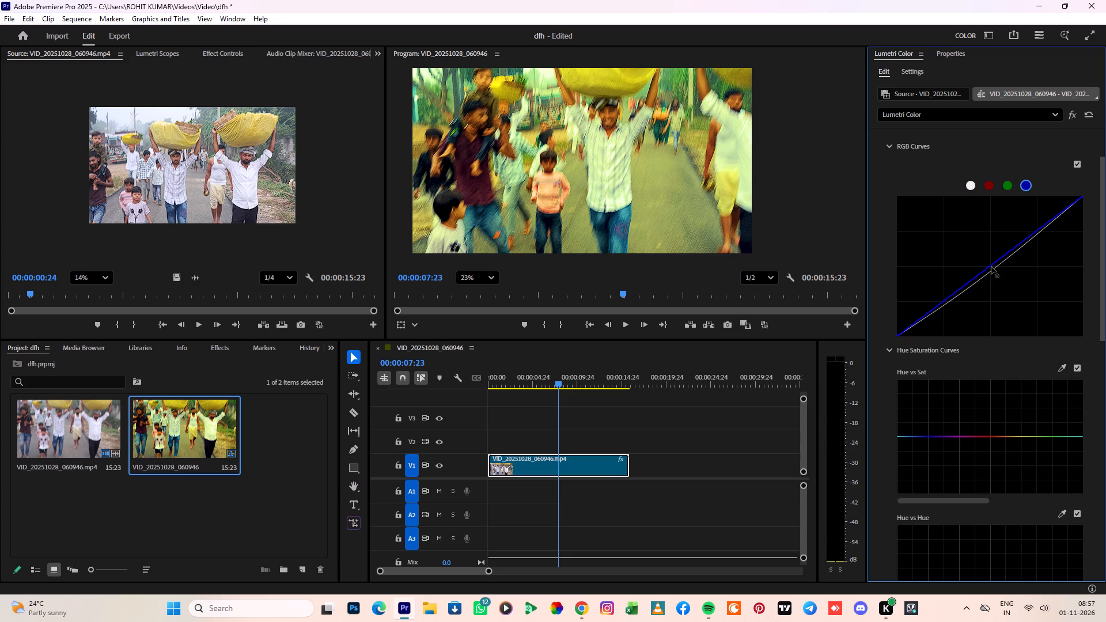
{"action": "left_click", "coordinate": [991, 267]}
{"action": "left_click", "coordinate": [991, 267]}
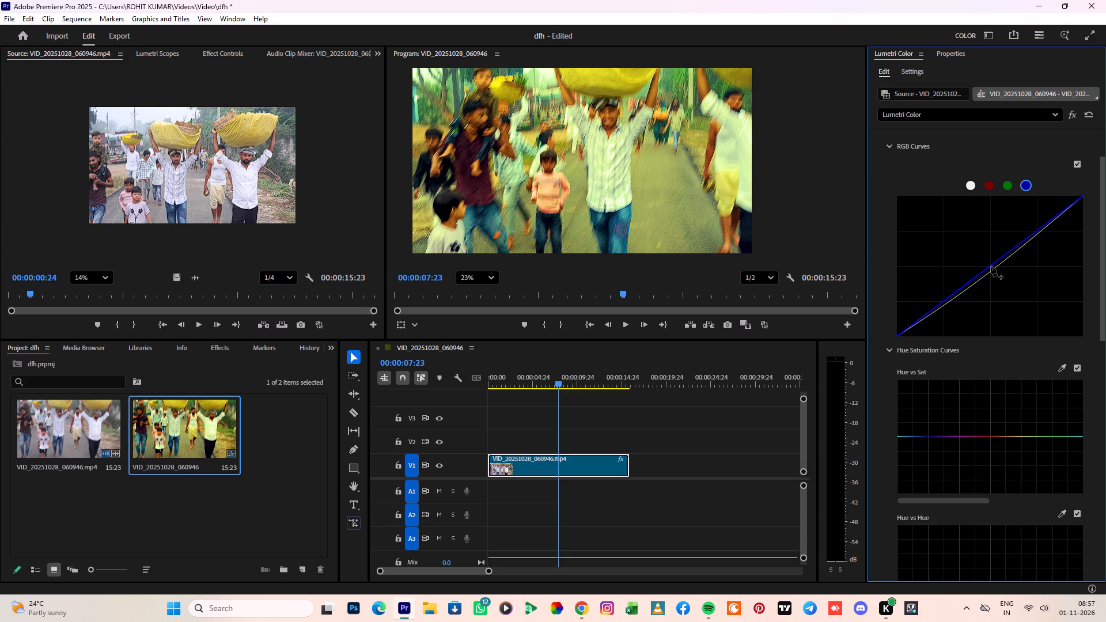
{"action": "left_click", "coordinate": [991, 266]}
{"action": "left_click_drag", "start_coordinate": [991, 266], "coordinate": [993, 277]}
{"action": "left_click_drag", "start_coordinate": [990, 268], "coordinate": [1010, 323]}
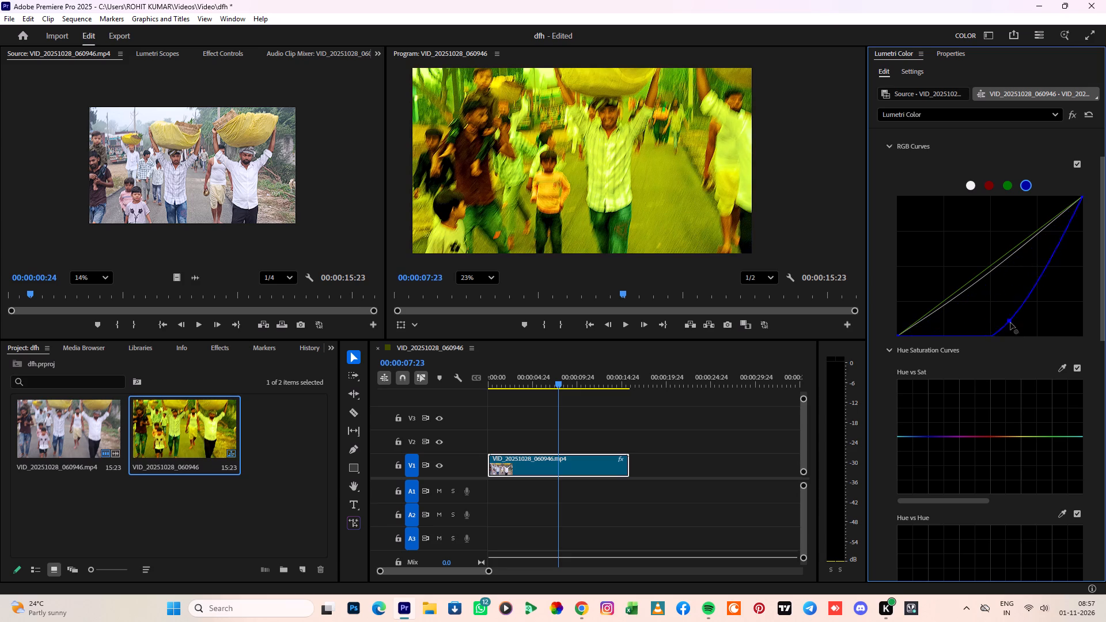
{"action": "left_click_drag", "start_coordinate": [1010, 323], "coordinate": [954, 254]}
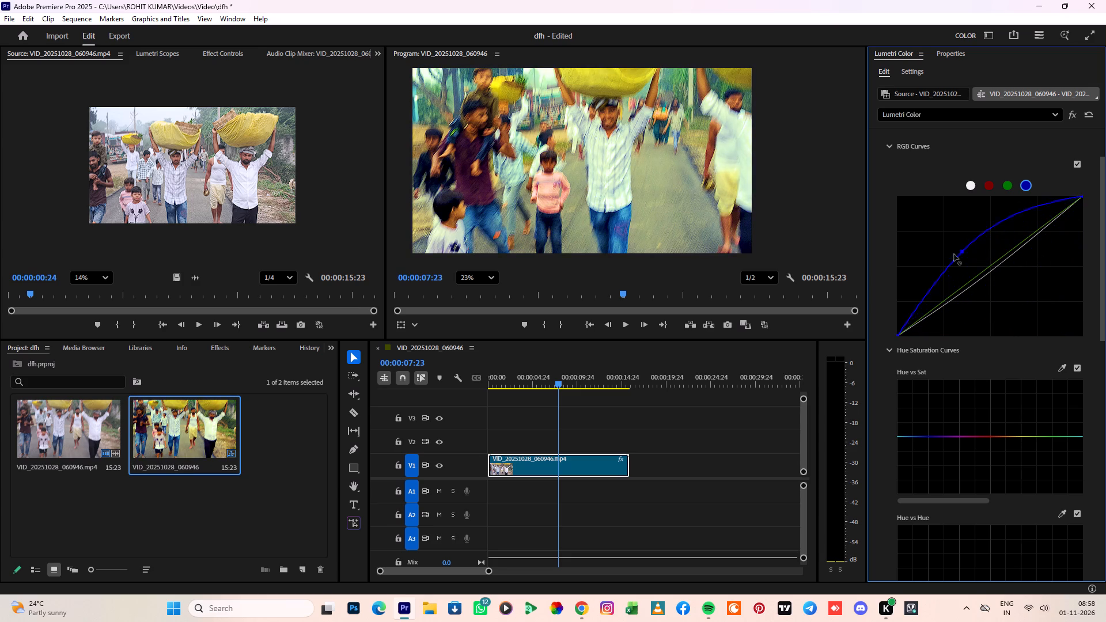
{"action": "left_click_drag", "start_coordinate": [954, 254], "coordinate": [964, 264]}
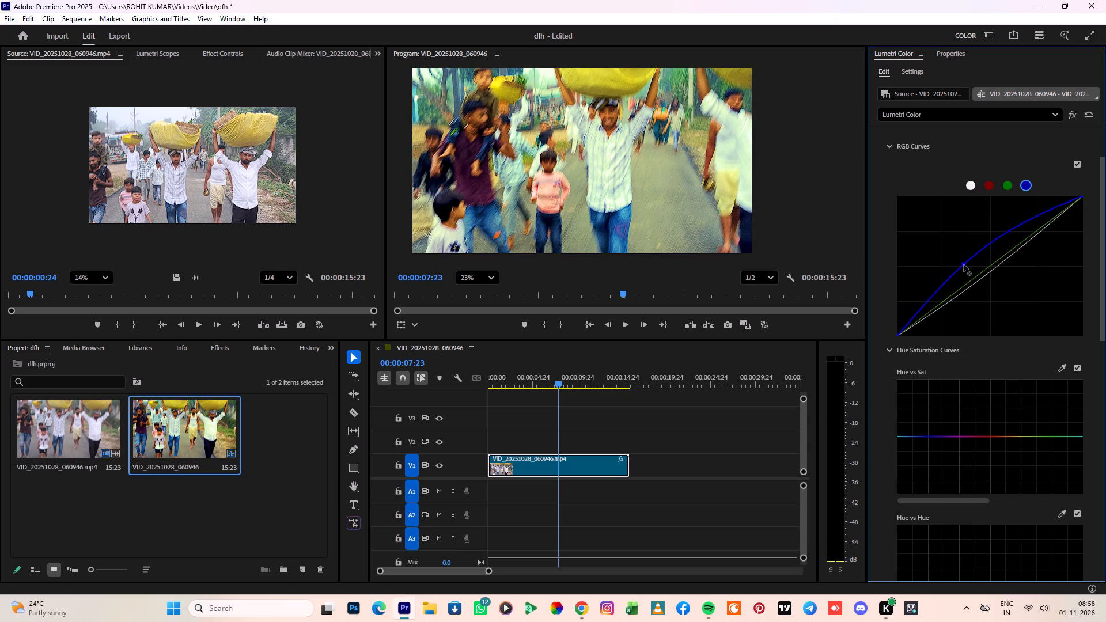
{"action": "left_click_drag", "start_coordinate": [964, 264], "coordinate": [968, 259]}
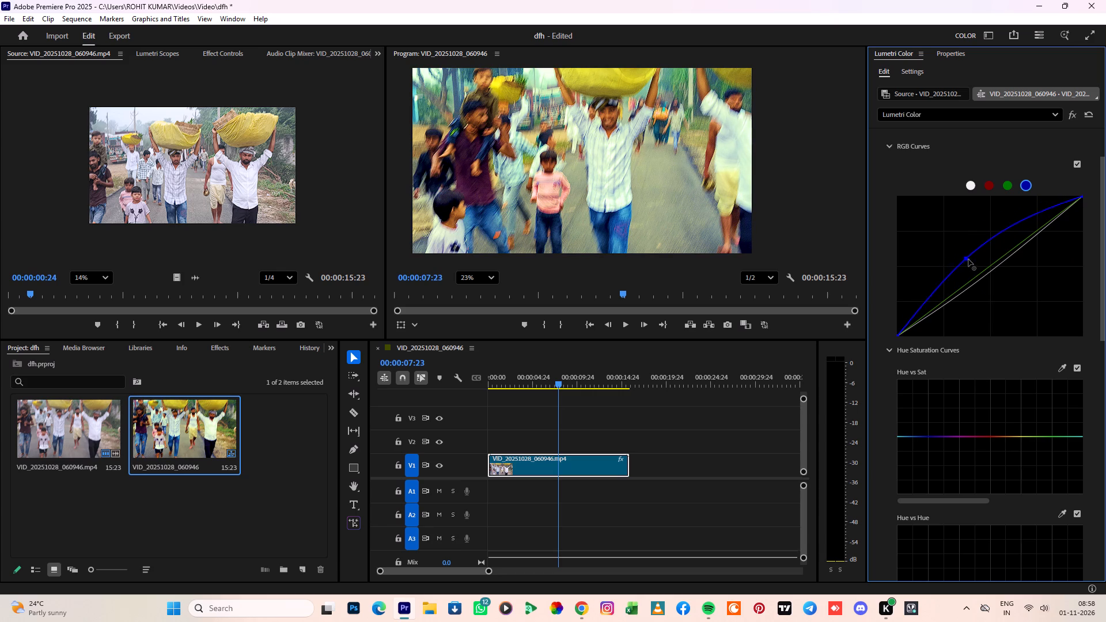
{"action": "left_click_drag", "start_coordinate": [968, 259], "coordinate": [972, 266]}
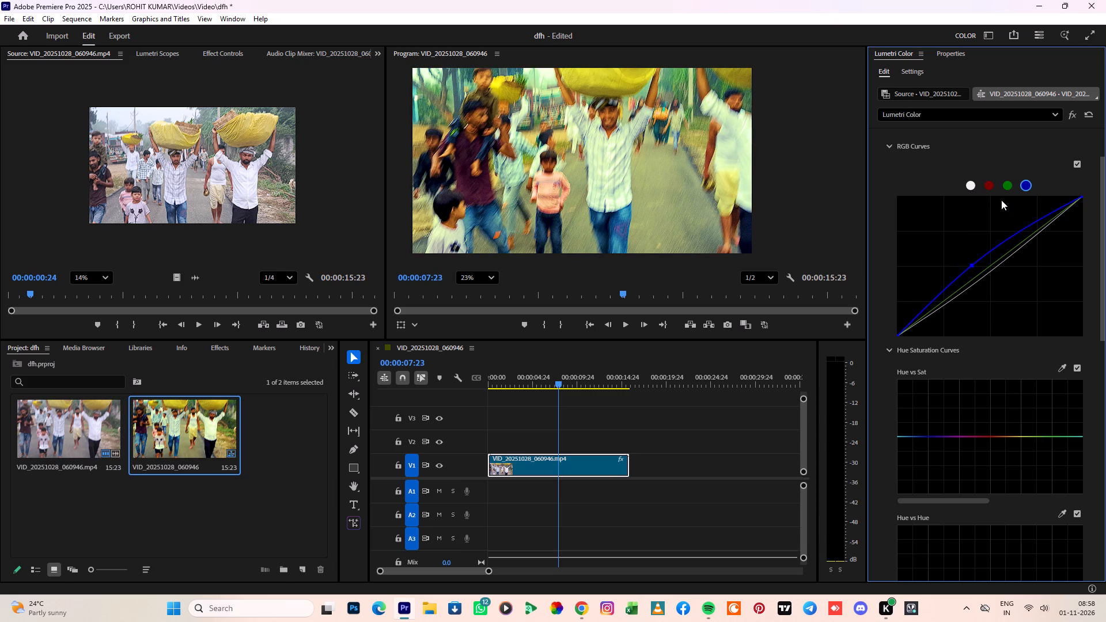
Add a midtone point on the red RGB curve and adjust it to sit slightly above the diagonal.
{"action": "left_click", "coordinate": [991, 188]}
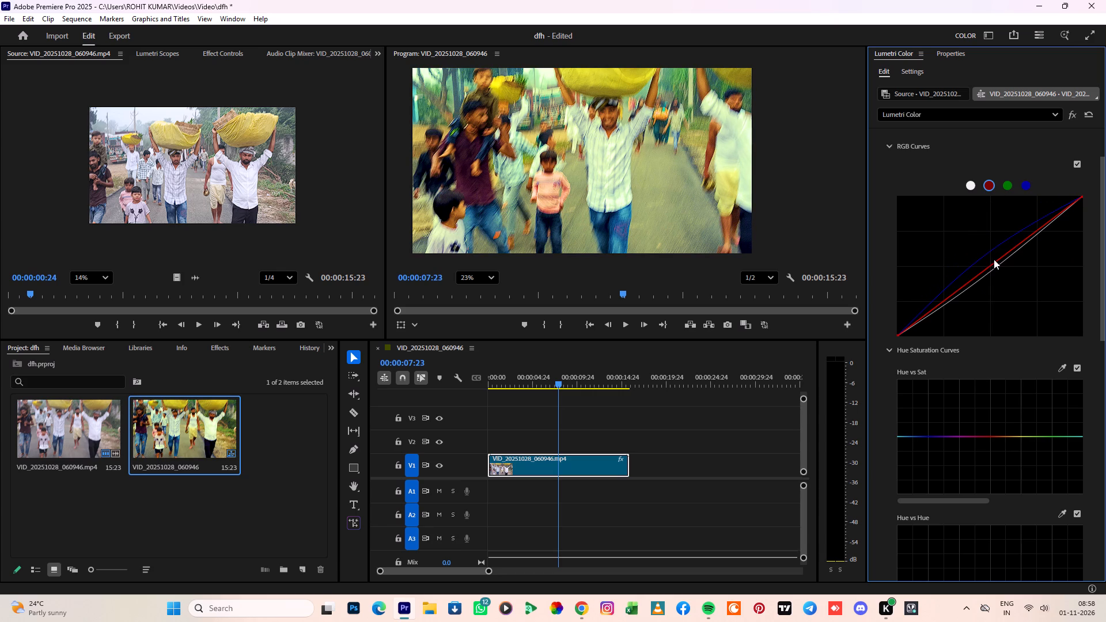
{"action": "left_click_drag", "start_coordinate": [993, 263], "coordinate": [999, 277]}
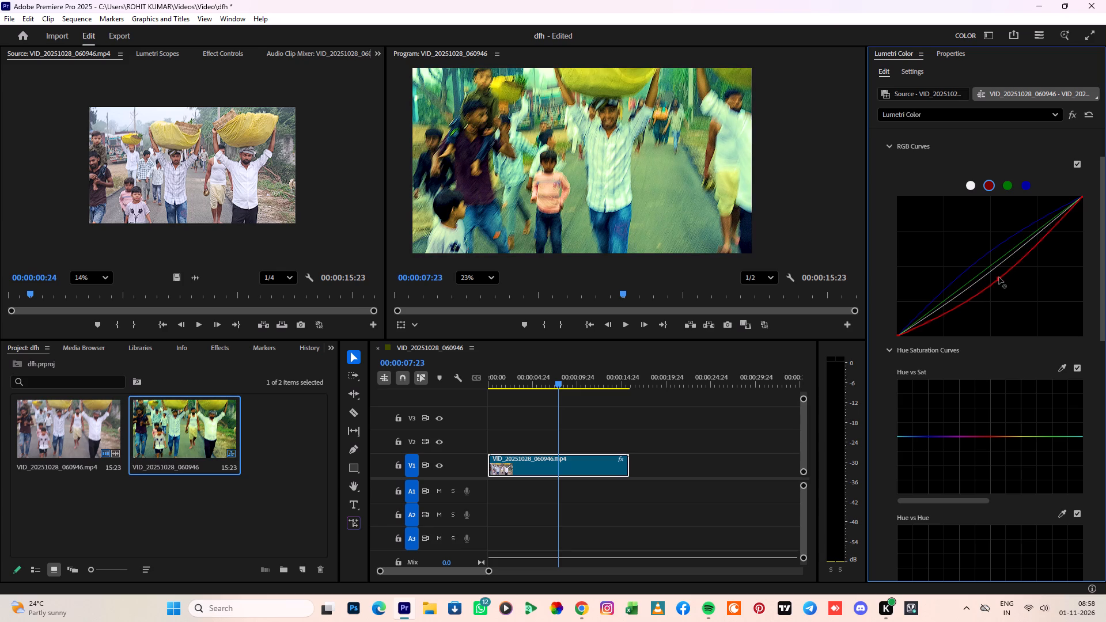
{"action": "left_click_drag", "start_coordinate": [999, 277], "coordinate": [1000, 251]}
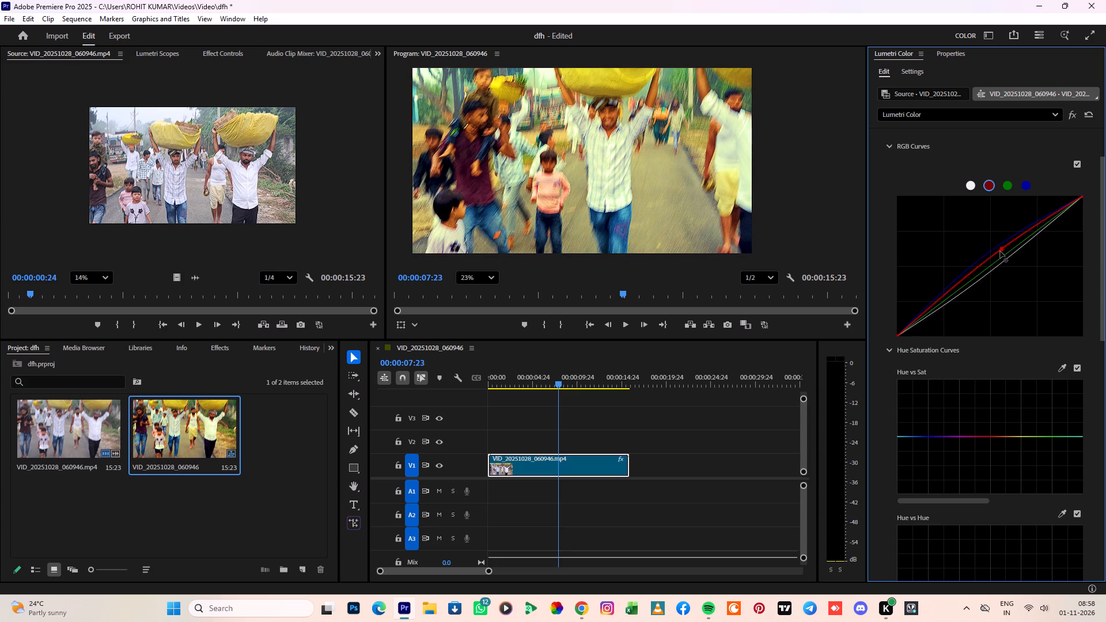
{"action": "left_click_drag", "start_coordinate": [1000, 251], "coordinate": [966, 264]}
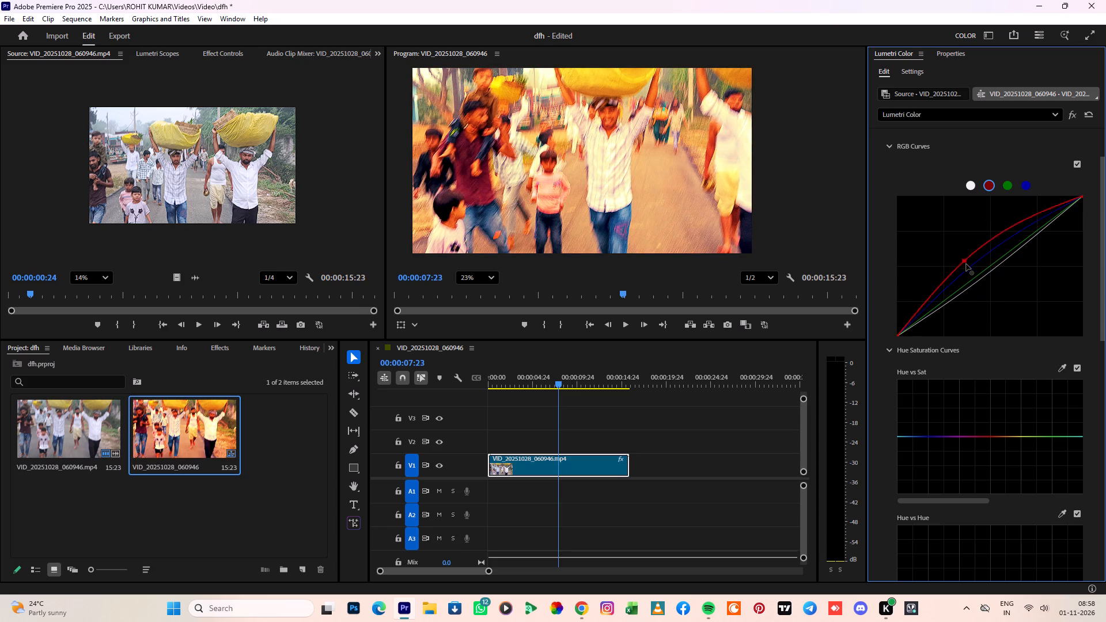
{"action": "left_click_drag", "start_coordinate": [966, 264], "coordinate": [971, 273]}
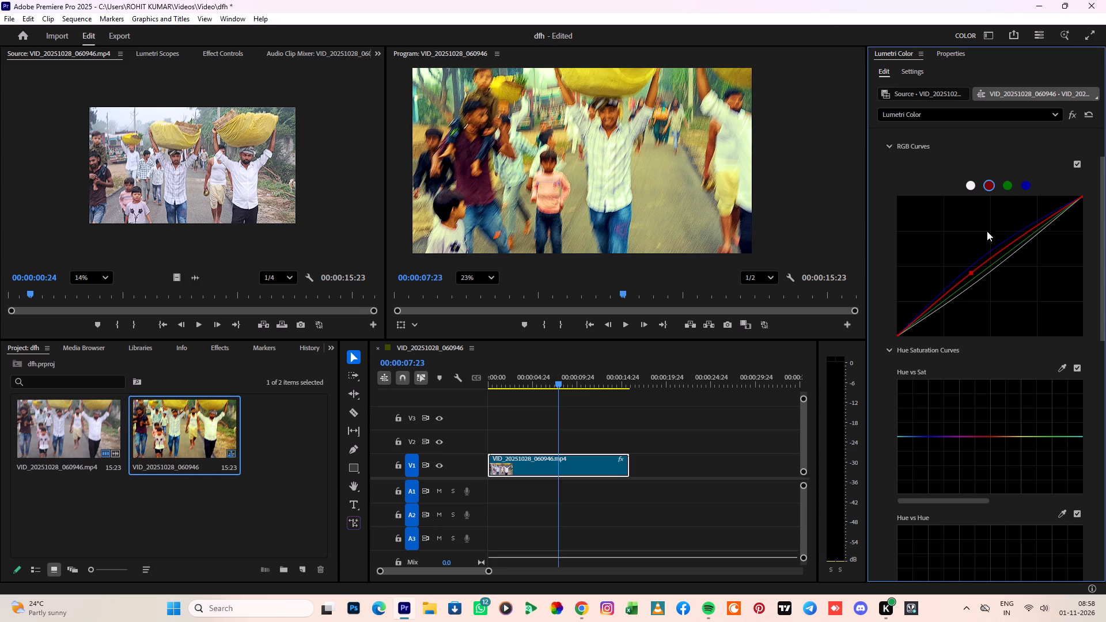
In Color Wheels & Match, lower the Shadows brightness slightly below neutral.
{"action": "scroll", "coordinate": [914, 563], "scroll_direction": "down", "scroll_amount": 19}
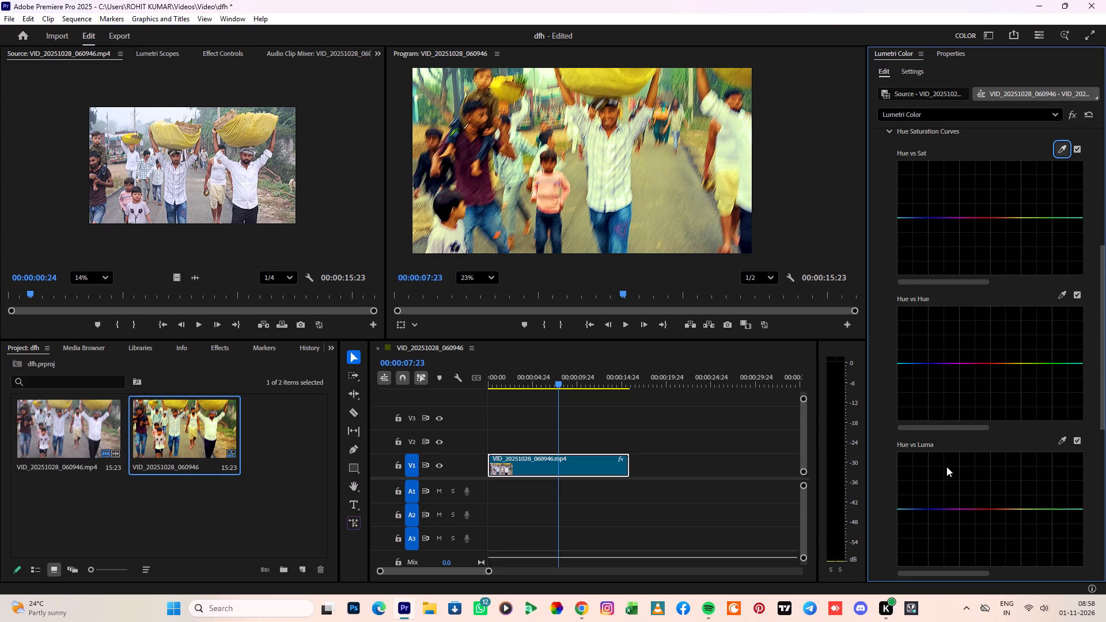
{"action": "scroll", "coordinate": [946, 466], "scroll_direction": "down", "scroll_amount": 20}
{"action": "scroll", "coordinate": [946, 466], "scroll_direction": "down", "scroll_amount": 6}
{"action": "scroll", "coordinate": [935, 512], "scroll_direction": "down", "scroll_amount": 3}
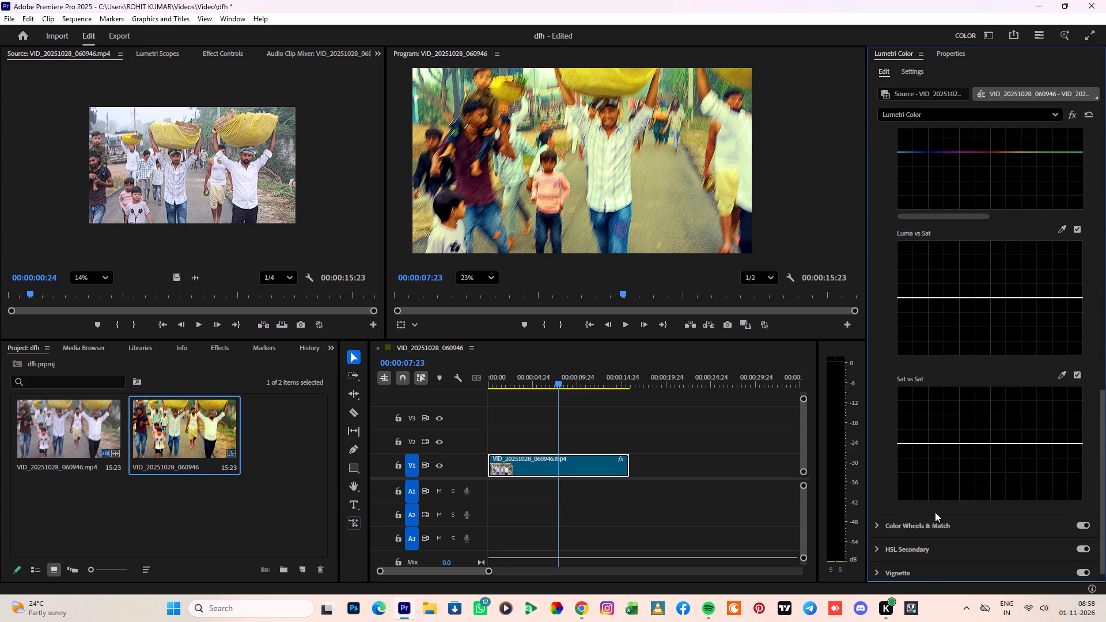
{"action": "scroll", "coordinate": [935, 512], "scroll_direction": "down", "scroll_amount": 12}
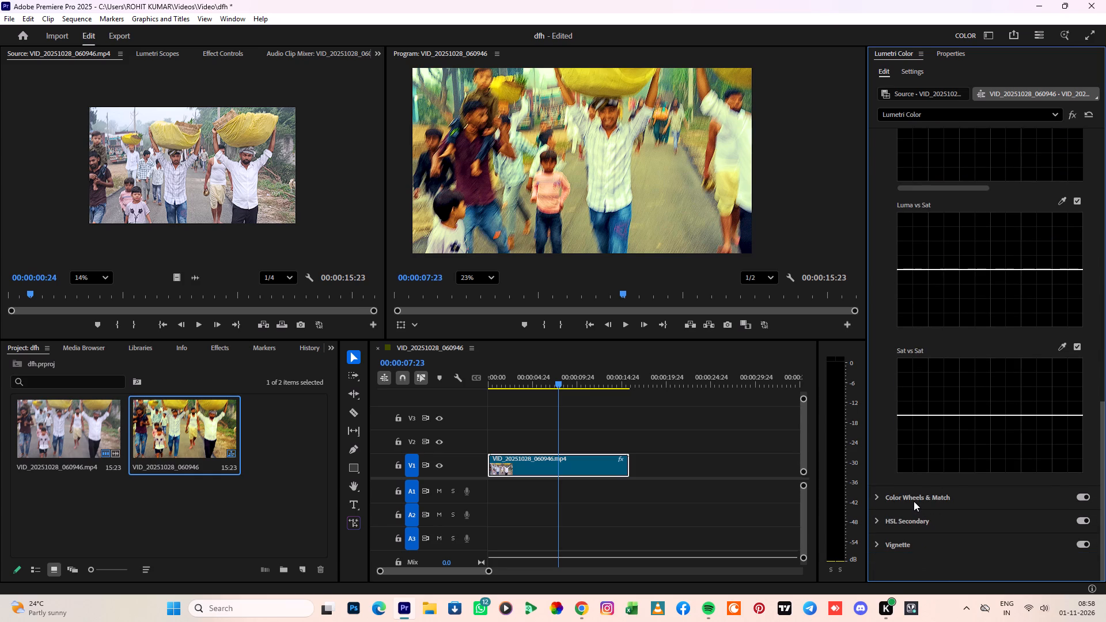
{"action": "left_click", "coordinate": [914, 501]}
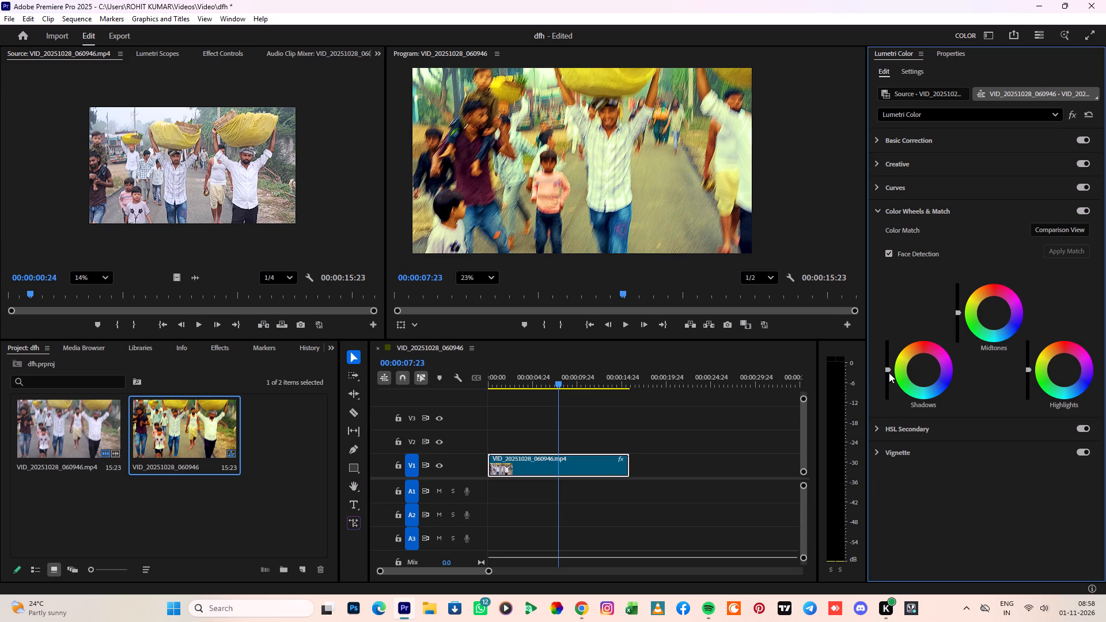
{"action": "left_click_drag", "start_coordinate": [889, 370], "coordinate": [904, 488]}
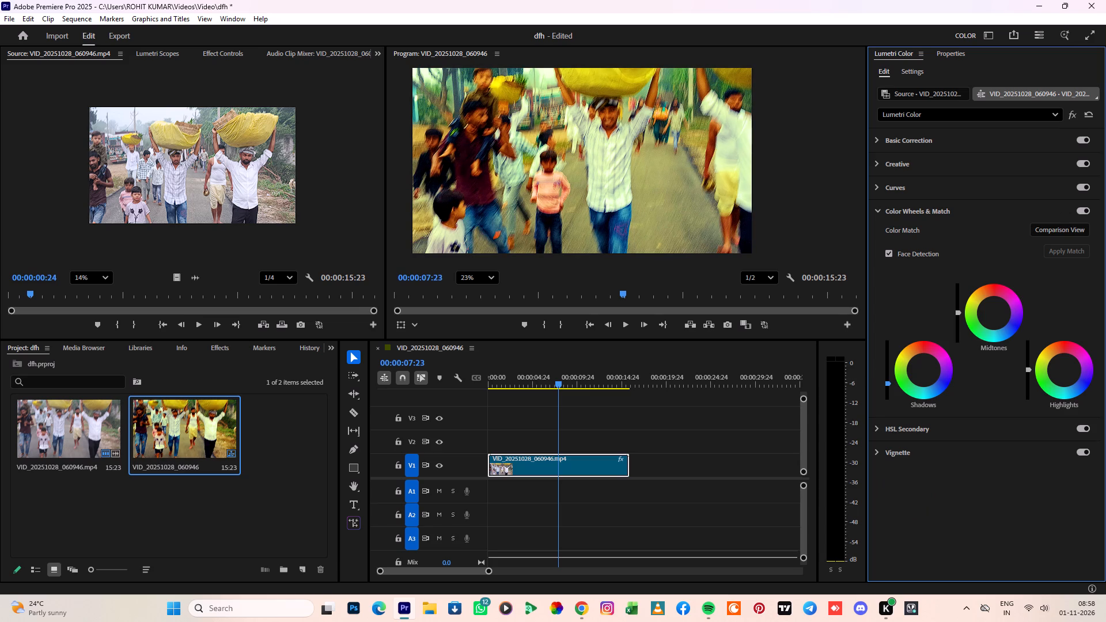
{"action": "left_click_drag", "start_coordinate": [904, 488], "coordinate": [906, 499]}
{"action": "left_click", "coordinate": [885, 381]}
{"action": "left_click", "coordinate": [887, 374]}
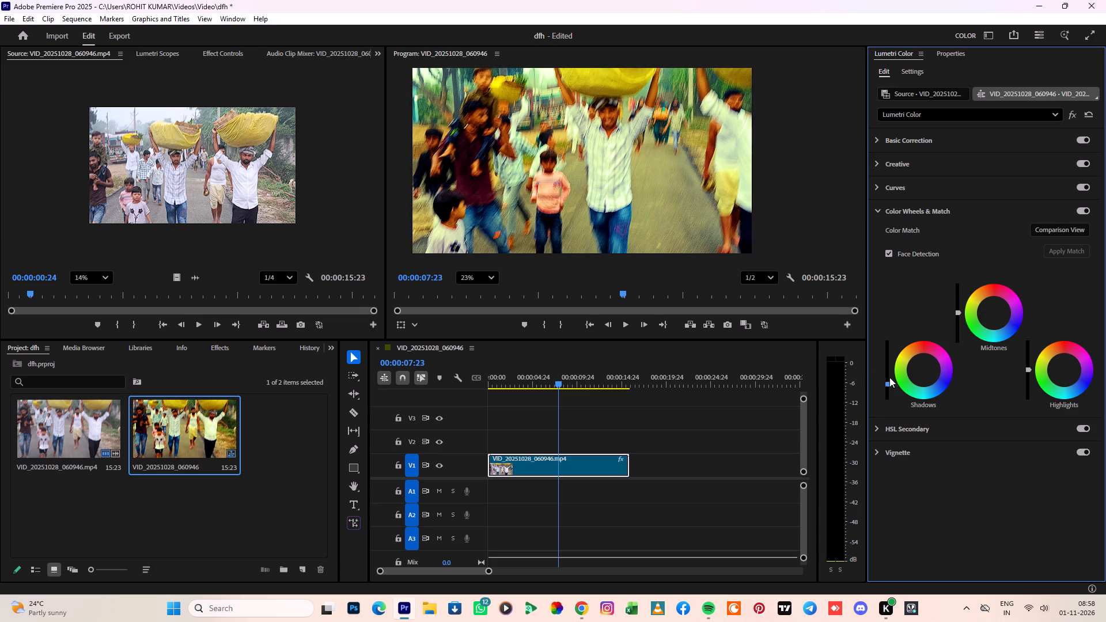
{"action": "left_click", "coordinate": [889, 377]}
{"action": "left_click_drag", "start_coordinate": [889, 383], "coordinate": [890, 365]}
Lower the Midtones and Highlights wheel brightness slightly below neutral.
{"action": "left_click_drag", "start_coordinate": [958, 316], "coordinate": [961, 360]}
{"action": "left_click_drag", "start_coordinate": [956, 312], "coordinate": [958, 327]}
{"action": "left_click_drag", "start_coordinate": [958, 327], "coordinate": [961, 313]}
{"action": "left_click_drag", "start_coordinate": [1032, 371], "coordinate": [1033, 428]}
{"action": "left_click_drag", "start_coordinate": [1033, 428], "coordinate": [1032, 403]}
In HSL Secondary, refine the key with Denoise at 38.5 and Blur at 18.3.
{"action": "scroll", "coordinate": [985, 392], "scroll_direction": "down", "scroll_amount": 4}
{"action": "left_click", "coordinate": [892, 428]}
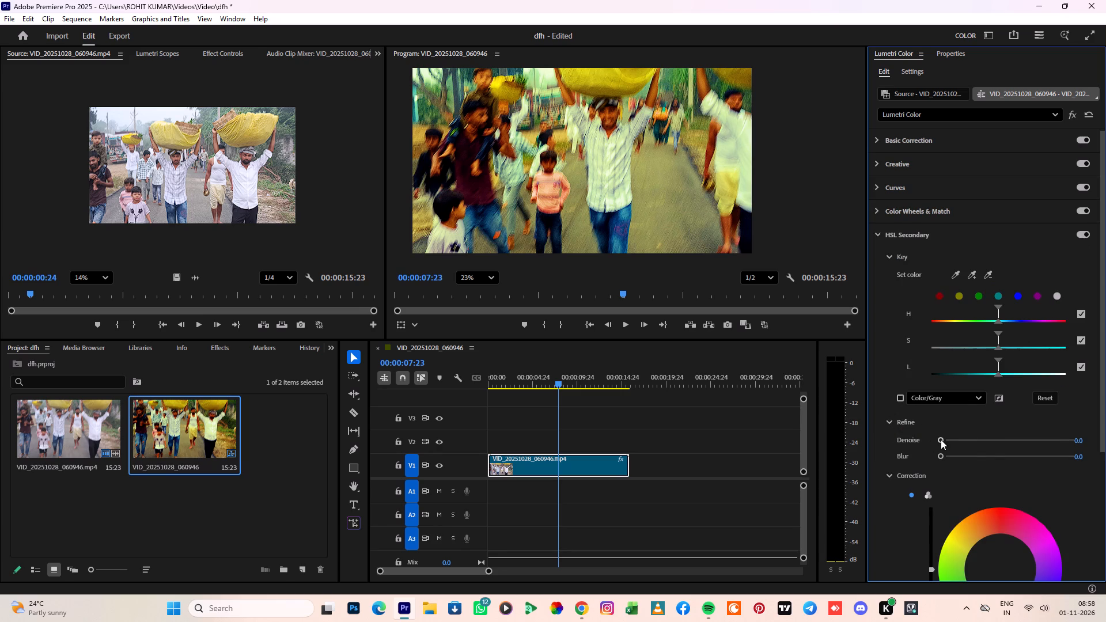
{"action": "left_click_drag", "start_coordinate": [941, 439], "coordinate": [990, 445]}
{"action": "left_click", "coordinate": [976, 454]}
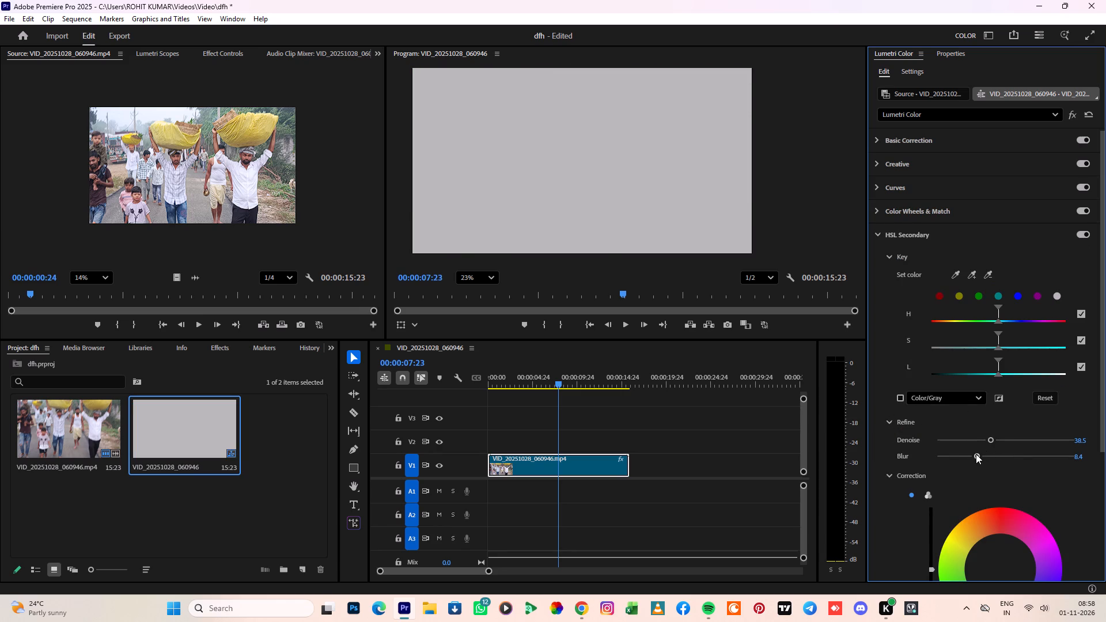
{"action": "left_click", "coordinate": [1017, 457]}
{"action": "left_click", "coordinate": [1019, 458]}
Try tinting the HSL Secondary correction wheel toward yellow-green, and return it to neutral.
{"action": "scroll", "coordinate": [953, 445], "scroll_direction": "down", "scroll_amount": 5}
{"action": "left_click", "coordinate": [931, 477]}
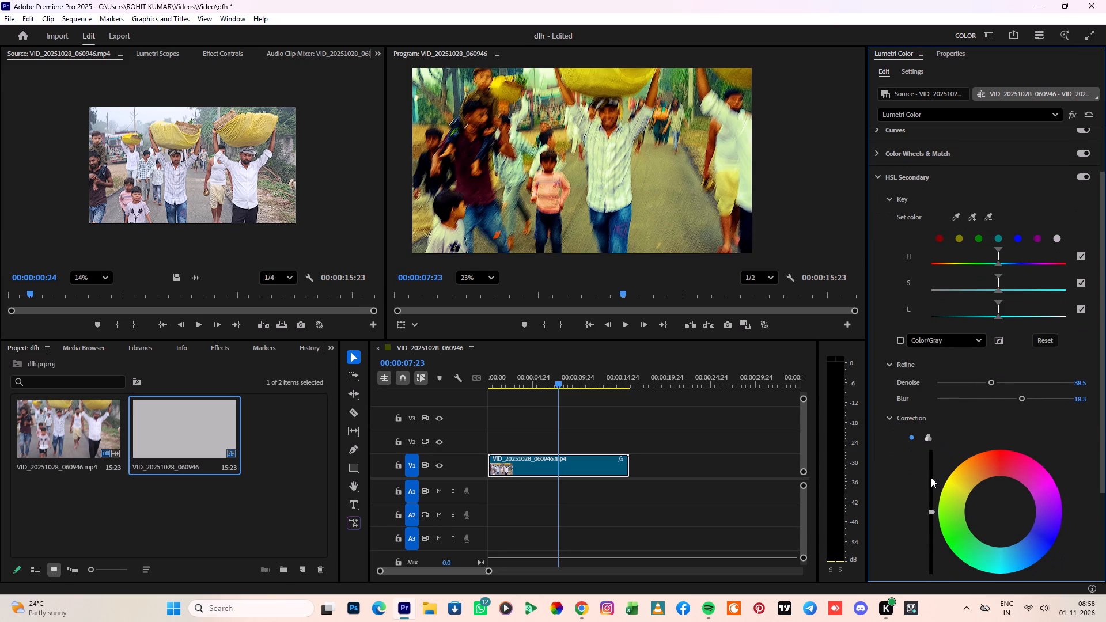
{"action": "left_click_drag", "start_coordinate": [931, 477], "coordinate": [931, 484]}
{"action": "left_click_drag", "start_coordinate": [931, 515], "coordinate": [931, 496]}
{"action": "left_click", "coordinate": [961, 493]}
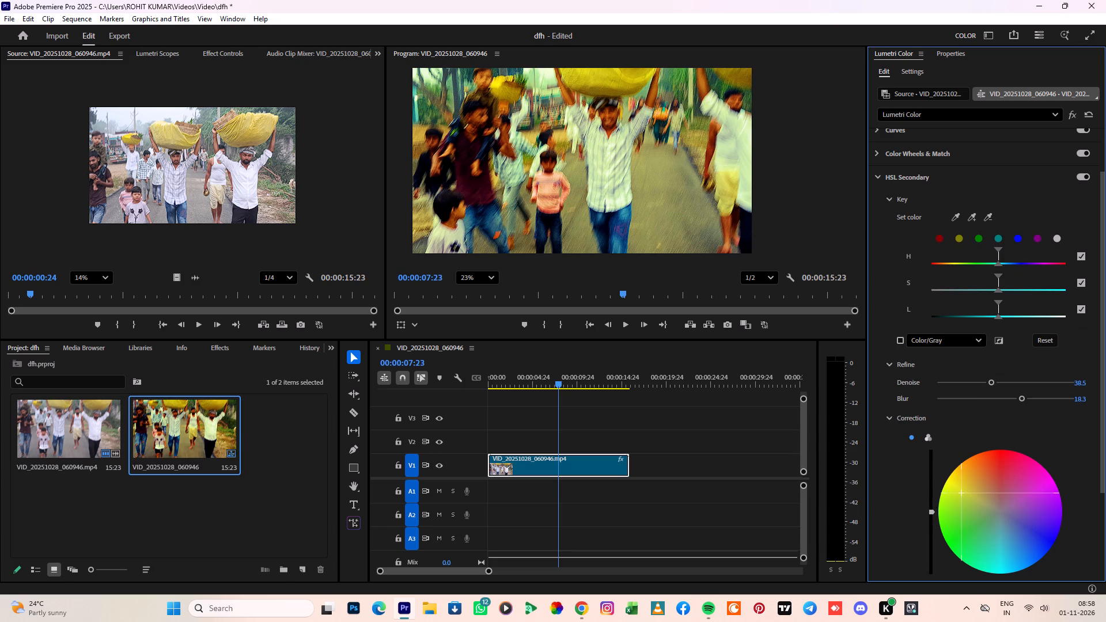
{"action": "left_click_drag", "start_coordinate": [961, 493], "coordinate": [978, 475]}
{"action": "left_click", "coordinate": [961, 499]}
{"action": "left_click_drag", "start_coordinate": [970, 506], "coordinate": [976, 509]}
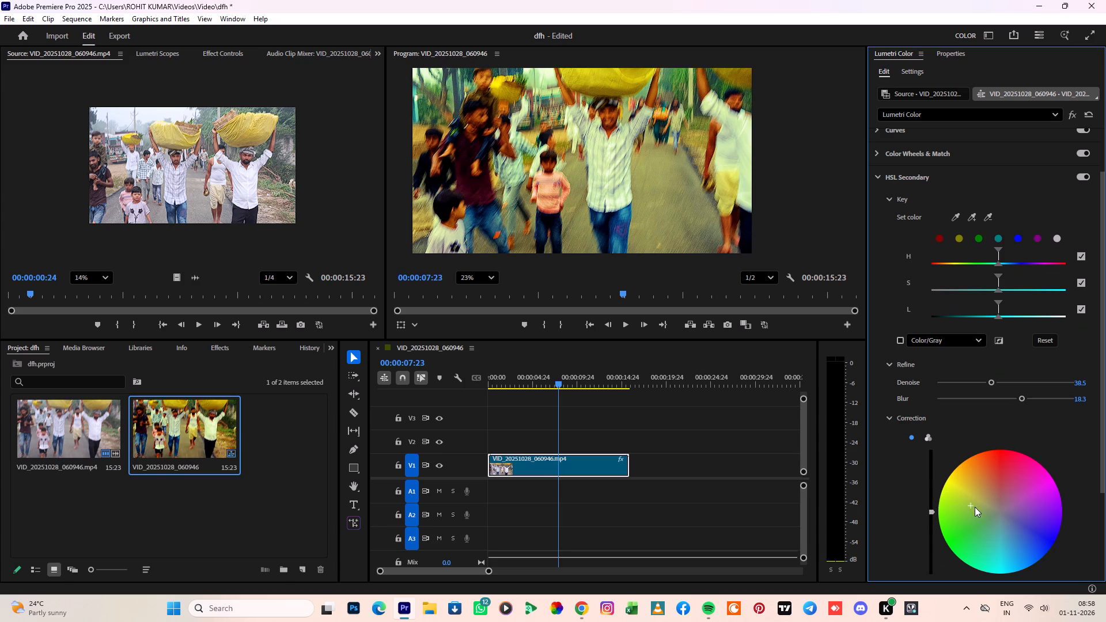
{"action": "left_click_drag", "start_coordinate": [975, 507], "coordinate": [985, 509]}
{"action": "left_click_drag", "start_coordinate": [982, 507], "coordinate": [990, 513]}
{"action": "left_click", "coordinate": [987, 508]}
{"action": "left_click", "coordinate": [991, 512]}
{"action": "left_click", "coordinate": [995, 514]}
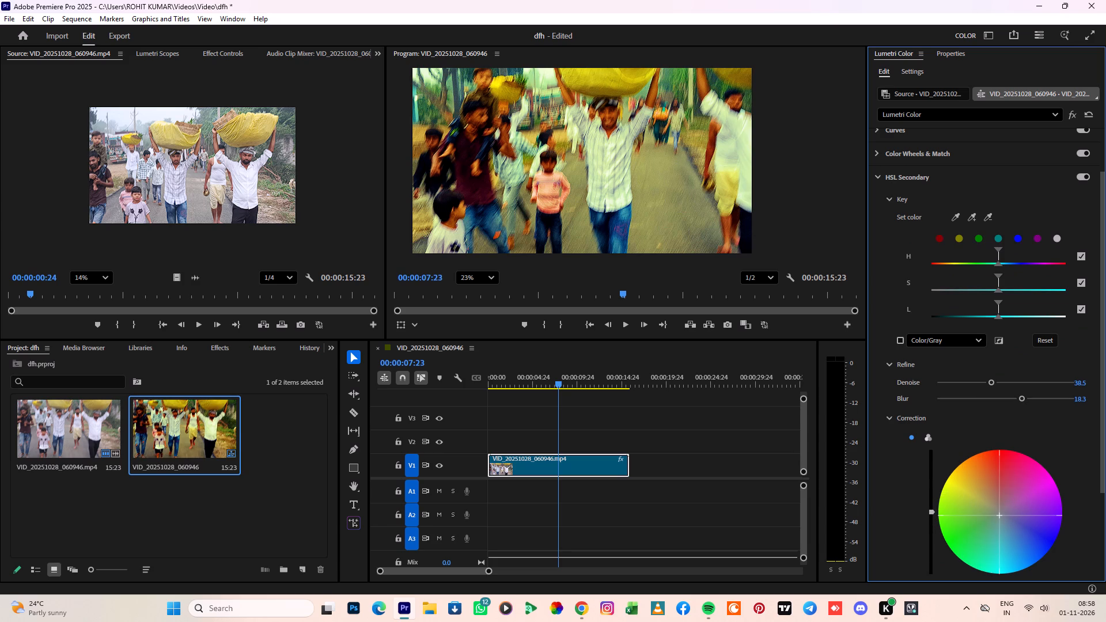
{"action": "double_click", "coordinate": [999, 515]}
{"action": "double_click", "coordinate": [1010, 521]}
Set the HSL Secondary correction Contrast to 3.5 and Saturation to 92.9.
{"action": "scroll", "coordinate": [1007, 516], "scroll_direction": "down", "scroll_amount": 5}
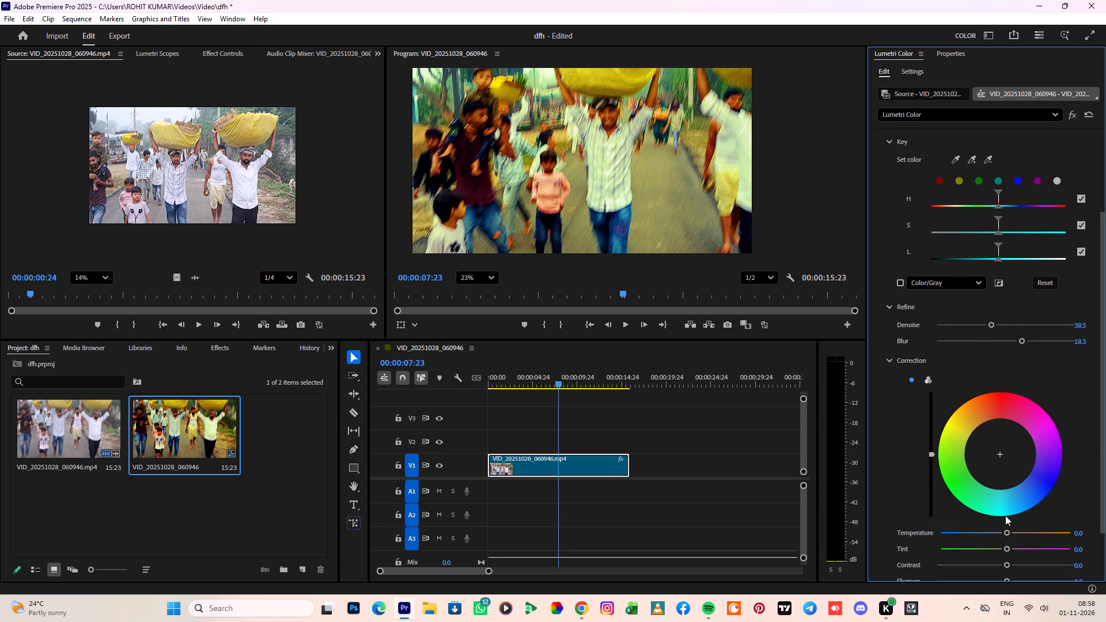
{"action": "scroll", "coordinate": [971, 517], "scroll_direction": "down", "scroll_amount": 4}
{"action": "left_click_drag", "start_coordinate": [1005, 516], "coordinate": [1042, 521]}
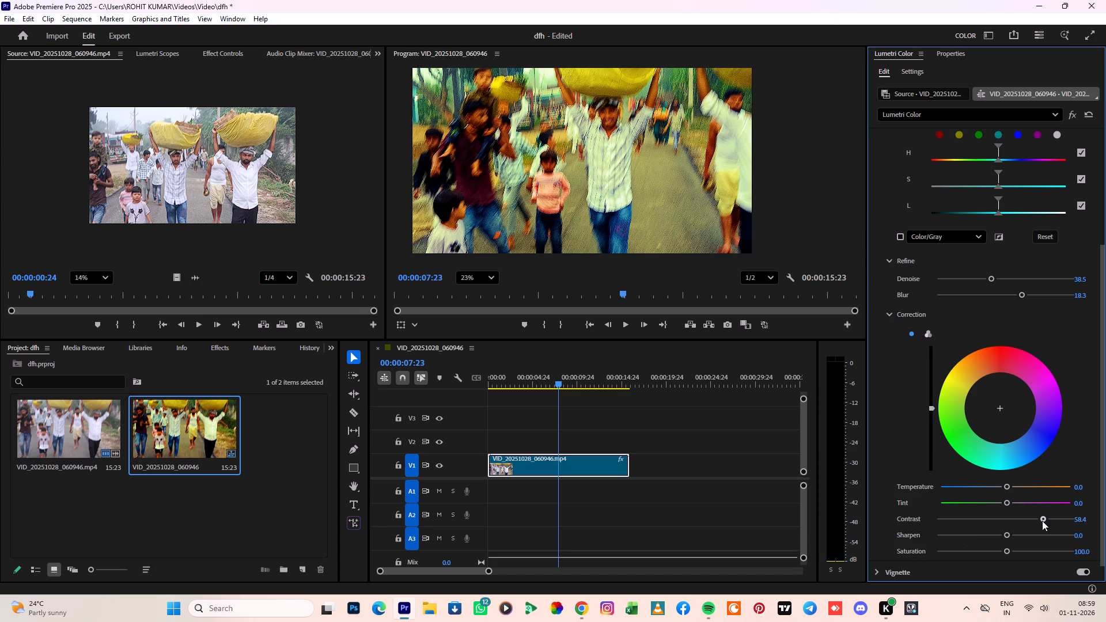
{"action": "left_click_drag", "start_coordinate": [1042, 521], "coordinate": [1007, 530]}
{"action": "left_click_drag", "start_coordinate": [1009, 551], "coordinate": [1033, 559]}
{"action": "left_click_drag", "start_coordinate": [1033, 559], "coordinate": [1000, 565]}
{"action": "scroll", "coordinate": [1000, 564], "scroll_direction": "down", "scroll_amount": 5}
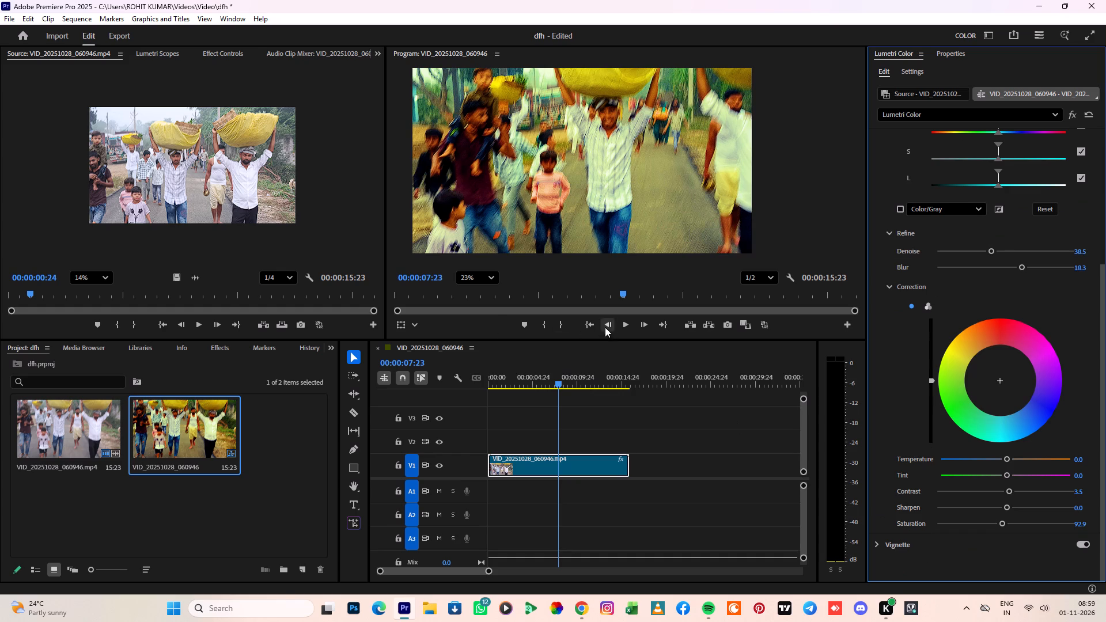
Play the graded procession sequence through to its end to review the look.
{"action": "left_click", "coordinate": [624, 323]}
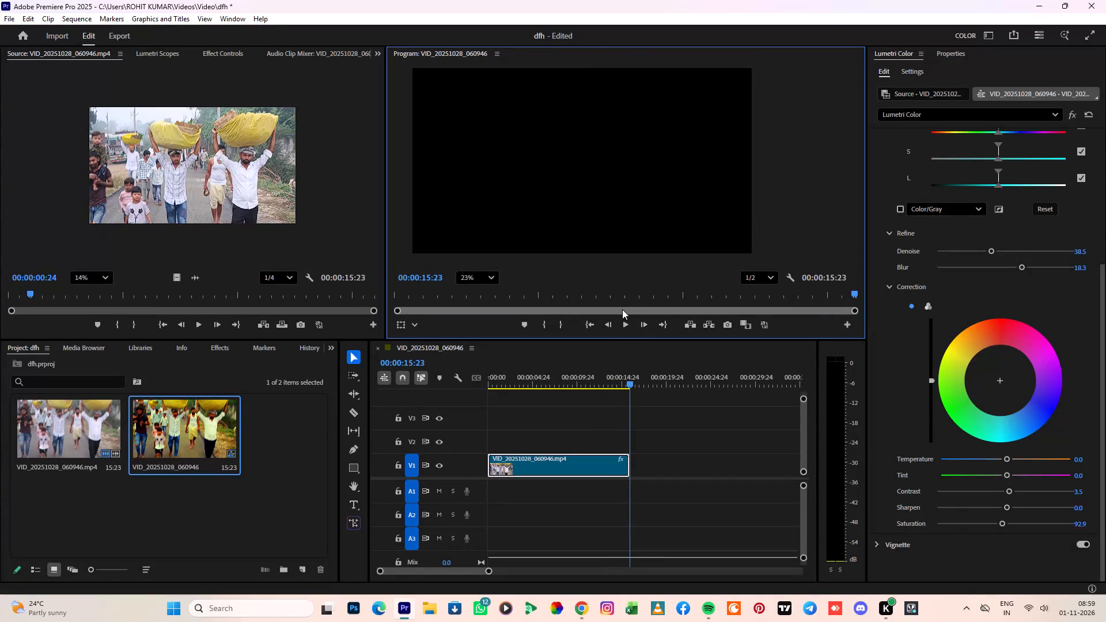
{"action": "scroll", "coordinate": [622, 309], "scroll_direction": "down", "scroll_amount": 5}
{"action": "scroll", "coordinate": [622, 309], "scroll_direction": "up", "scroll_amount": 4}
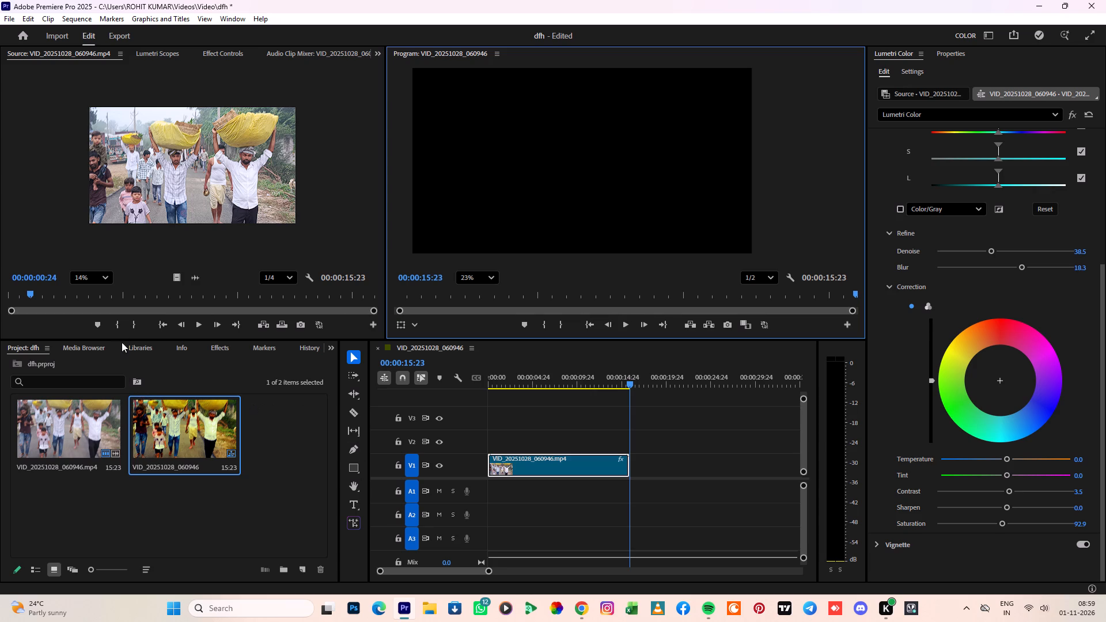
Create a new bin in the project, keep its default name, and open it.
{"action": "left_click", "coordinate": [147, 522]}
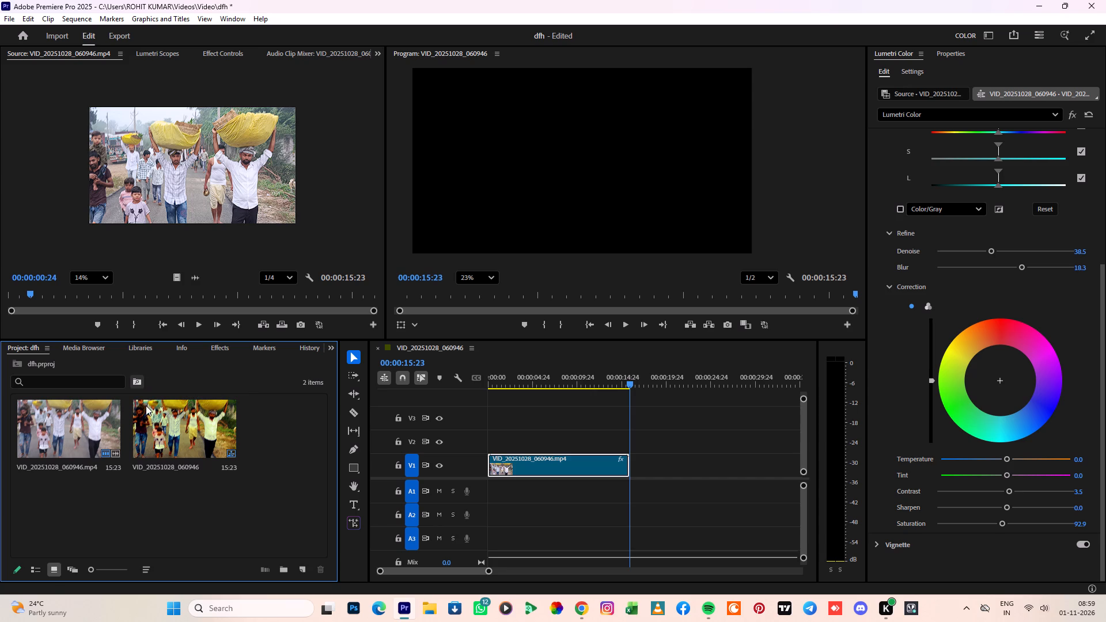
{"action": "left_click", "coordinate": [284, 571]}
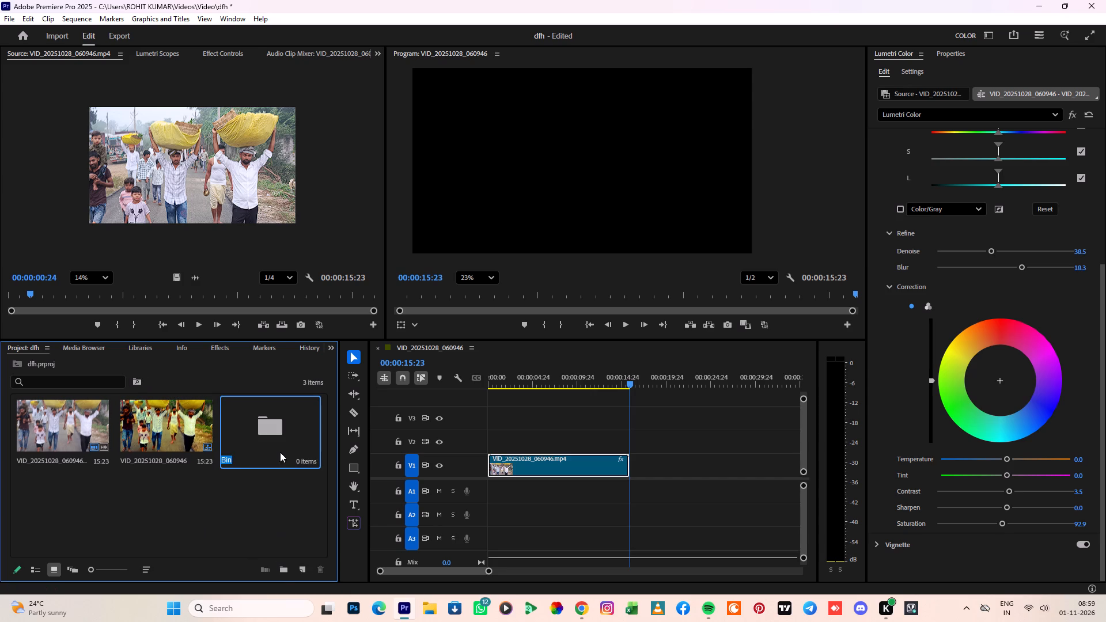
{"action": "left_click", "coordinate": [280, 443]}
{"action": "left_click", "coordinate": [280, 443]}
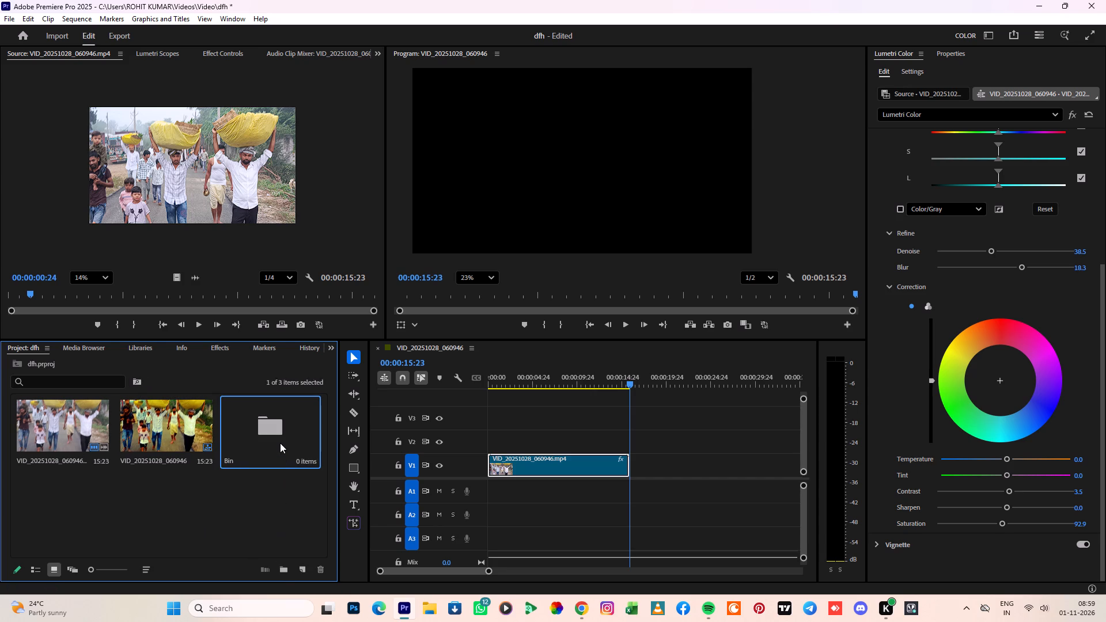
{"action": "left_click", "coordinate": [280, 443]}
Import the clip VID_20251028_064940 from the chhath puja folder into the new bin.
{"action": "double_click", "coordinate": [280, 442]}
{"action": "scroll", "coordinate": [270, 443], "scroll_direction": "up", "scroll_amount": 3}
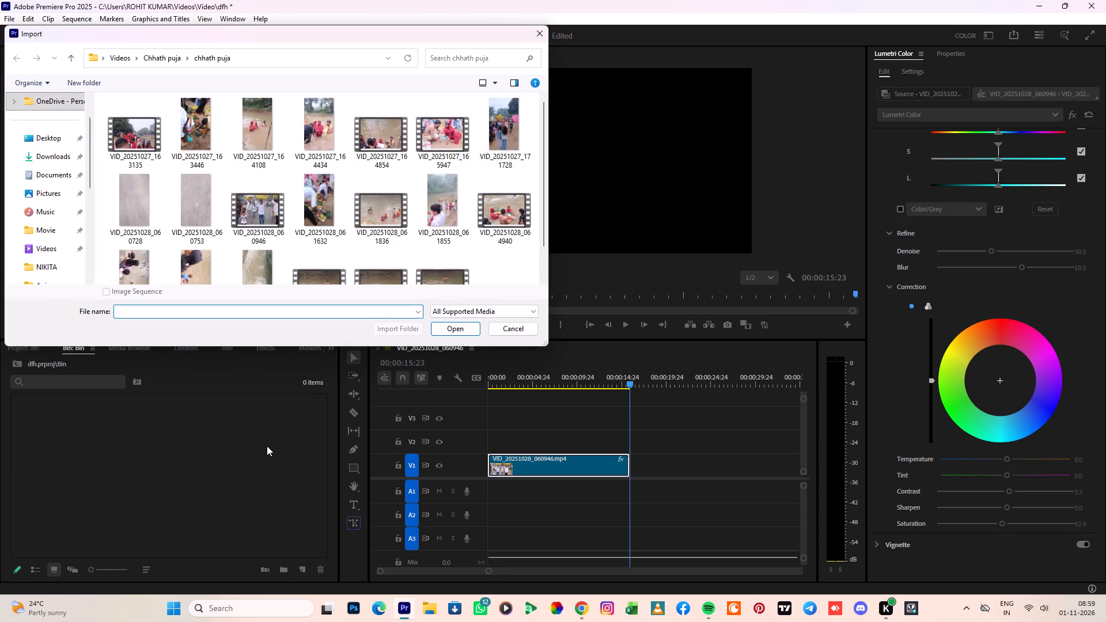
{"action": "scroll", "coordinate": [249, 442], "scroll_direction": "up", "scroll_amount": 3}
{"action": "scroll", "coordinate": [377, 218], "scroll_direction": "down", "scroll_amount": 7}
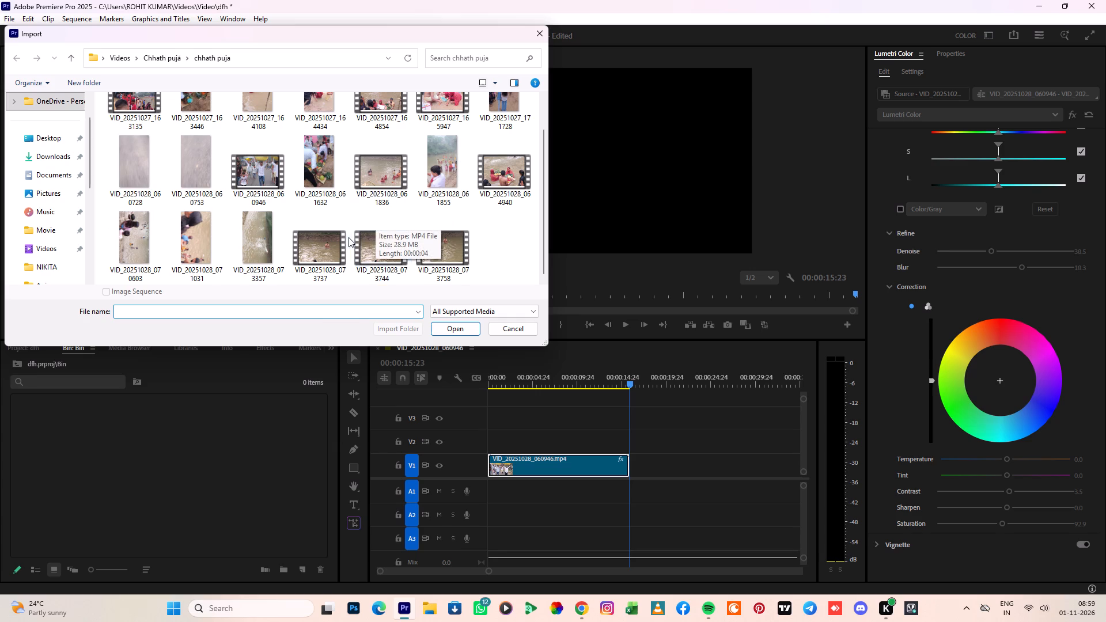
{"action": "scroll", "coordinate": [344, 237], "scroll_direction": "up", "scroll_amount": 1}
{"action": "double_click", "coordinate": [507, 213]}
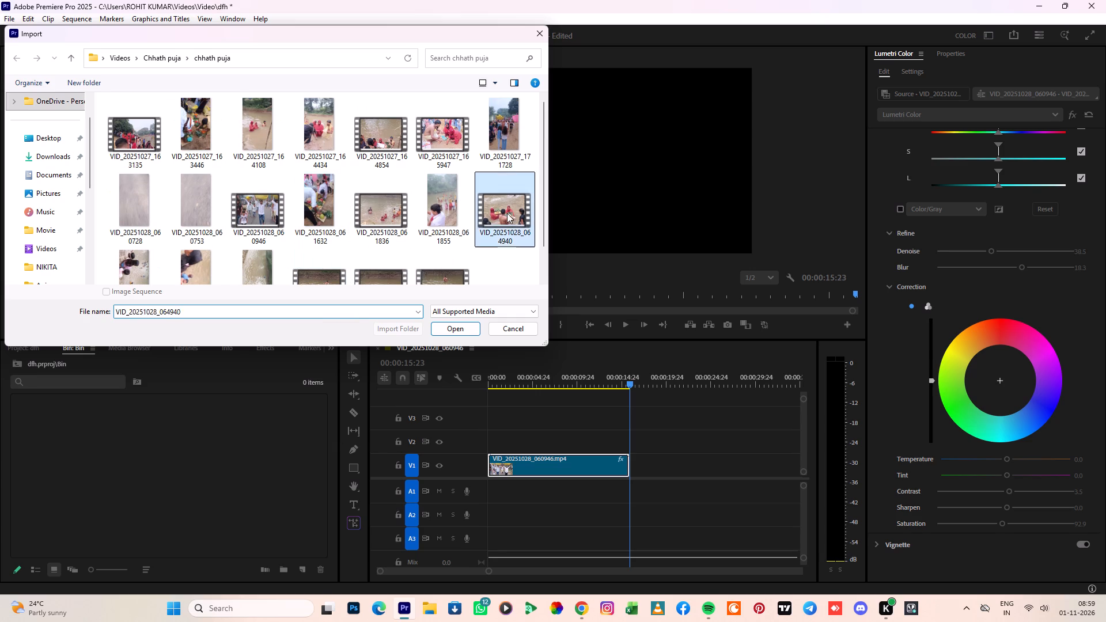
{"action": "scroll", "coordinate": [153, 476], "scroll_direction": "down", "scroll_amount": 1}
{"action": "scroll", "coordinate": [155, 466], "scroll_direction": "up", "scroll_amount": 5}
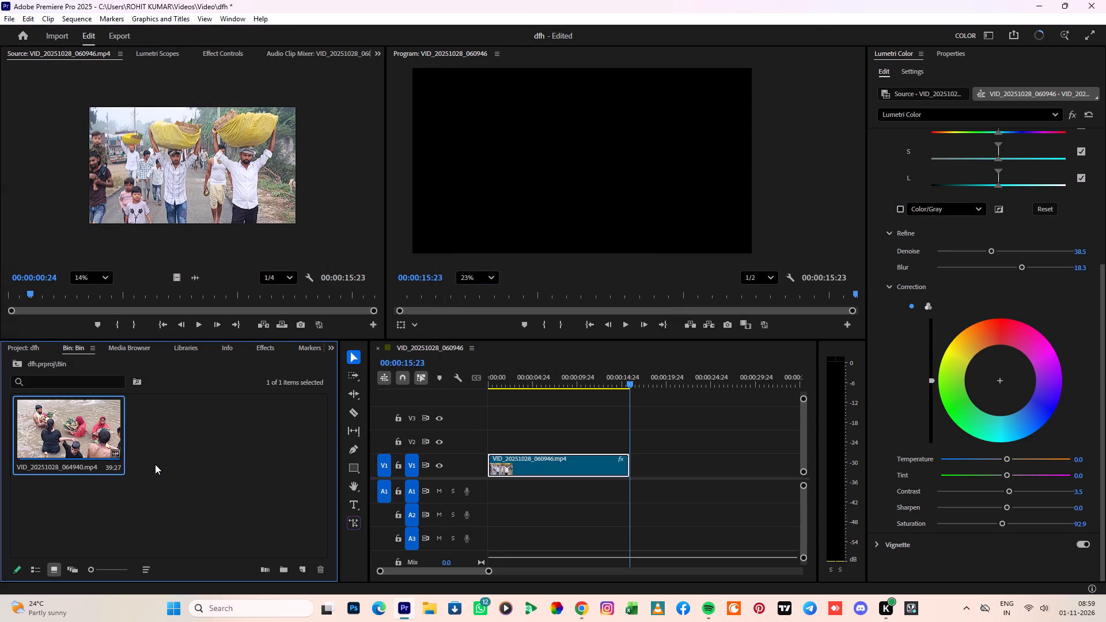
{"action": "scroll", "coordinate": [155, 464], "scroll_direction": "up", "scroll_amount": 6}
Load VID_20251028_064940 in the Source Monitor and place only its video on V1 directly after the procession clip.
{"action": "left_click", "coordinate": [190, 191]}
{"action": "left_click", "coordinate": [190, 191]}
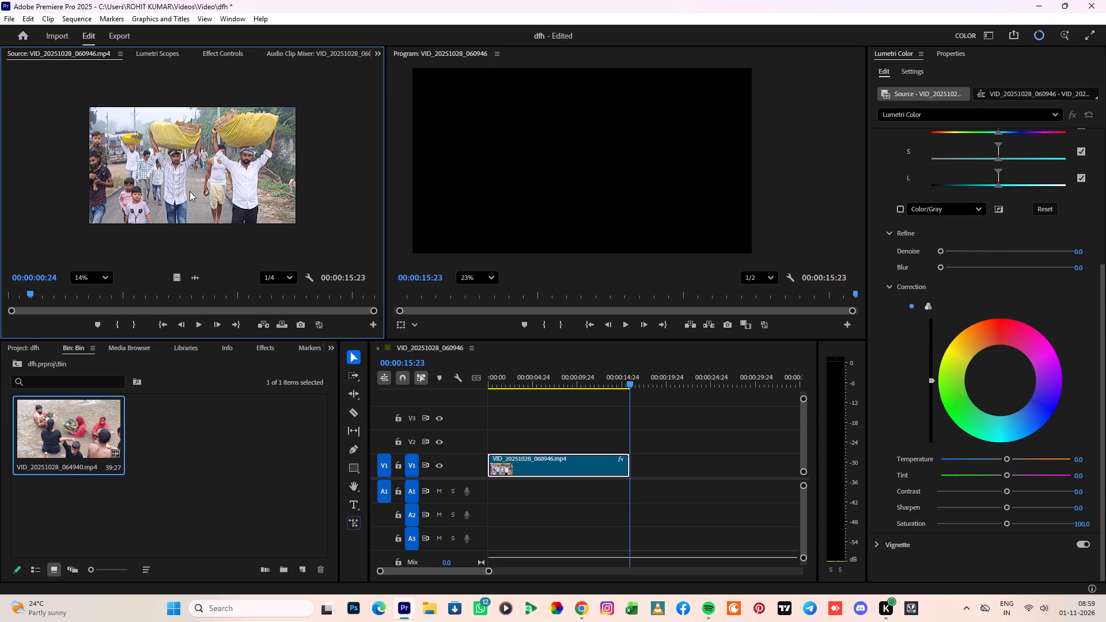
{"action": "left_click", "coordinate": [195, 451]}
{"action": "double_click", "coordinate": [81, 426]}
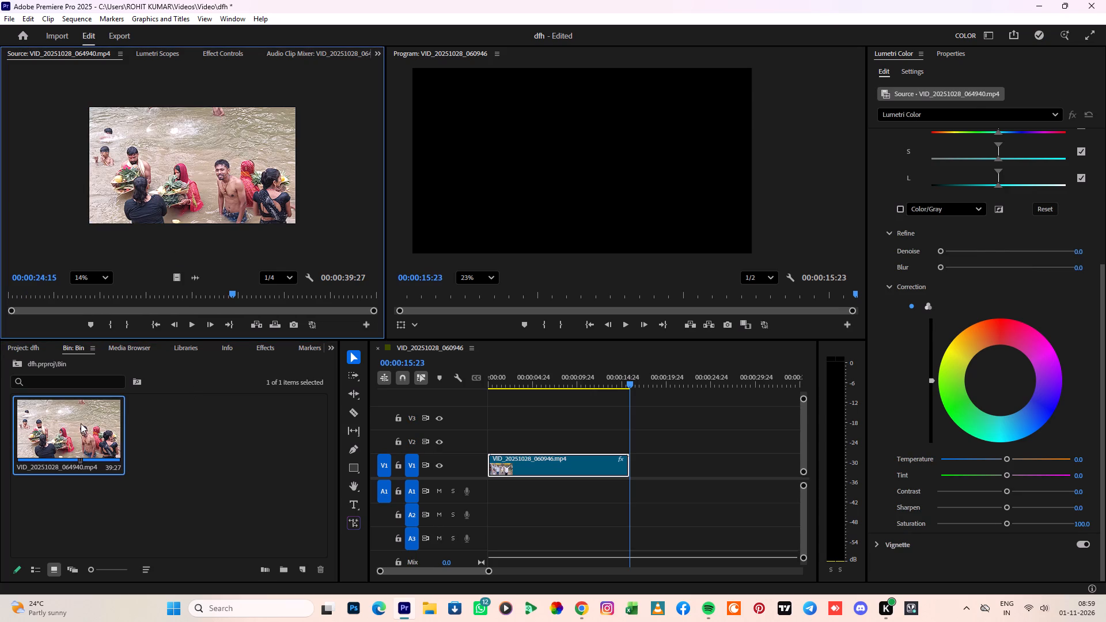
{"action": "left_click_drag", "start_coordinate": [175, 278], "coordinate": [545, 423]}
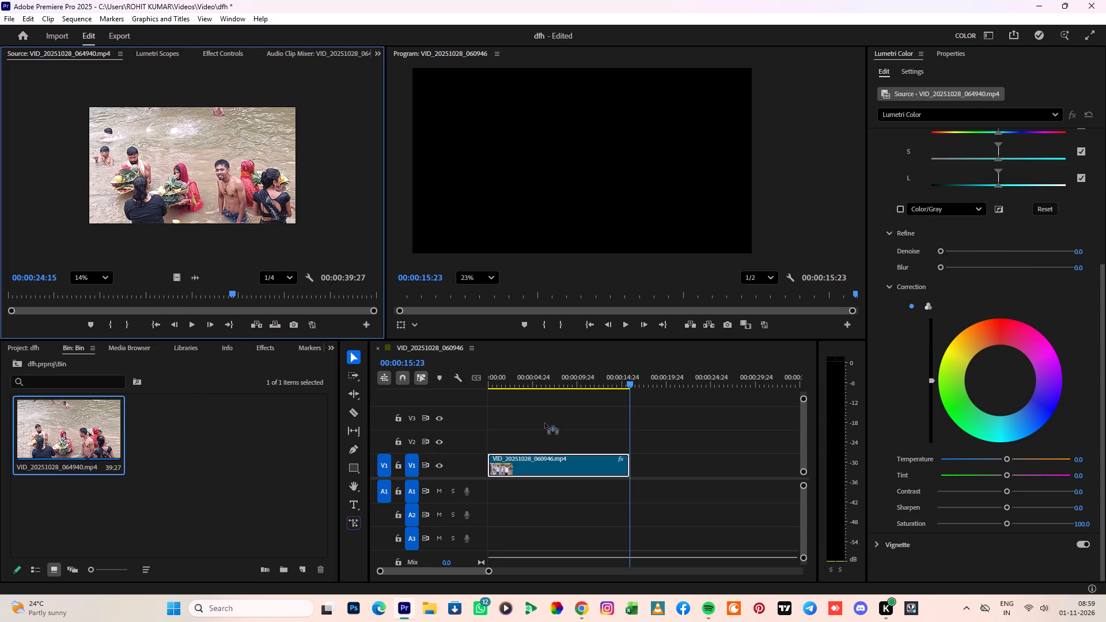
{"action": "left_click_drag", "start_coordinate": [545, 423], "coordinate": [631, 479]}
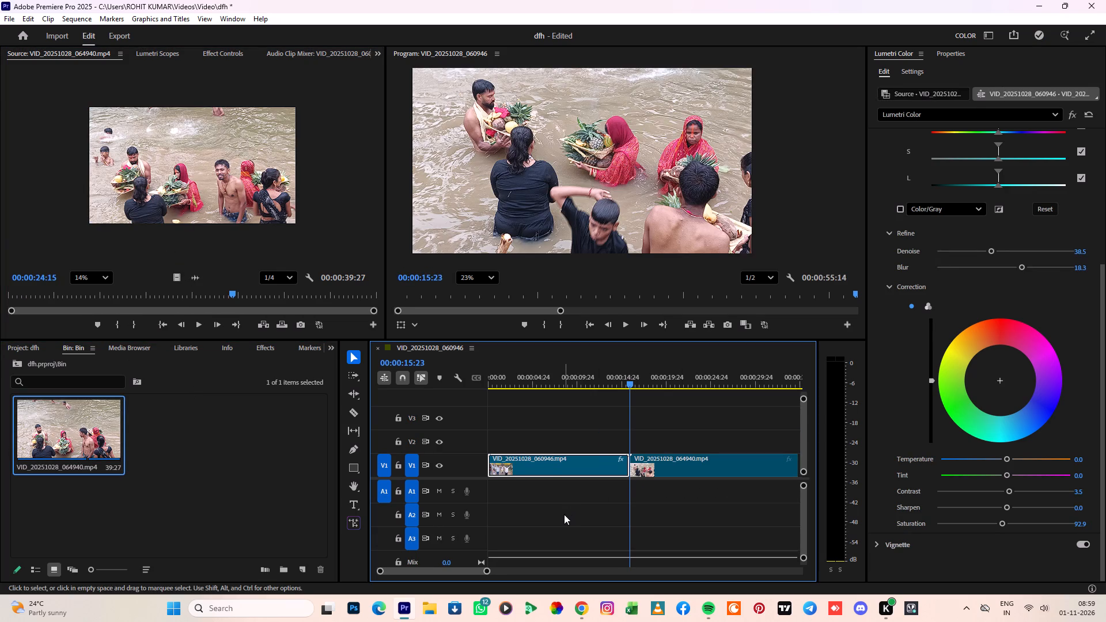
{"action": "scroll", "coordinate": [564, 514], "scroll_direction": "up", "scroll_amount": 4}
Select the new river clip in the timeline and play it from its start, stopping at 00:00:18:04.
{"action": "left_click", "coordinate": [645, 468]}
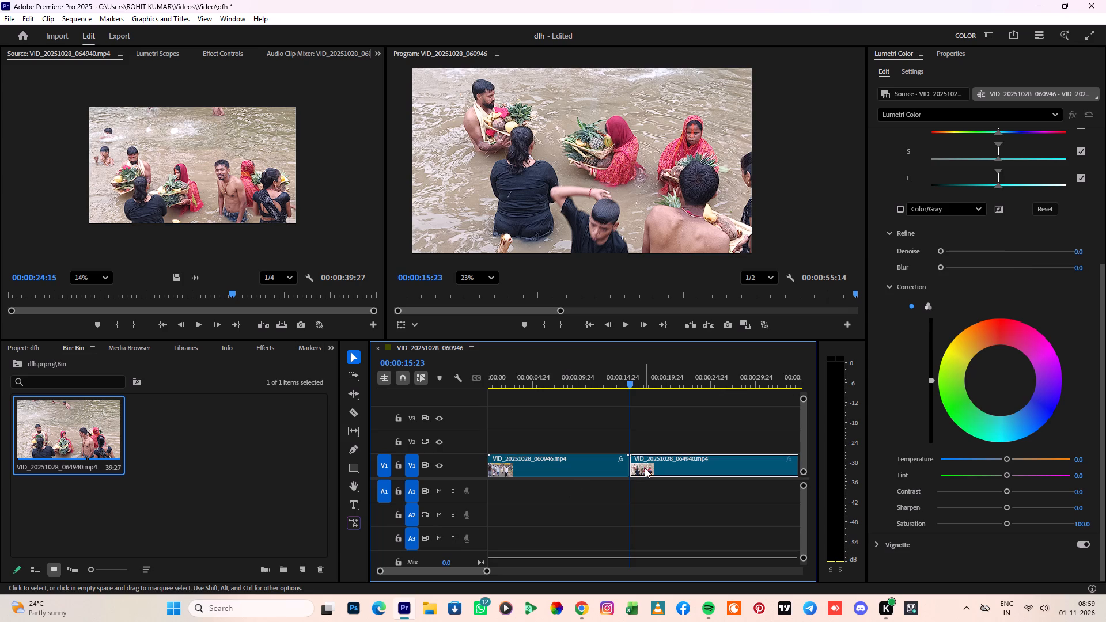
{"action": "left_click", "coordinate": [628, 324]}
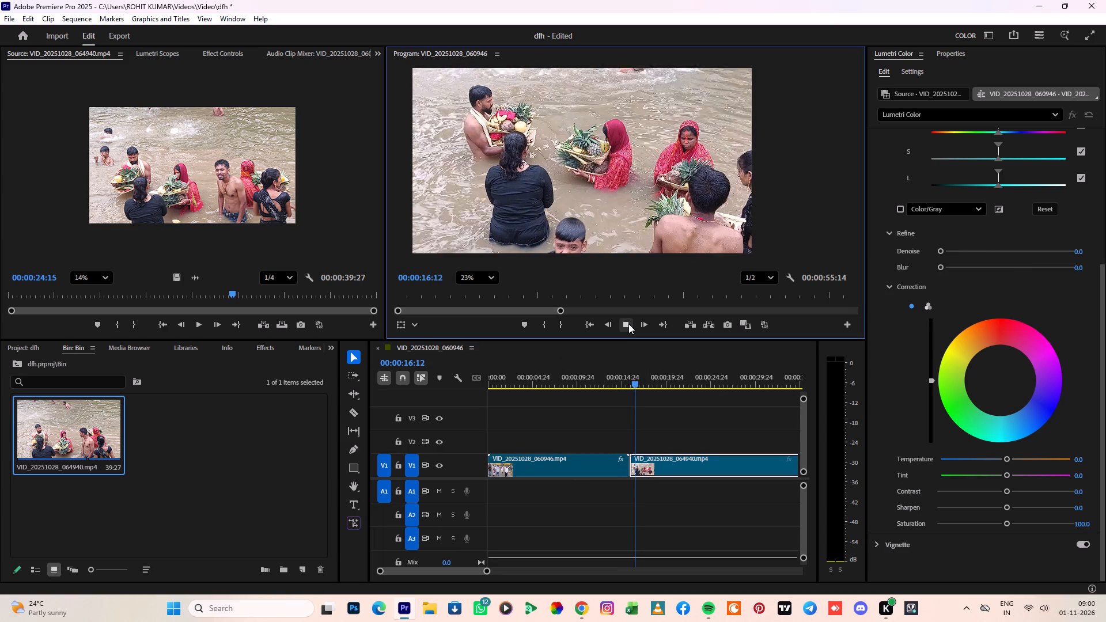
{"action": "left_click", "coordinate": [628, 324]}
{"action": "left_click", "coordinate": [628, 324]}
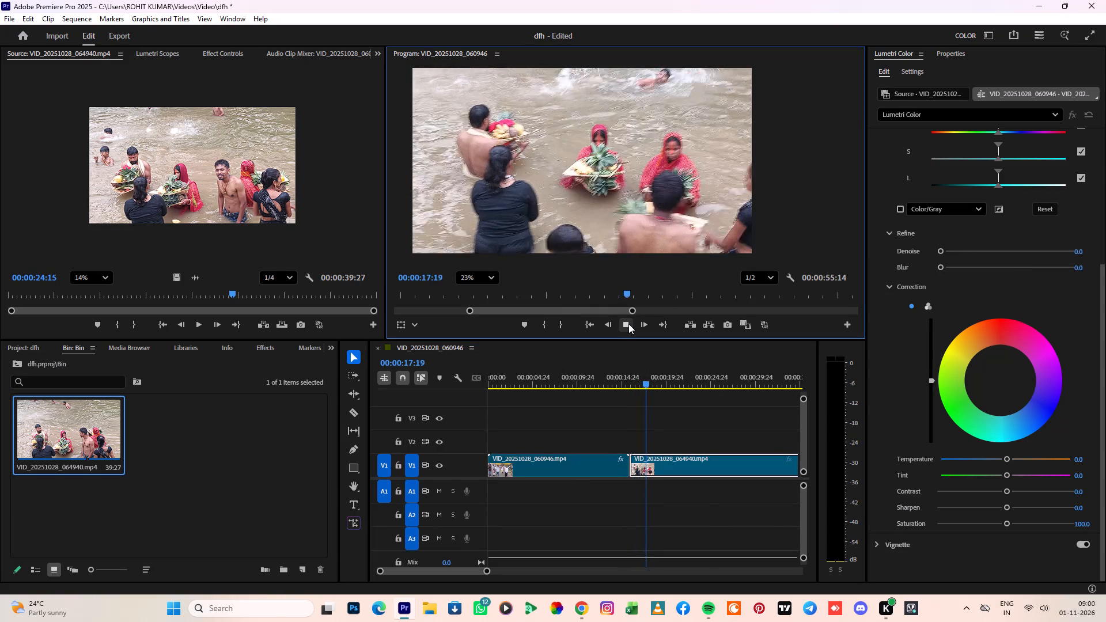
{"action": "left_click", "coordinate": [628, 324]}
In Basic Correction for the river clip, set Temperature to -16.8 and Tint to -30.1.
{"action": "left_click", "coordinate": [686, 469]}
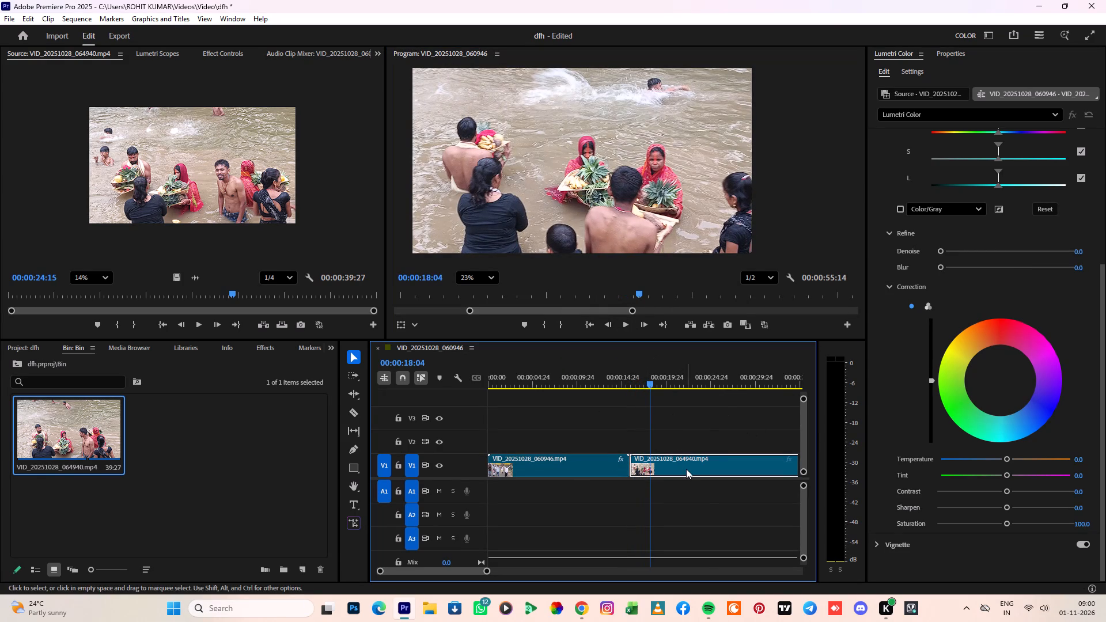
{"action": "scroll", "coordinate": [889, 448], "scroll_direction": "up", "scroll_amount": 20}
{"action": "scroll", "coordinate": [889, 448], "scroll_direction": "up", "scroll_amount": 3}
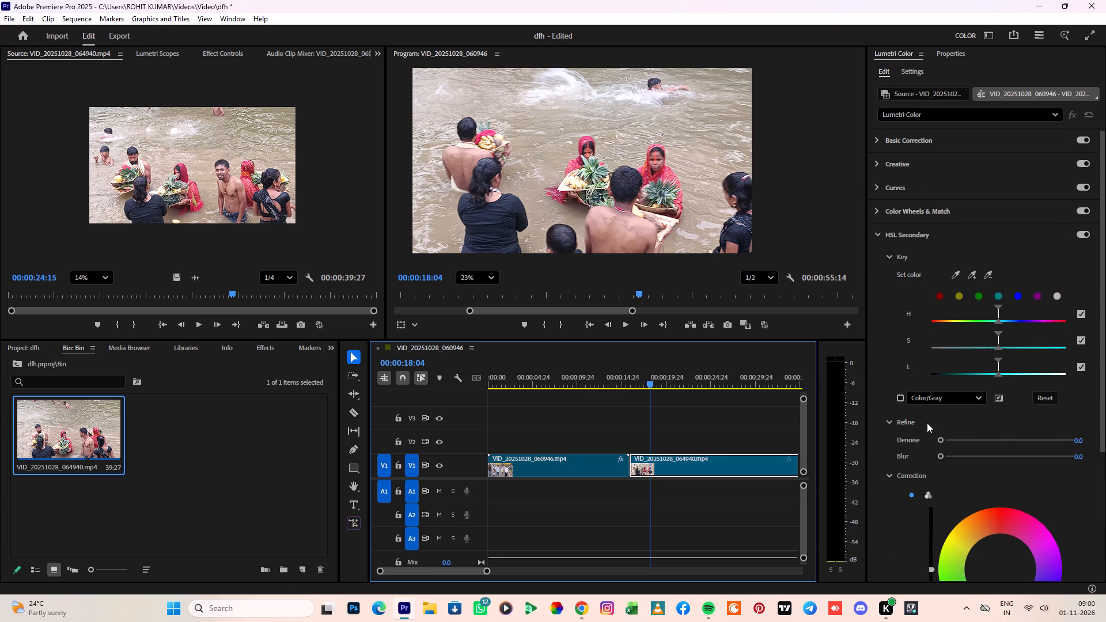
{"action": "scroll", "coordinate": [927, 423], "scroll_direction": "up", "scroll_amount": 13}
{"action": "left_click", "coordinate": [925, 137]}
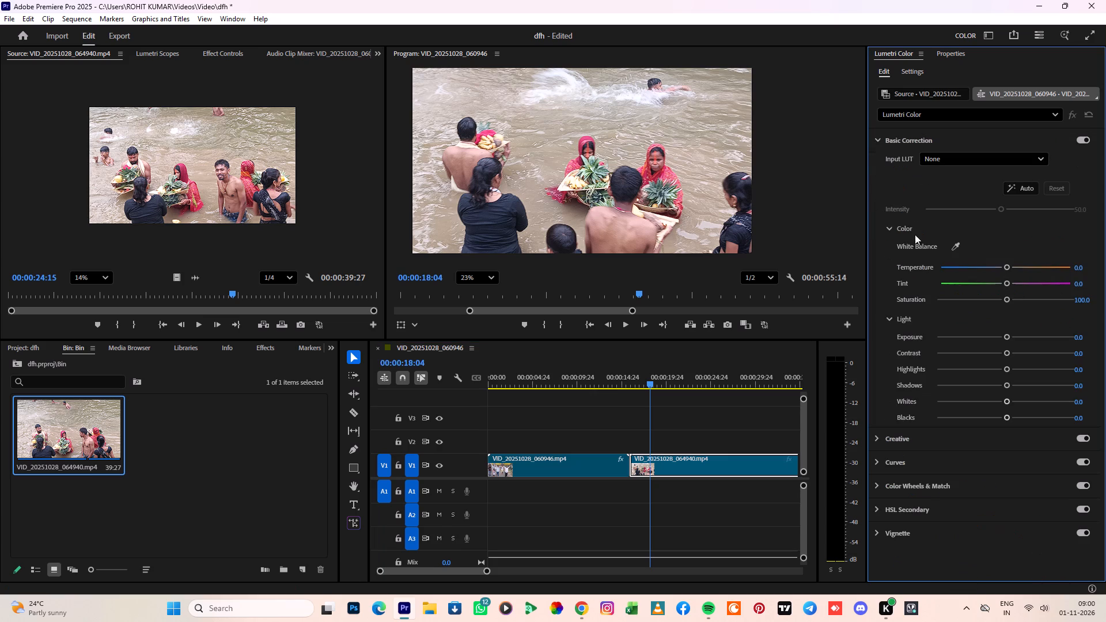
{"action": "left_click_drag", "start_coordinate": [1007, 266], "coordinate": [1048, 266]}
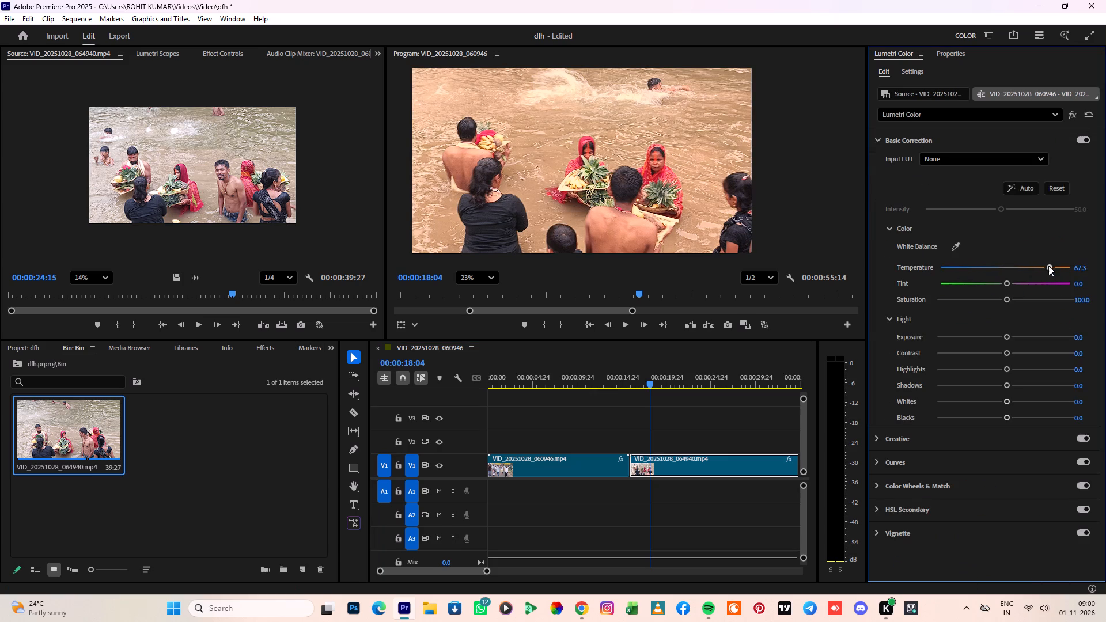
{"action": "left_click_drag", "start_coordinate": [1048, 266], "coordinate": [978, 276]}
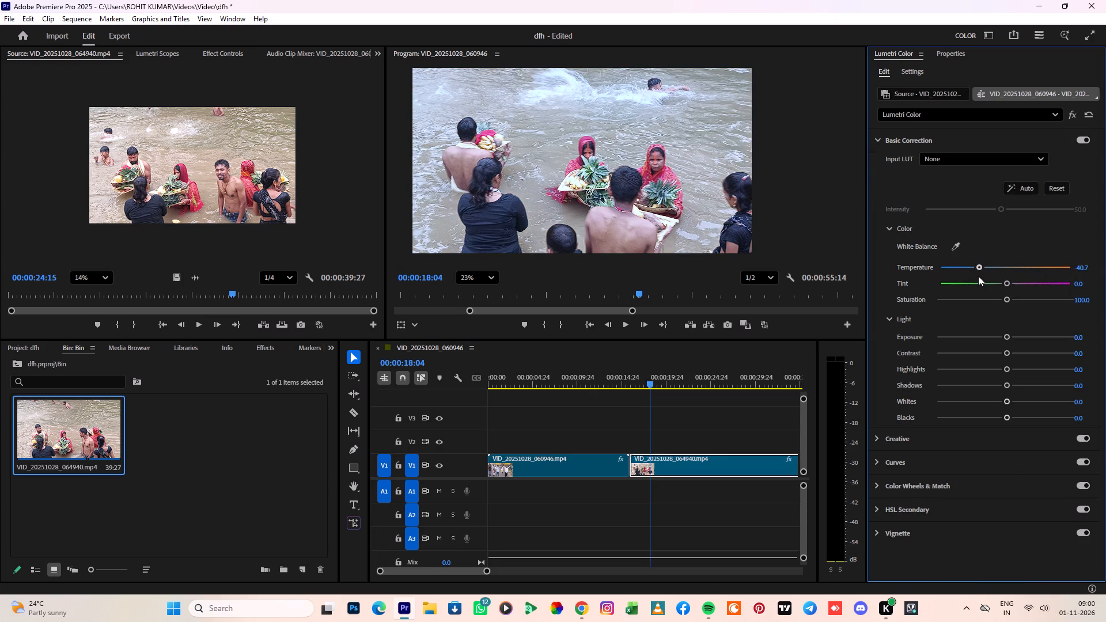
{"action": "left_click_drag", "start_coordinate": [978, 276], "coordinate": [994, 279]}
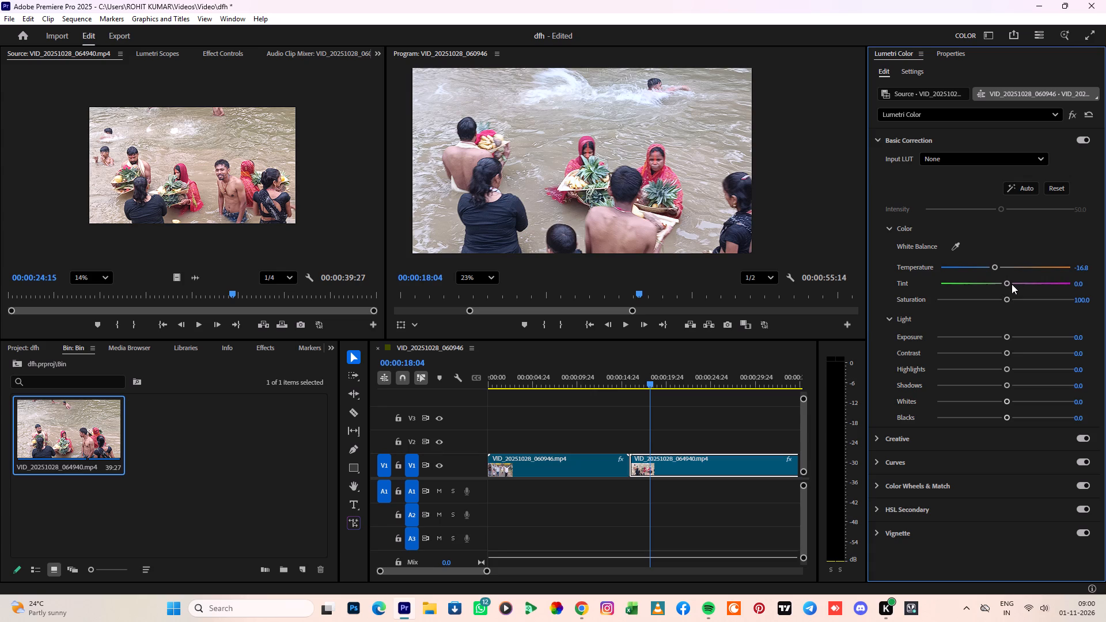
{"action": "left_click_drag", "start_coordinate": [1005, 284], "coordinate": [968, 294]}
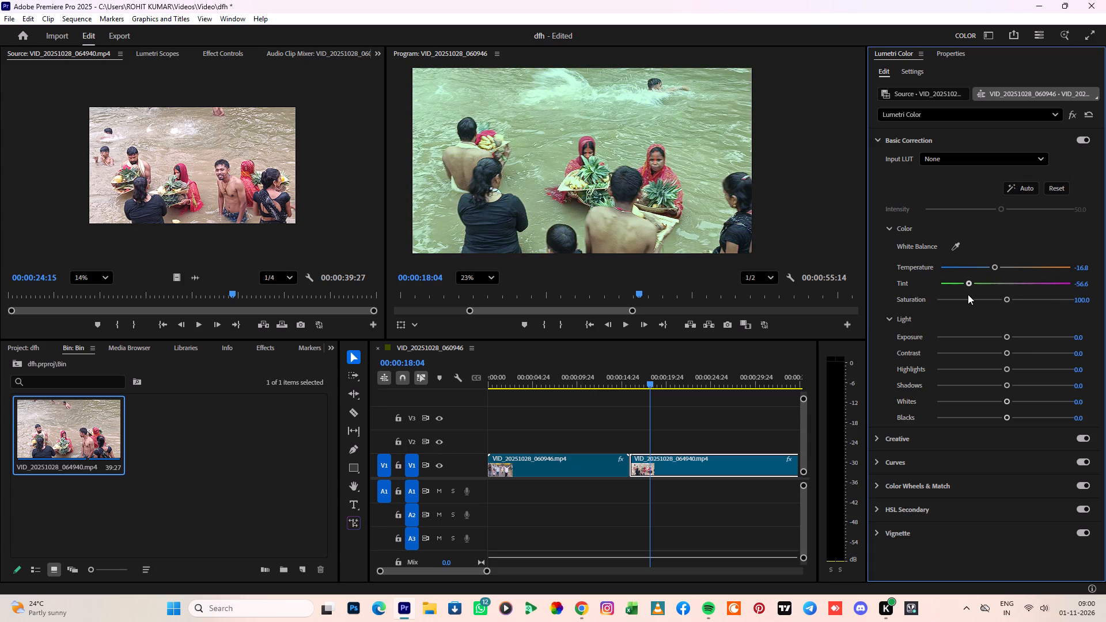
{"action": "left_click_drag", "start_coordinate": [968, 294], "coordinate": [985, 294]}
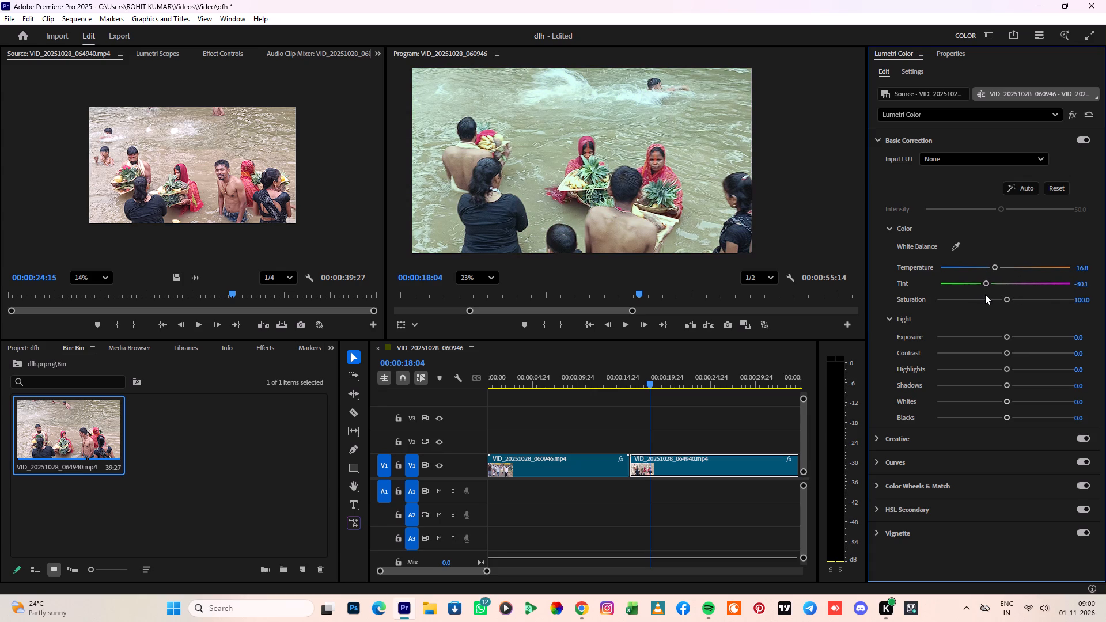
Try several Basic Correction Saturation levels on the river clip and settle on 143.4.
{"action": "left_click_drag", "start_coordinate": [1007, 300], "coordinate": [1050, 304]}
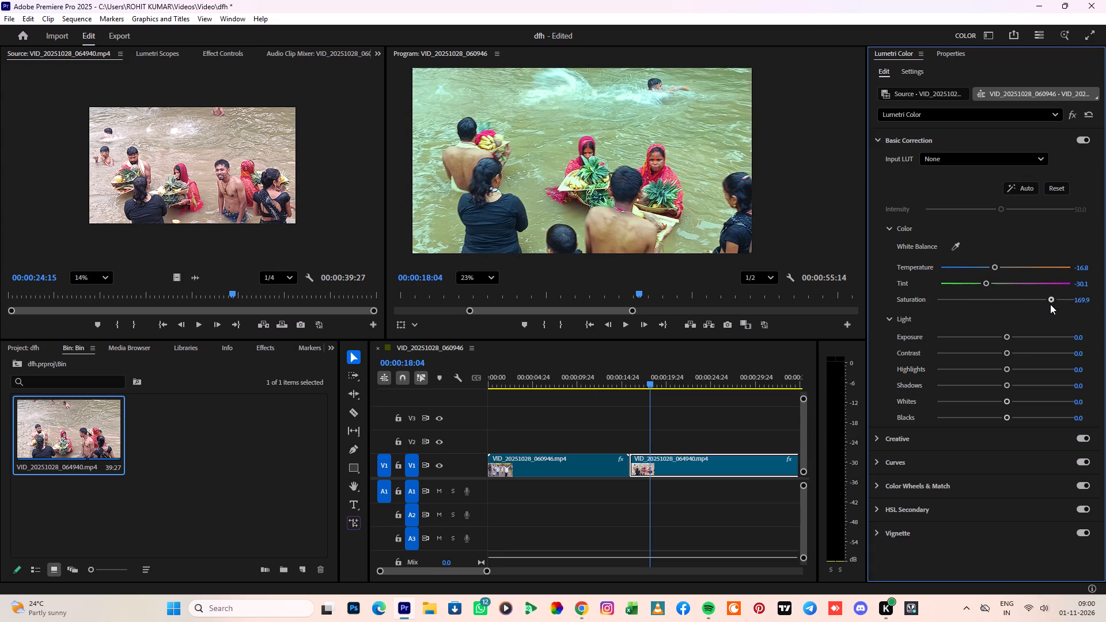
{"action": "left_click_drag", "start_coordinate": [1050, 304], "coordinate": [1044, 305]}
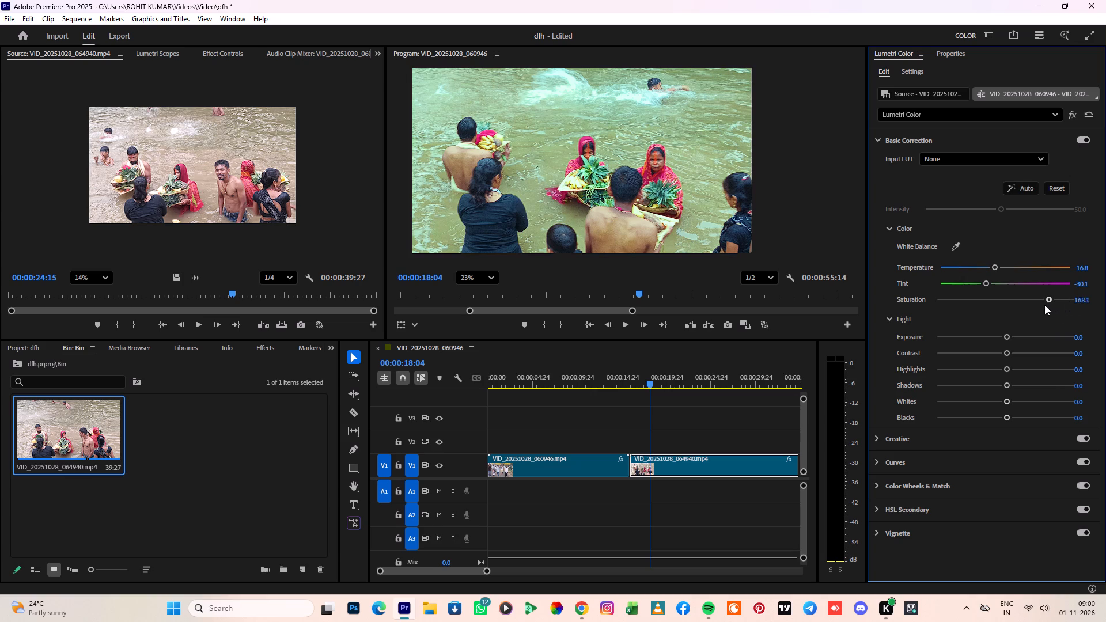
{"action": "left_click_drag", "start_coordinate": [1044, 305], "coordinate": [1033, 305]}
{"action": "left_click", "coordinate": [1033, 305]}
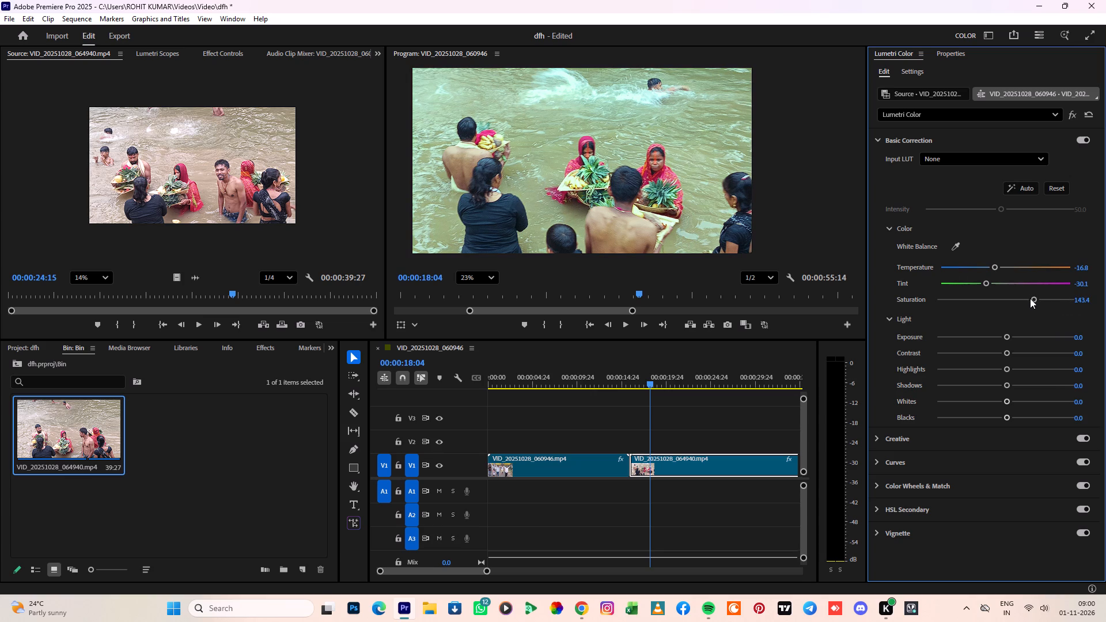
{"action": "left_click_drag", "start_coordinate": [1030, 298], "coordinate": [1010, 315]}
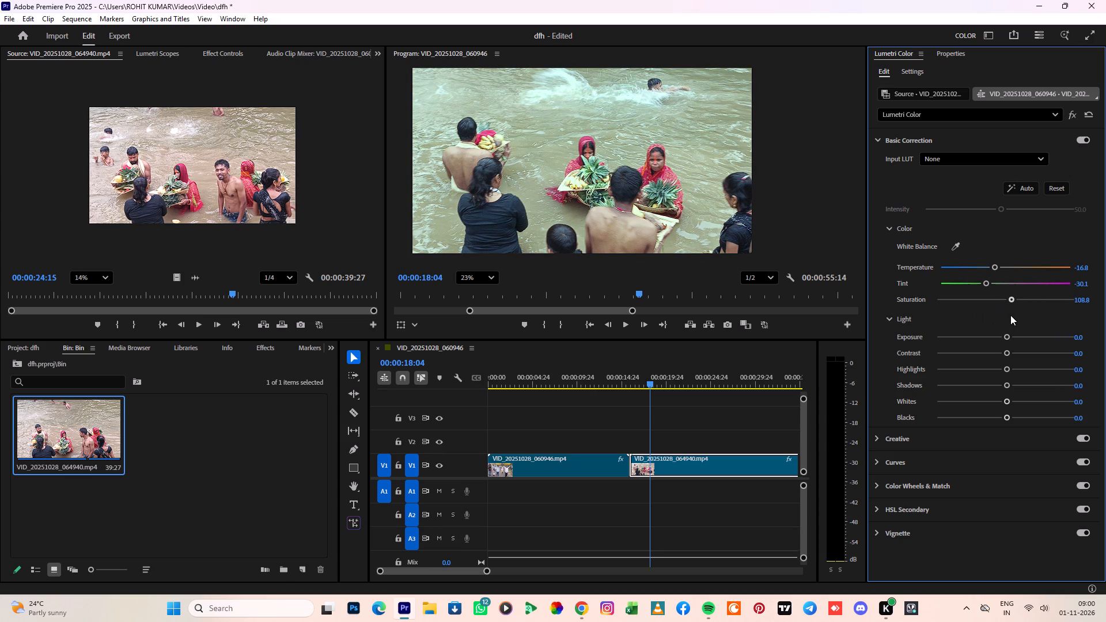
{"action": "left_click_drag", "start_coordinate": [1010, 315], "coordinate": [1033, 316]}
Set the river clip's Basic Correction Exposure to -0.5 and Contrast to 46.0.
{"action": "left_click_drag", "start_coordinate": [1006, 335], "coordinate": [994, 346]}
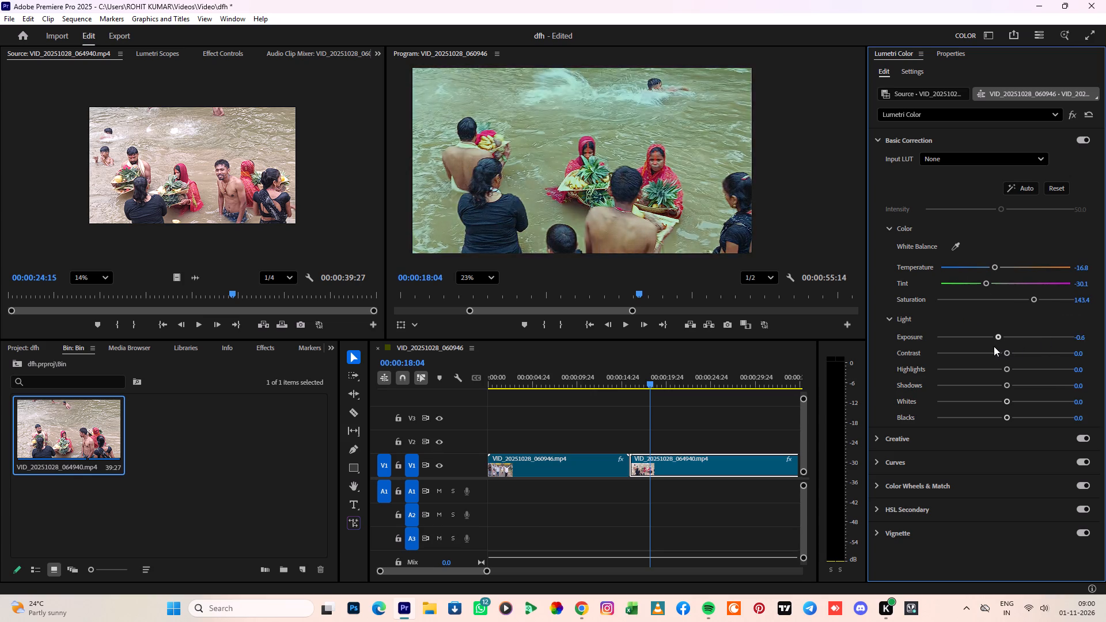
{"action": "left_click_drag", "start_coordinate": [994, 346], "coordinate": [995, 347]}
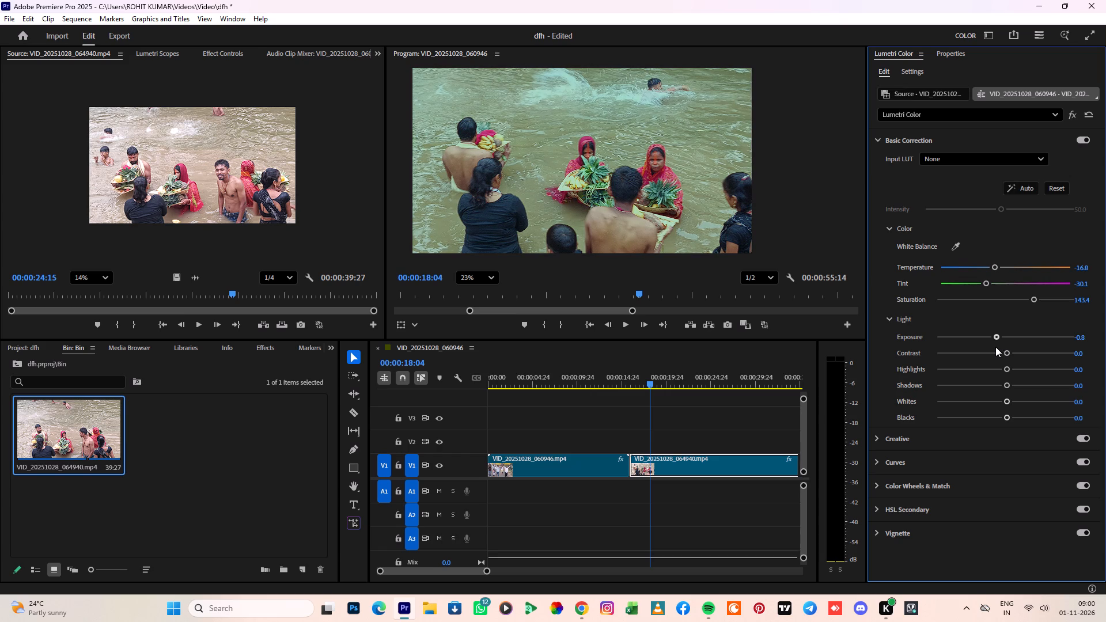
{"action": "left_click_drag", "start_coordinate": [995, 347], "coordinate": [998, 350]}
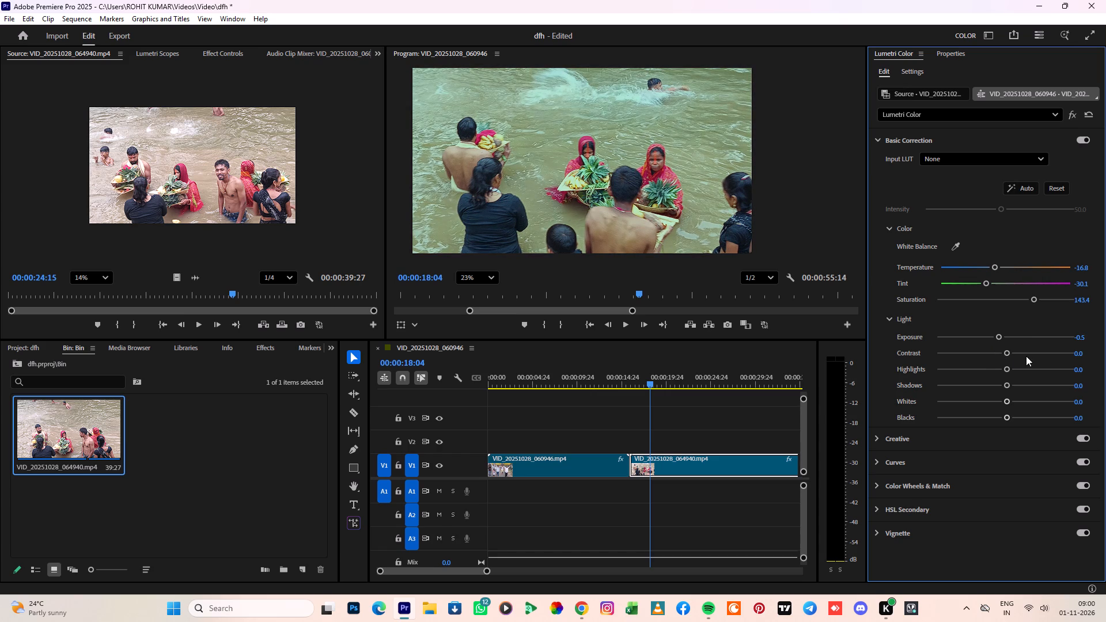
{"action": "left_click_drag", "start_coordinate": [1006, 353], "coordinate": [1054, 353]}
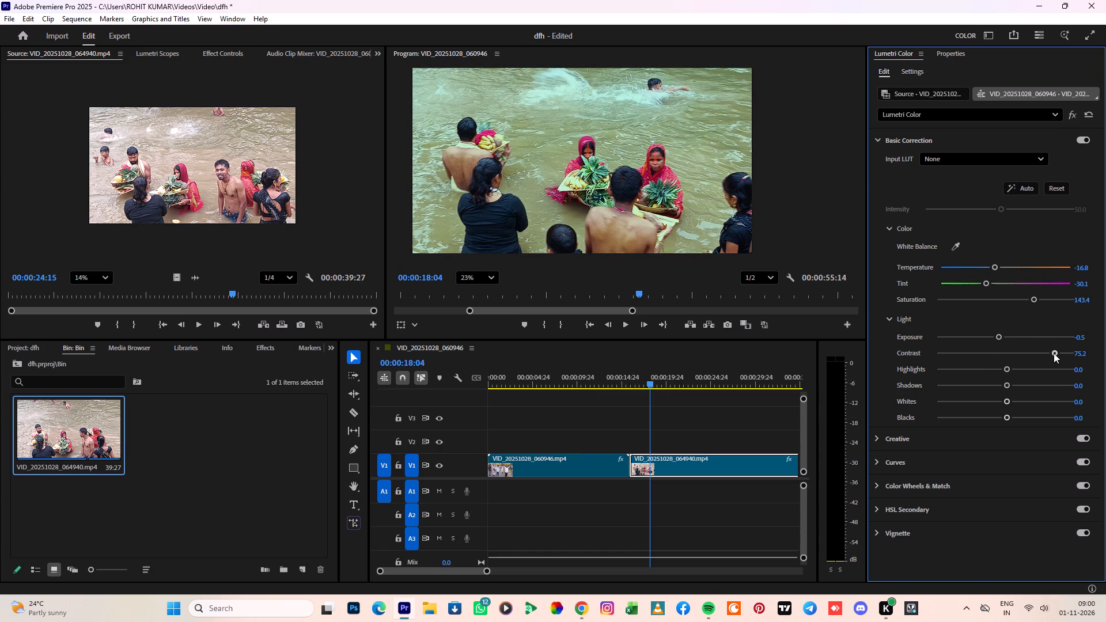
{"action": "left_click_drag", "start_coordinate": [1054, 353], "coordinate": [1035, 358]}
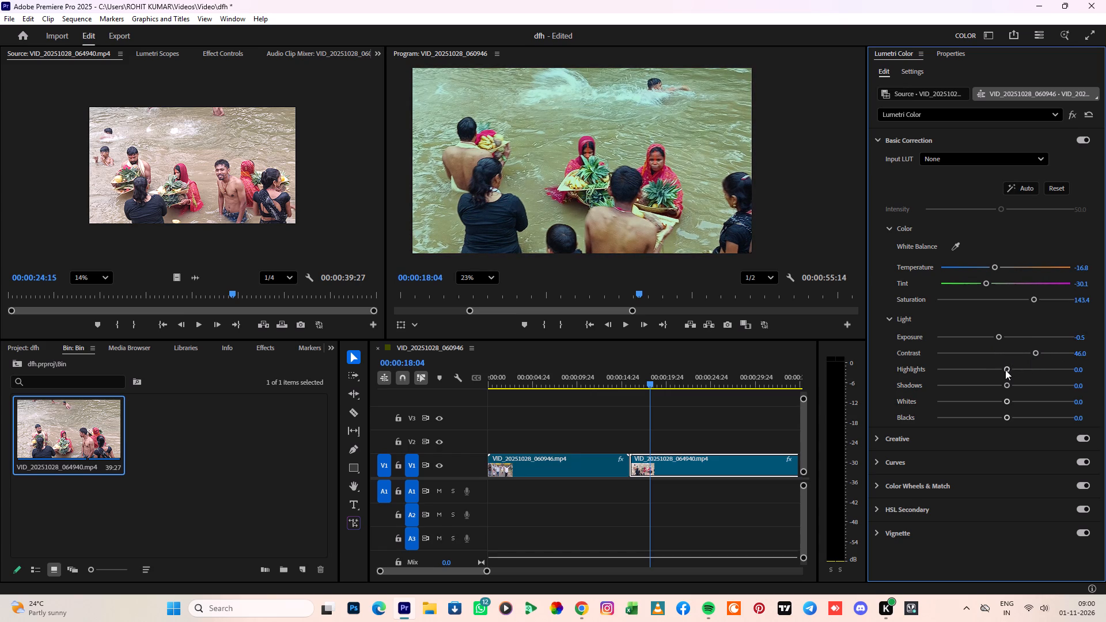
Set the river clip's Basic Correction Highlights to 22.1 and Shadows to -7.1.
{"action": "left_click_drag", "start_coordinate": [1006, 369], "coordinate": [987, 379]}
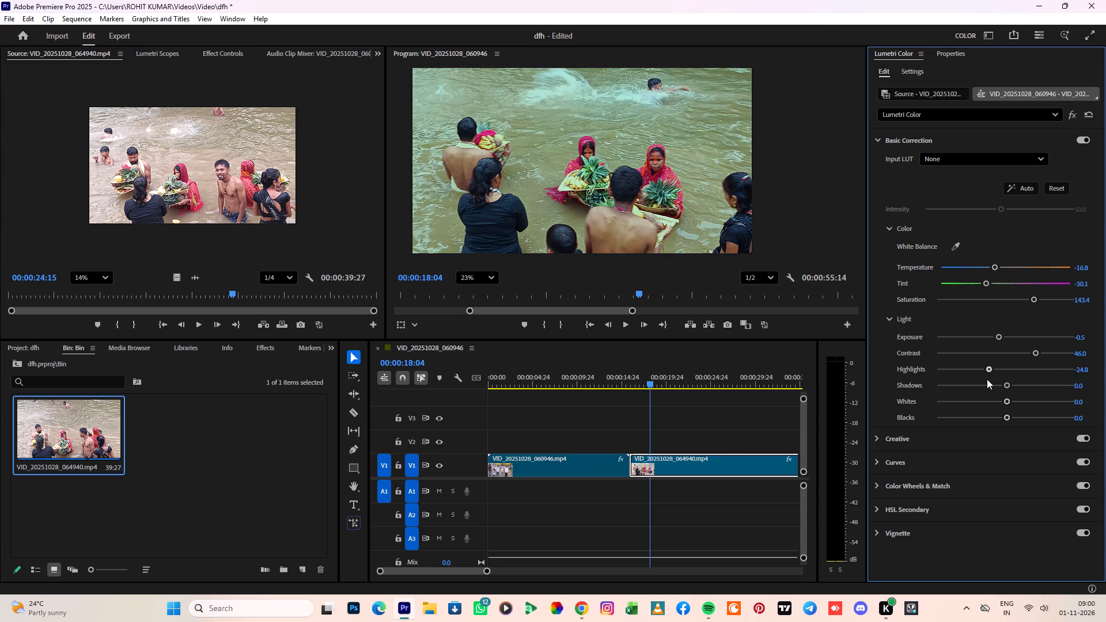
{"action": "left_click_drag", "start_coordinate": [987, 379], "coordinate": [1012, 376]}
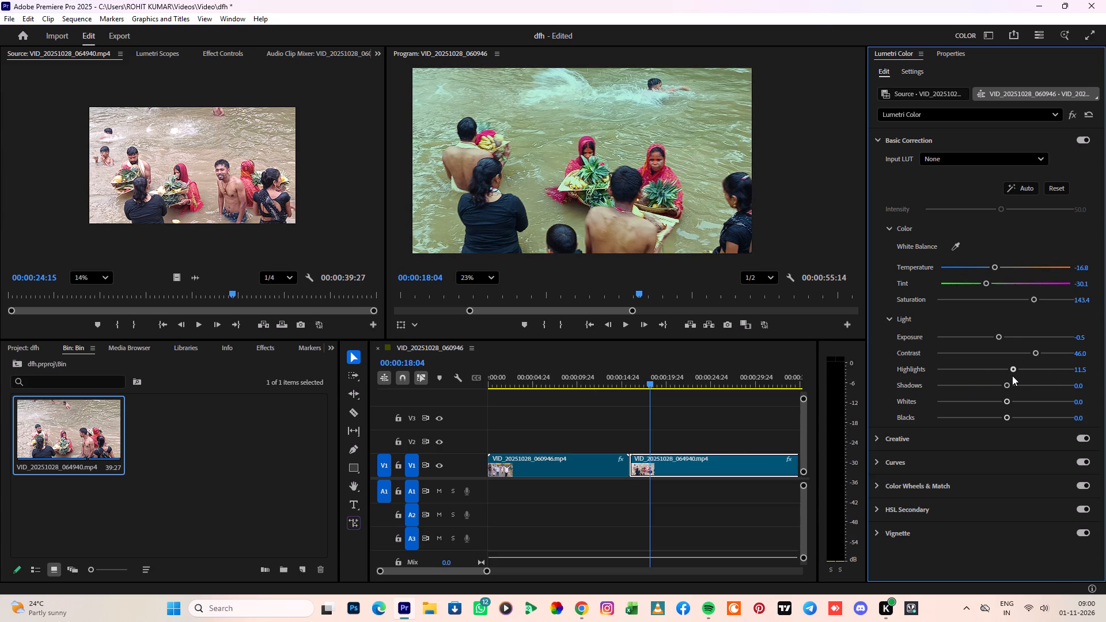
{"action": "left_click_drag", "start_coordinate": [1012, 376], "coordinate": [1019, 376]}
{"action": "left_click_drag", "start_coordinate": [1005, 386], "coordinate": [1002, 392]}
{"action": "left_click_drag", "start_coordinate": [1002, 392], "coordinate": [1000, 393]}
Set the river clip's Basic Correction Whites to -6.2 and Blacks to -17.7.
{"action": "left_click_drag", "start_coordinate": [1007, 401], "coordinate": [1029, 400]}
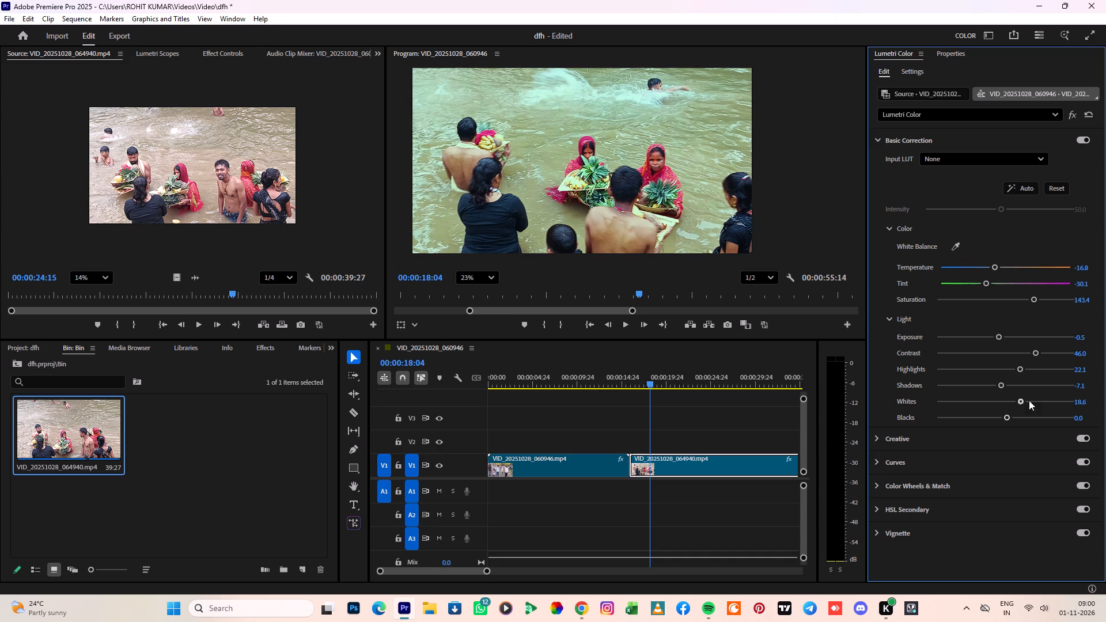
{"action": "left_click_drag", "start_coordinate": [1029, 400], "coordinate": [995, 416]}
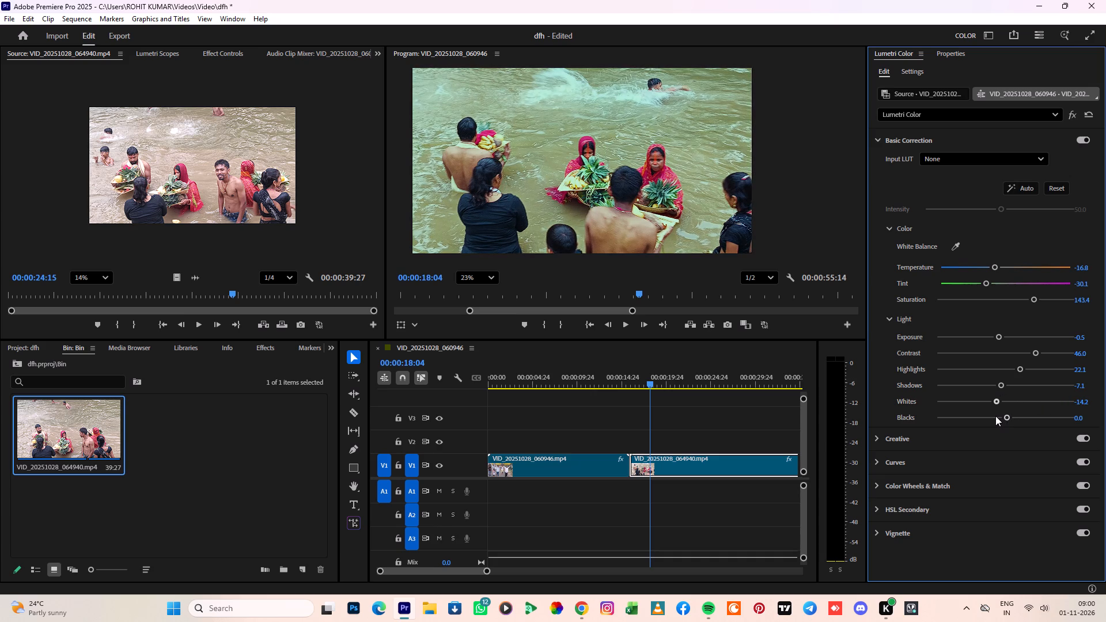
{"action": "left_click_drag", "start_coordinate": [995, 416], "coordinate": [1001, 416]}
{"action": "left_click_drag", "start_coordinate": [1009, 418], "coordinate": [1003, 428]}
{"action": "left_click_drag", "start_coordinate": [1003, 428], "coordinate": [993, 430]}
In the Creative adjustments for the river clip, try several Sharpen levels and settle on 7.1.
{"action": "scroll", "coordinate": [995, 428], "scroll_direction": "down", "scroll_amount": 3}
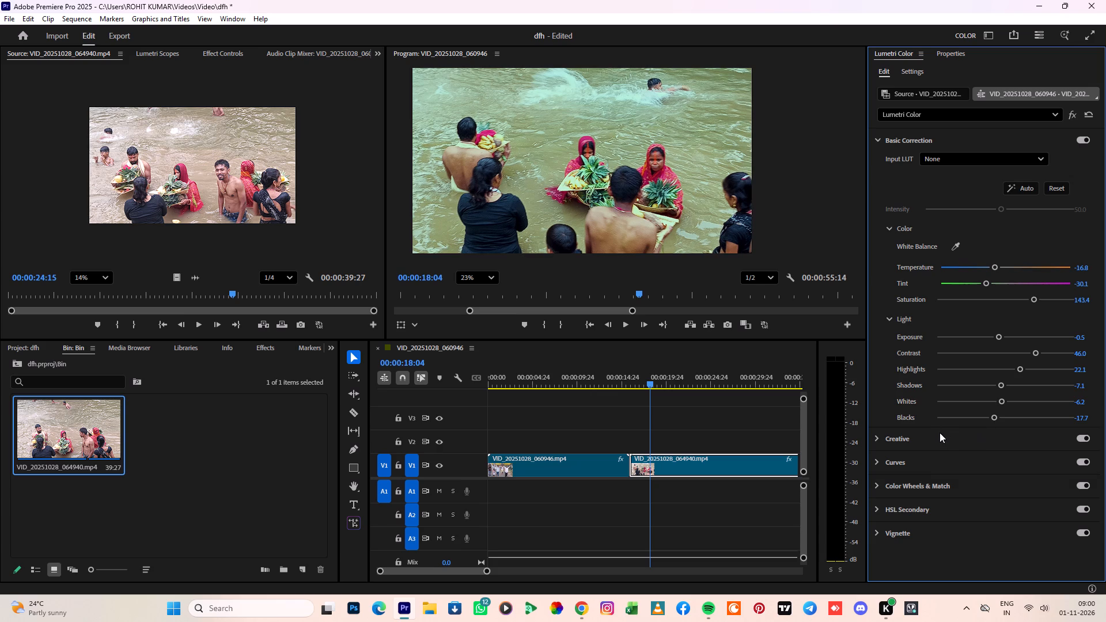
{"action": "left_click", "coordinate": [935, 438]}
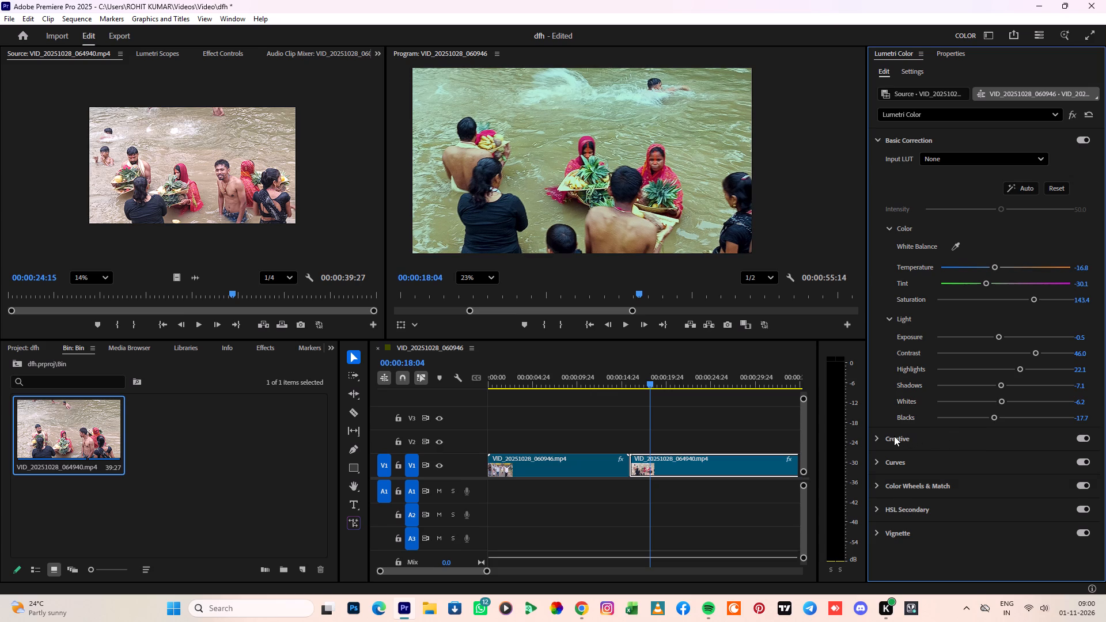
{"action": "left_click", "coordinate": [894, 436]}
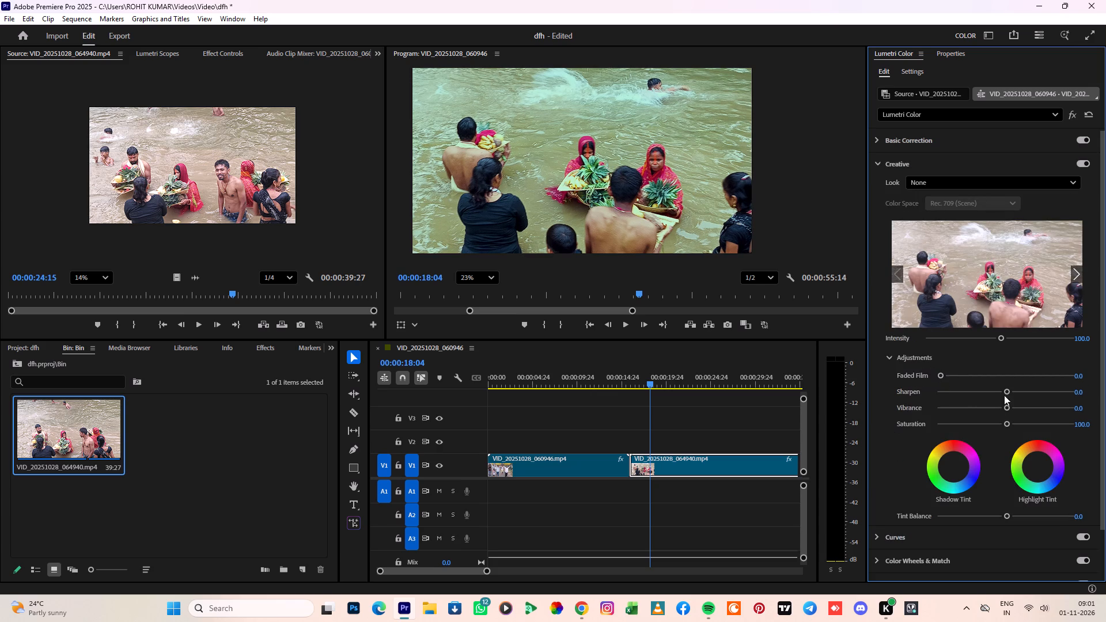
{"action": "left_click_drag", "start_coordinate": [1006, 393], "coordinate": [1048, 400]}
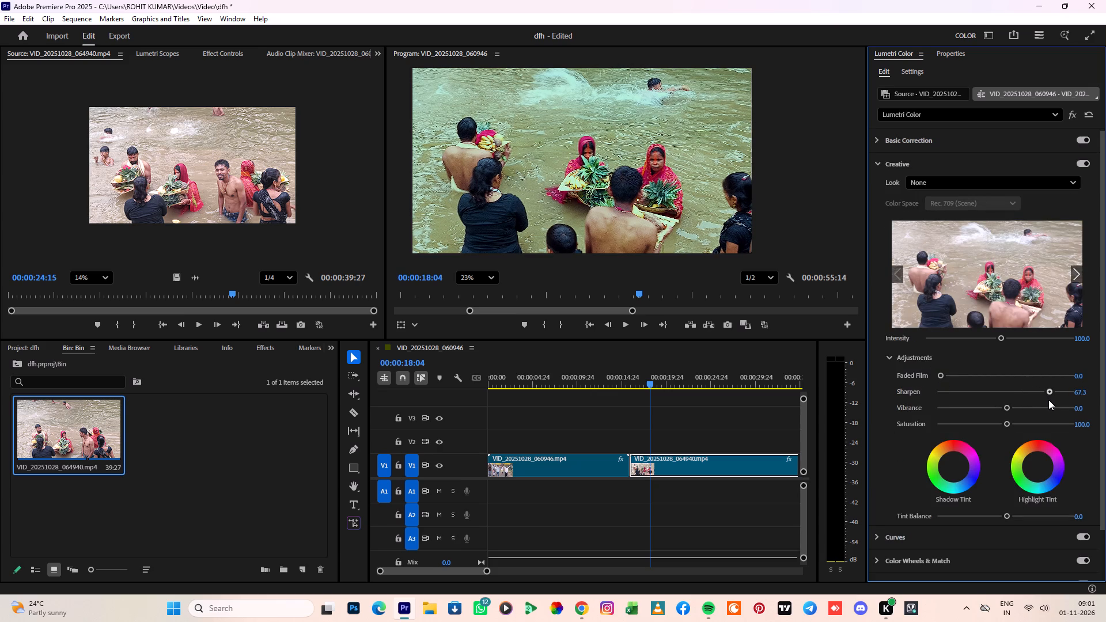
{"action": "left_click_drag", "start_coordinate": [1048, 400], "coordinate": [1023, 401]}
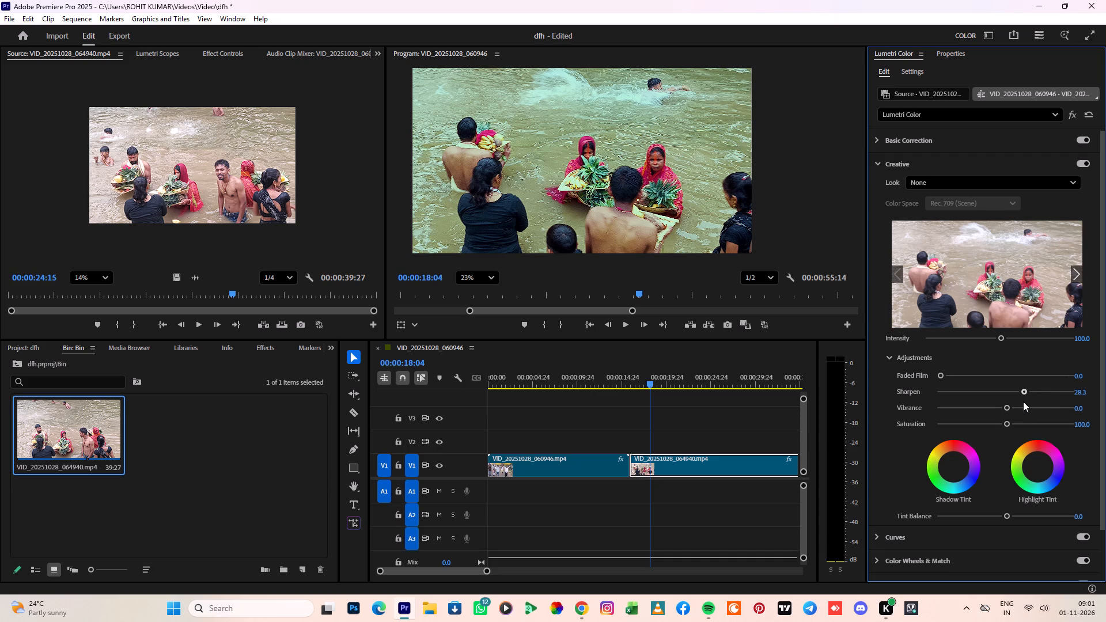
{"action": "left_click_drag", "start_coordinate": [1023, 401], "coordinate": [1024, 403]}
{"action": "left_click_drag", "start_coordinate": [1024, 403], "coordinate": [1009, 402]}
Set the river clip's Creative Vibrance to 60.2 and Creative Saturation to 108.0.
{"action": "left_click_drag", "start_coordinate": [1006, 407], "coordinate": [1065, 412]}
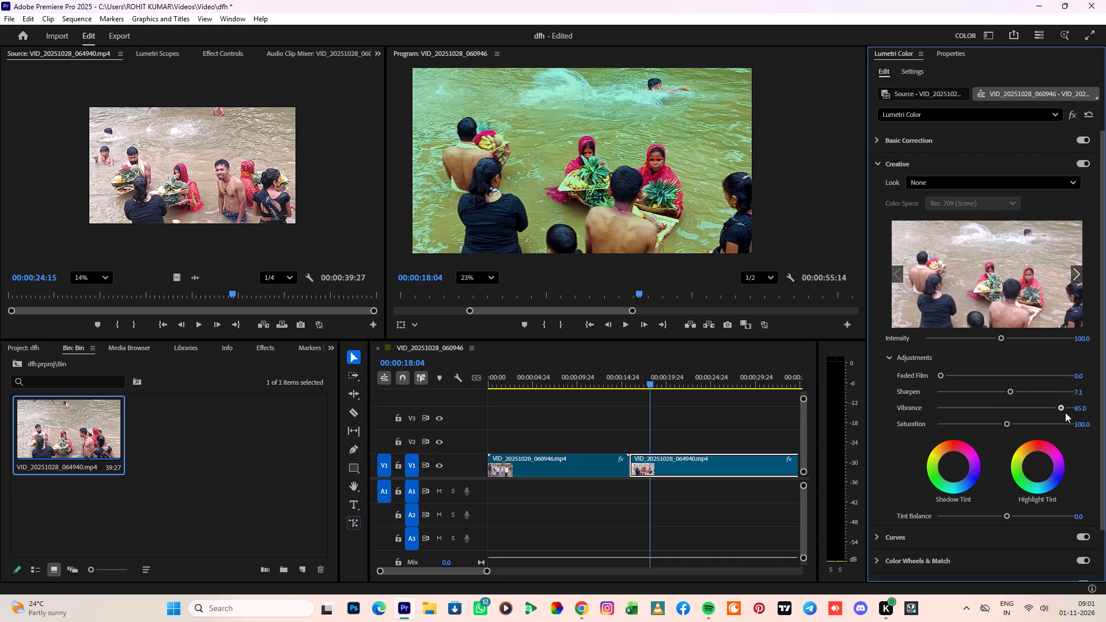
{"action": "left_click_drag", "start_coordinate": [1065, 412], "coordinate": [1045, 417]}
{"action": "left_click_drag", "start_coordinate": [1045, 417], "coordinate": [1044, 417]}
{"action": "left_click", "coordinate": [1006, 423]}
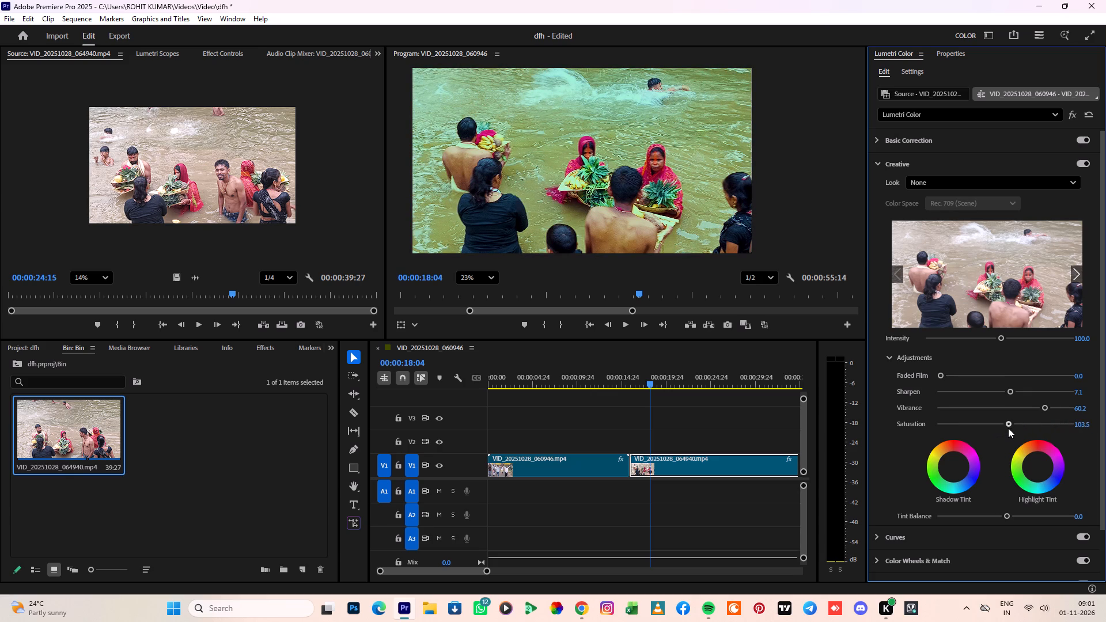
Set the river clip's Creative Tint Balance to 56.6.
{"action": "scroll", "coordinate": [997, 433], "scroll_direction": "down", "scroll_amount": 3}
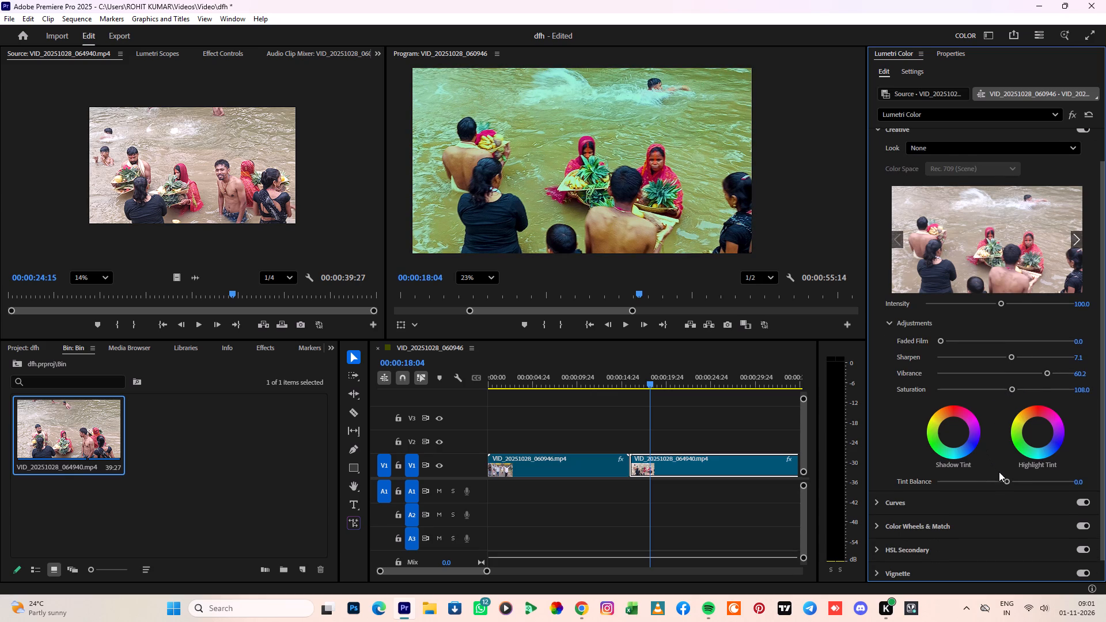
{"action": "left_click_drag", "start_coordinate": [1007, 481], "coordinate": [1035, 485]}
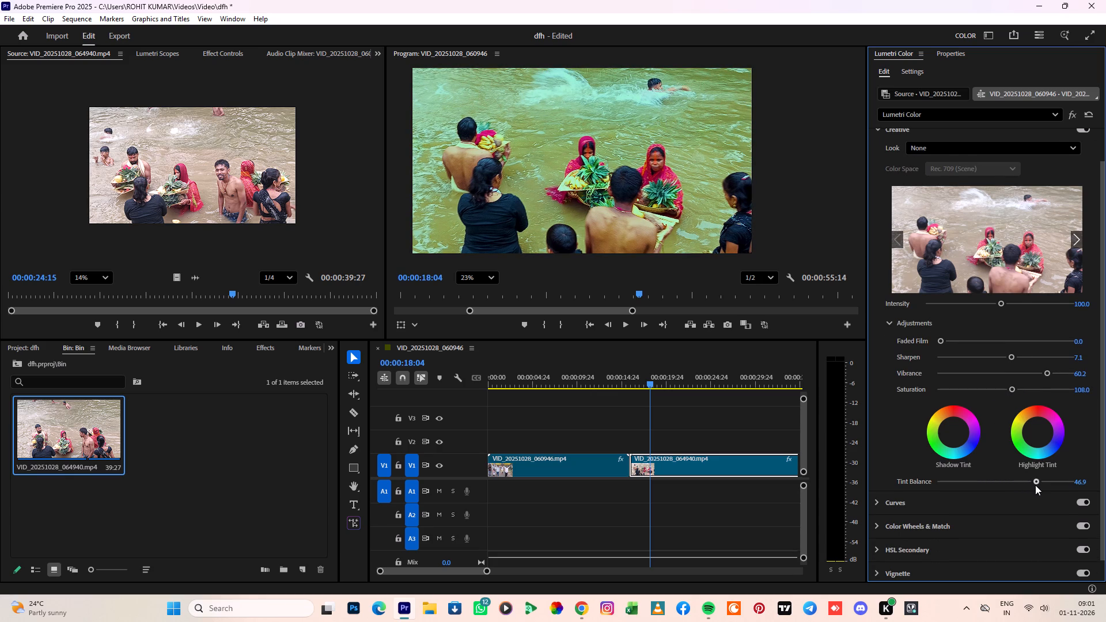
{"action": "left_click_drag", "start_coordinate": [1035, 485], "coordinate": [1041, 485]}
Try several Highlight Tint colors on the river clip and settle just off the wheel's centre toward red.
{"action": "left_click", "coordinate": [1047, 447]}
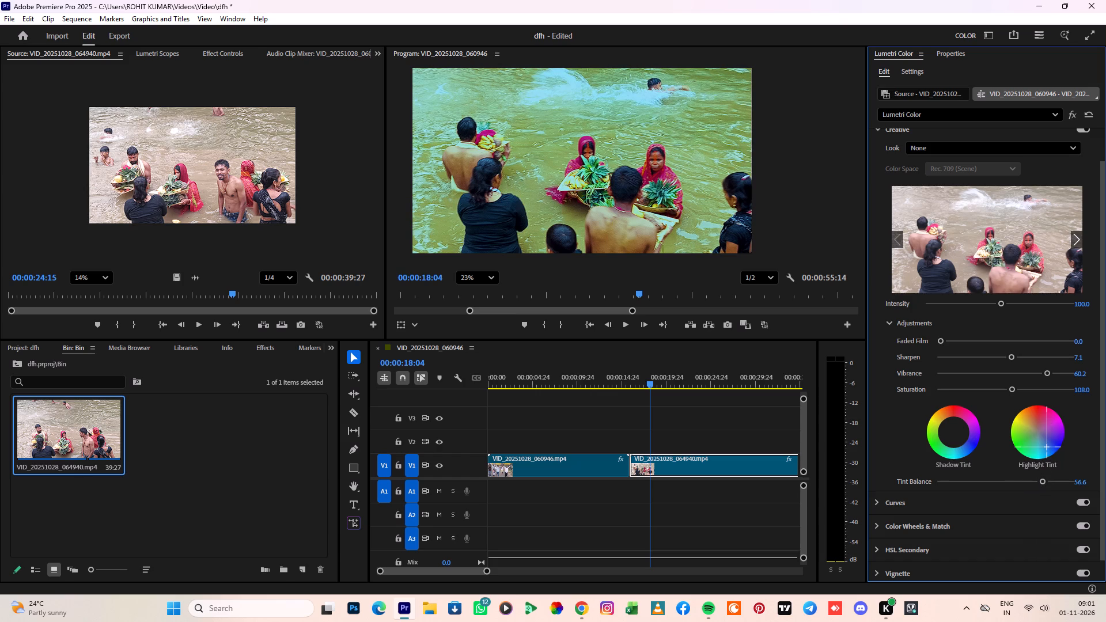
{"action": "left_click_drag", "start_coordinate": [1047, 447], "coordinate": [1033, 422]}
{"action": "left_click", "coordinate": [1046, 446]}
{"action": "triple_click", "coordinate": [1045, 440]}
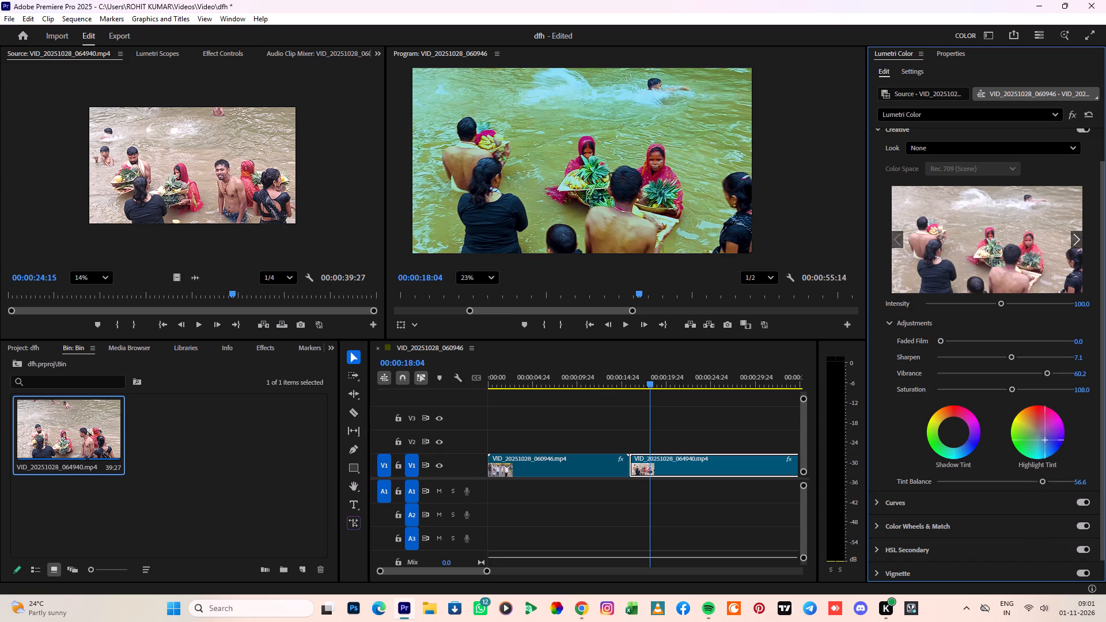
{"action": "left_click", "coordinate": [1045, 440]}
{"action": "left_click", "coordinate": [1045, 435]}
{"action": "triple_click", "coordinate": [1047, 435]}
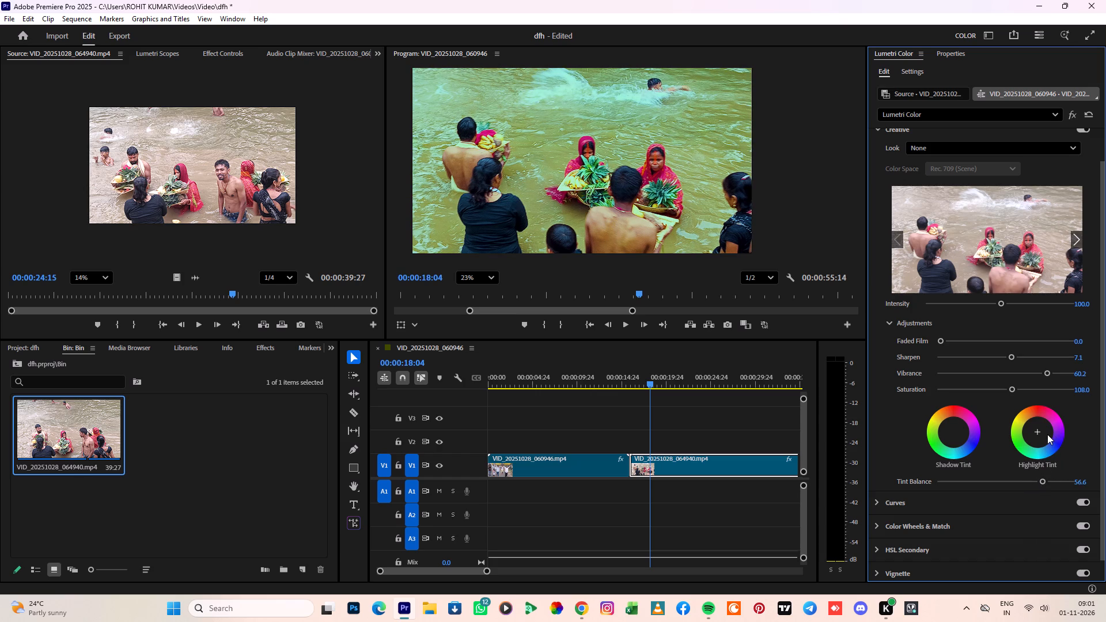
{"action": "left_click", "coordinate": [1047, 434]}
{"action": "left_click", "coordinate": [1048, 440]}
{"action": "left_click_drag", "start_coordinate": [1048, 440], "coordinate": [1012, 446]}
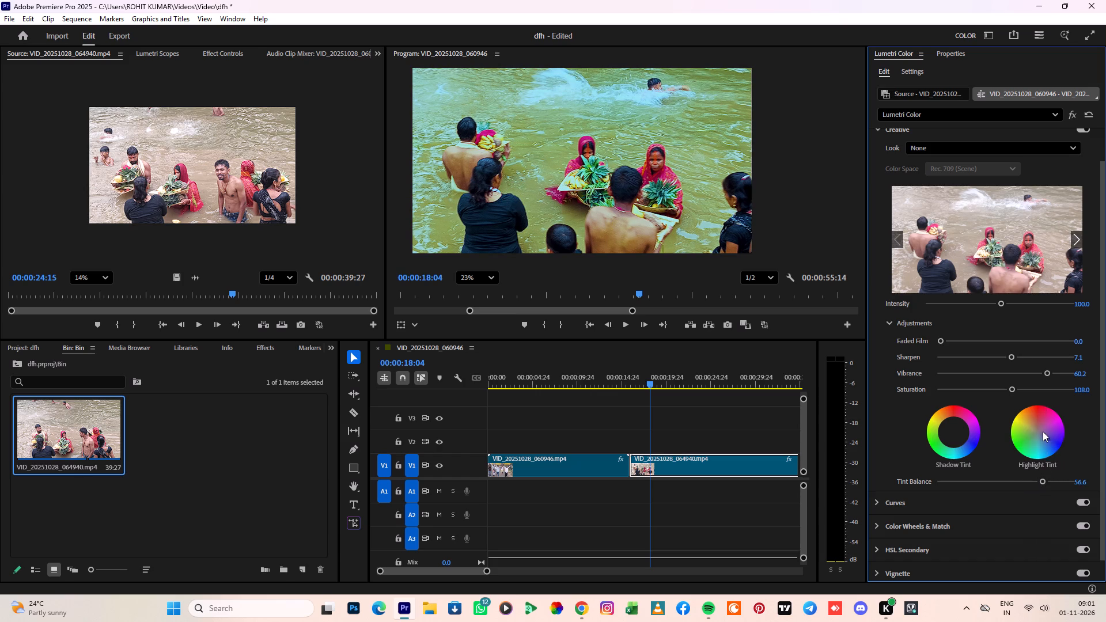
{"action": "left_click", "coordinate": [1027, 435]}
{"action": "left_click_drag", "start_coordinate": [1027, 435], "coordinate": [1052, 443]}
{"action": "left_click", "coordinate": [1027, 435]}
{"action": "left_click", "coordinate": [1034, 447]}
{"action": "left_click", "coordinate": [1039, 428]}
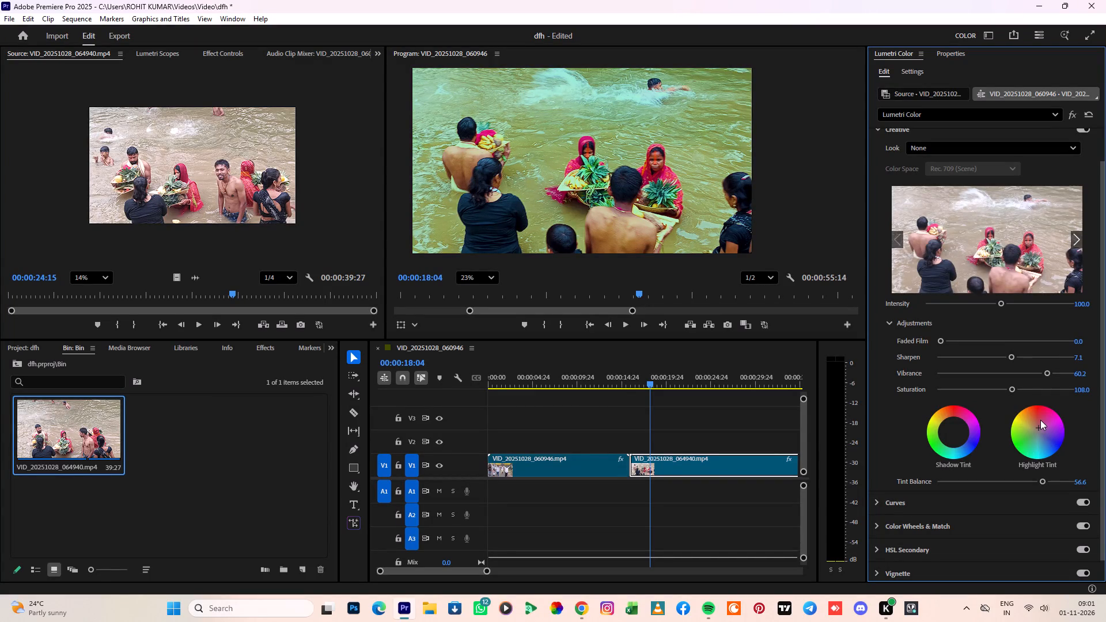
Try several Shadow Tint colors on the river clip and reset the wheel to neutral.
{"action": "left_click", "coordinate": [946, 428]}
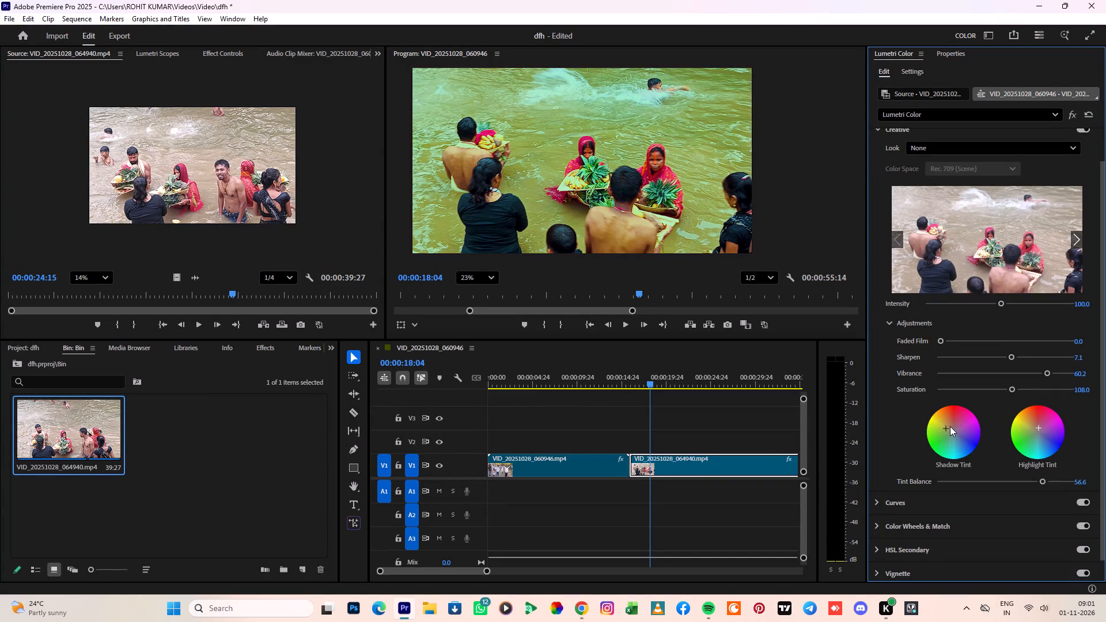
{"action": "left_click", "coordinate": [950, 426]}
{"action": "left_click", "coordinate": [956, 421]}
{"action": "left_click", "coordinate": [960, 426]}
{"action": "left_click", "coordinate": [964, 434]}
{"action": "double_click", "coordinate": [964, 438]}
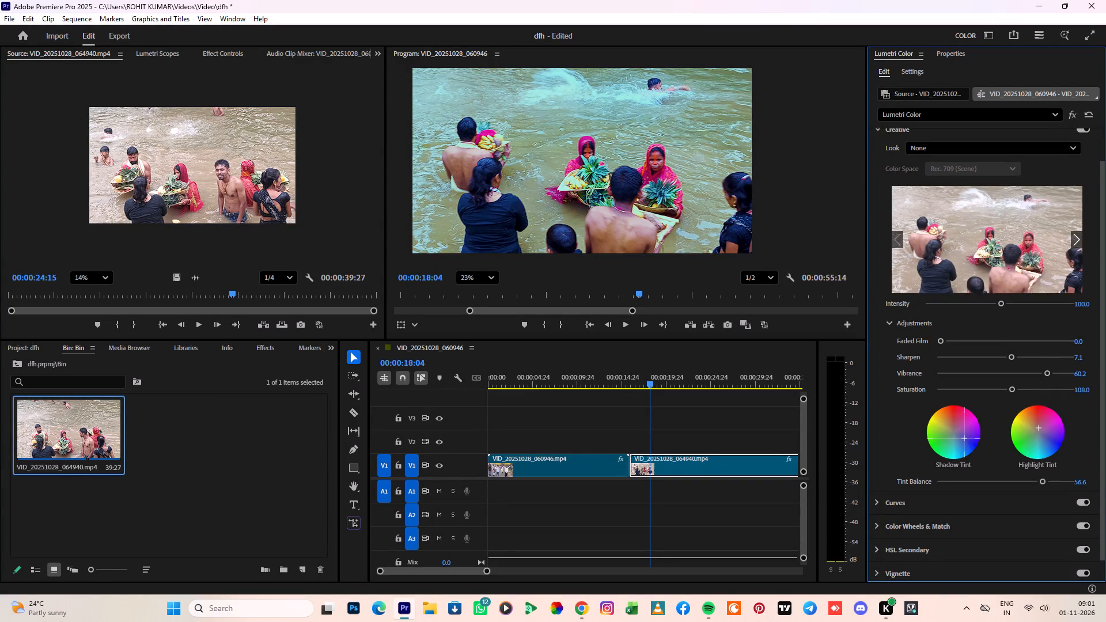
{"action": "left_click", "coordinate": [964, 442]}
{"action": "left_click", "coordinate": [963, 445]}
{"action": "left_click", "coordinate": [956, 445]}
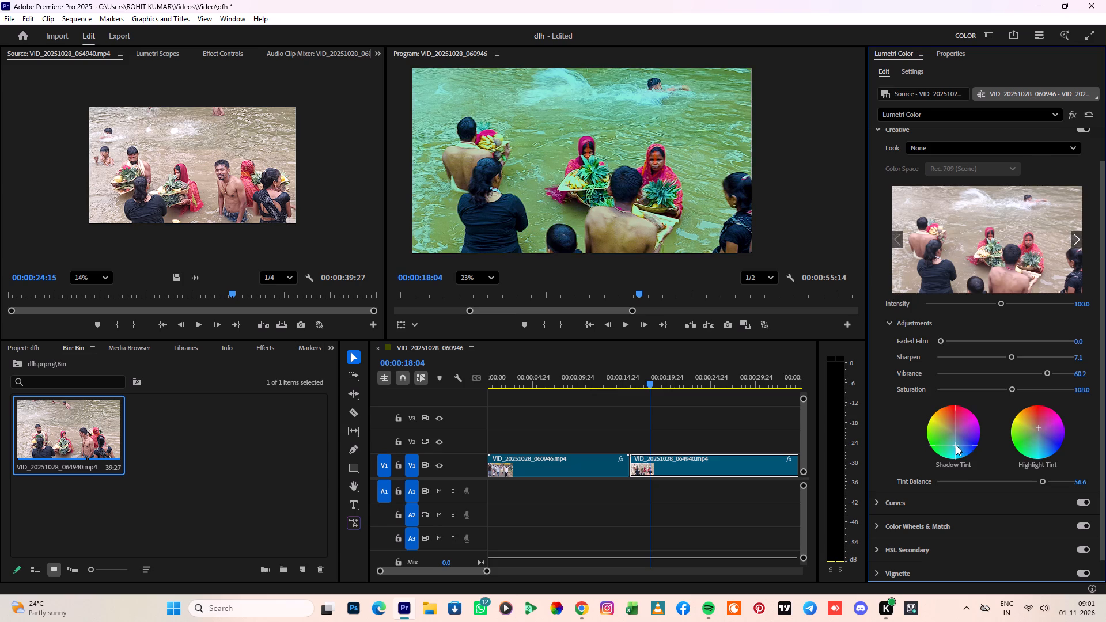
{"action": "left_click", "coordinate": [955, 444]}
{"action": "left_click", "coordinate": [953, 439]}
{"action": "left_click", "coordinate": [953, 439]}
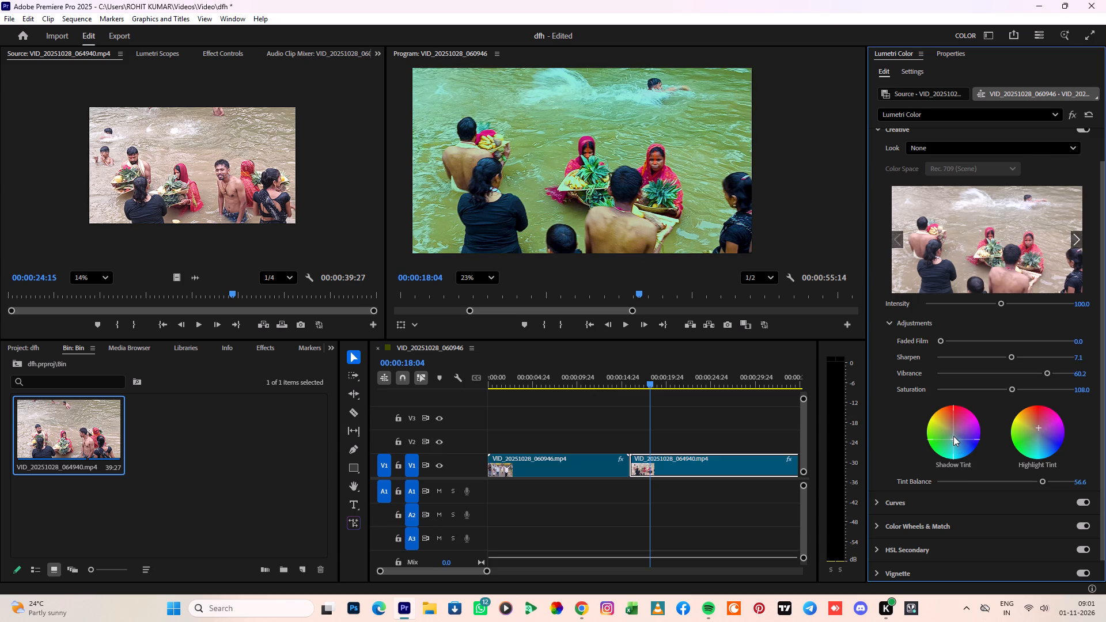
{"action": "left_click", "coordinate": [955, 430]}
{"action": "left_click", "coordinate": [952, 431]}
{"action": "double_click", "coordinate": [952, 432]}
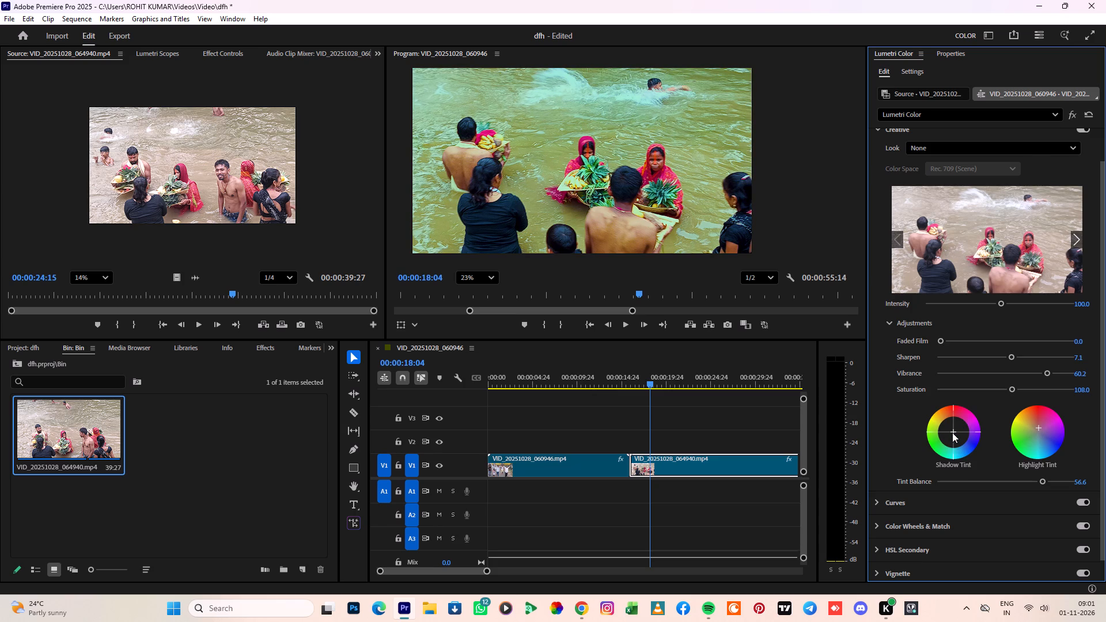
In the RGB Curves for the river clip, bend the green curve slightly downward in the shadows and lower midtones.
{"action": "left_click", "coordinate": [896, 501]}
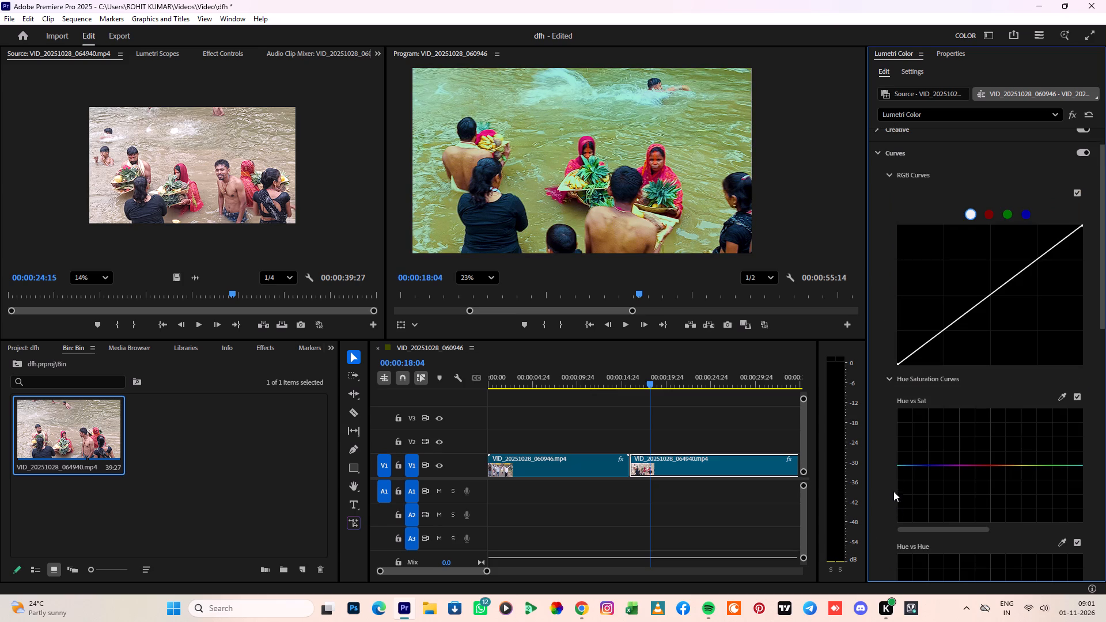
{"action": "left_click", "coordinate": [1007, 209]}
{"action": "left_click", "coordinate": [1009, 210]}
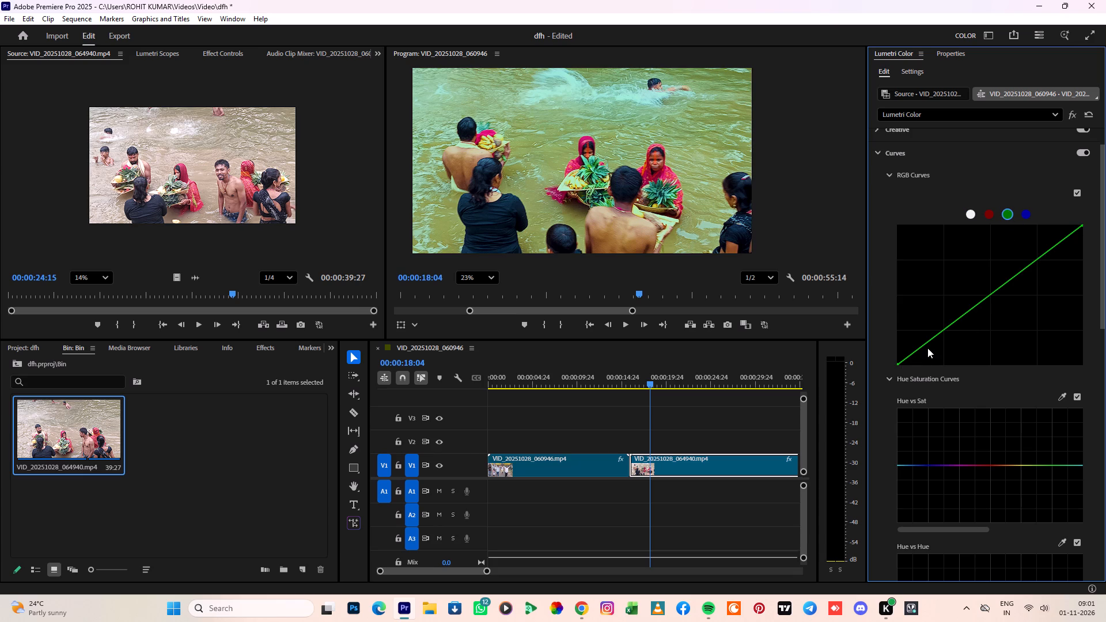
{"action": "left_click_drag", "start_coordinate": [925, 343], "coordinate": [932, 356]}
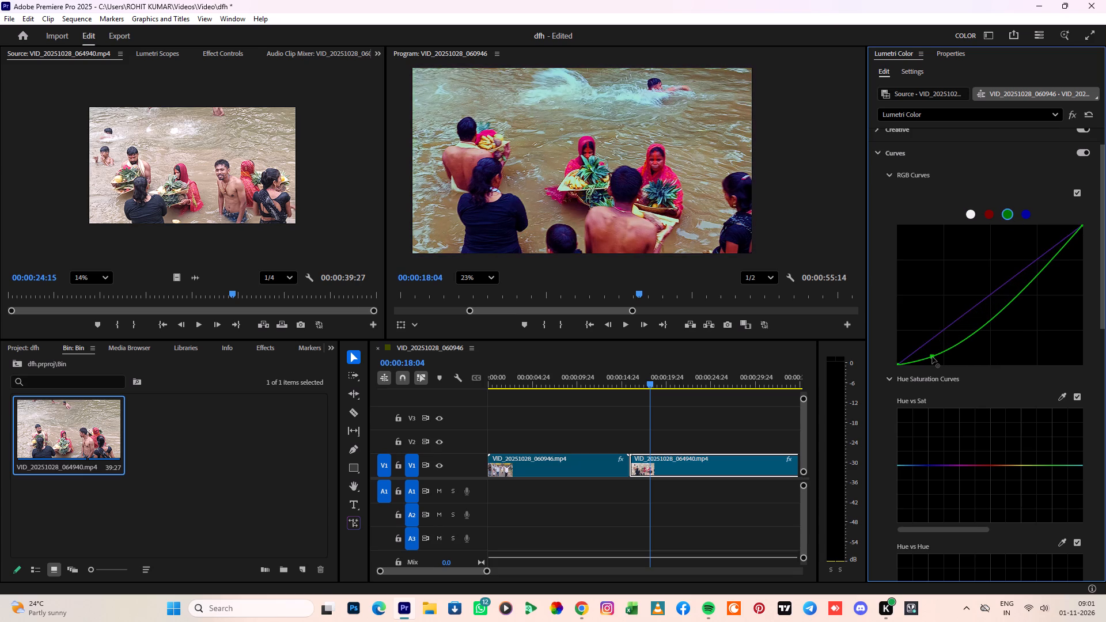
{"action": "left_click_drag", "start_coordinate": [932, 356], "coordinate": [953, 336]}
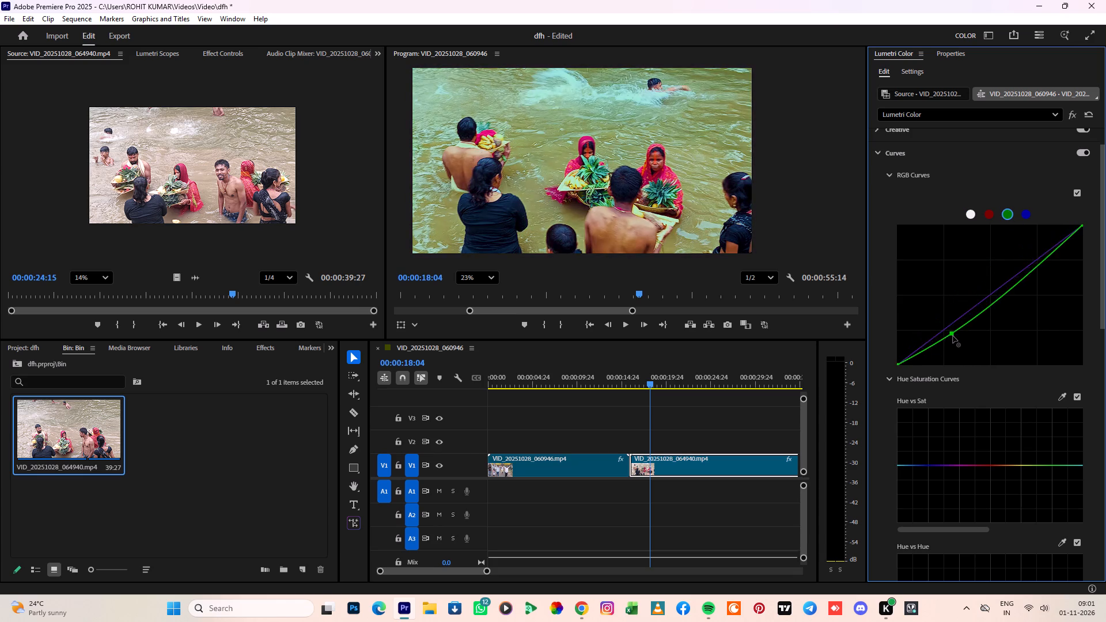
{"action": "left_click_drag", "start_coordinate": [953, 336], "coordinate": [955, 338]}
Add a control point to the blue RGB curve in the lower midtones, close to the diagonal.
{"action": "left_click", "coordinate": [963, 317]}
{"action": "left_click", "coordinate": [963, 317]}
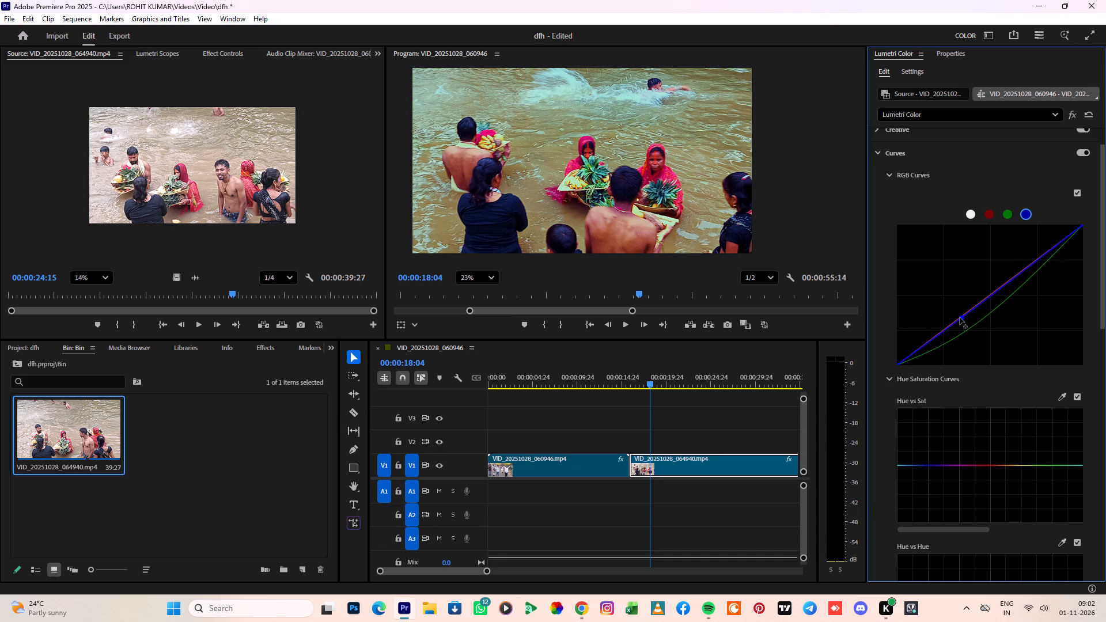
Try several bends of the red RGB curve on the river clip and leave it slightly raised in the shadows and lower midtones.
{"action": "left_click", "coordinate": [627, 324]}
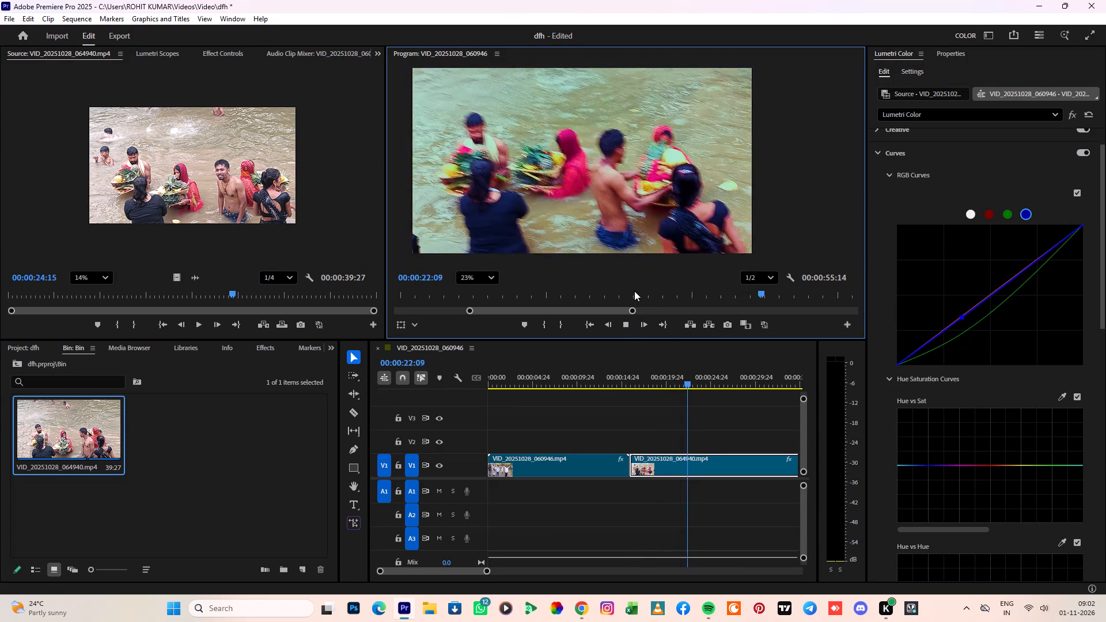
{"action": "left_click", "coordinate": [987, 214]}
{"action": "left_click_drag", "start_coordinate": [969, 310], "coordinate": [978, 338]}
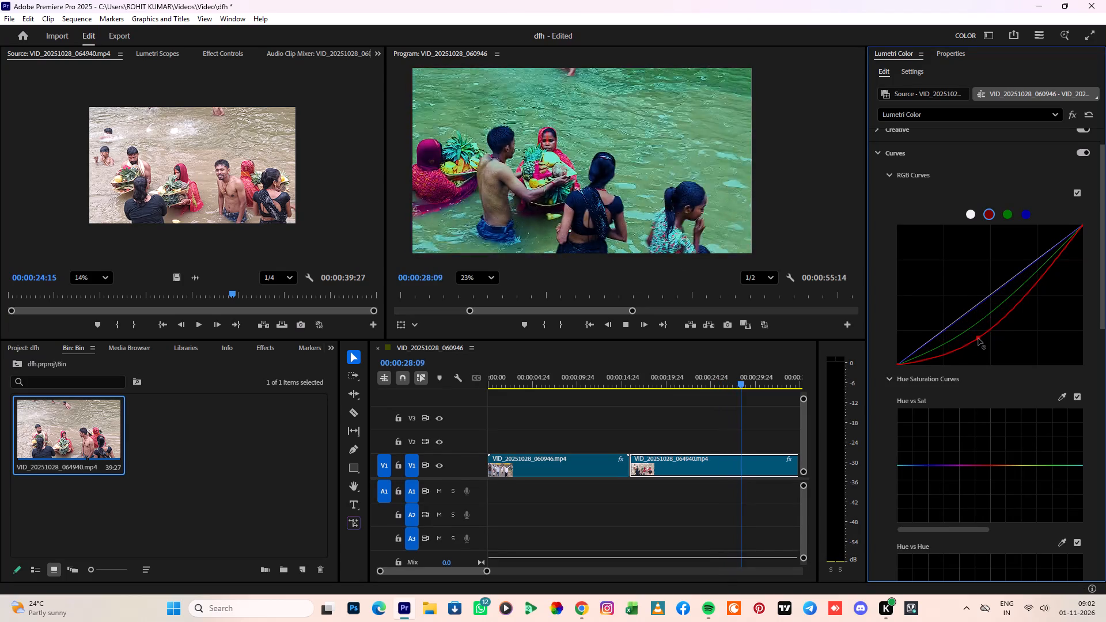
{"action": "left_click_drag", "start_coordinate": [978, 338], "coordinate": [972, 314]}
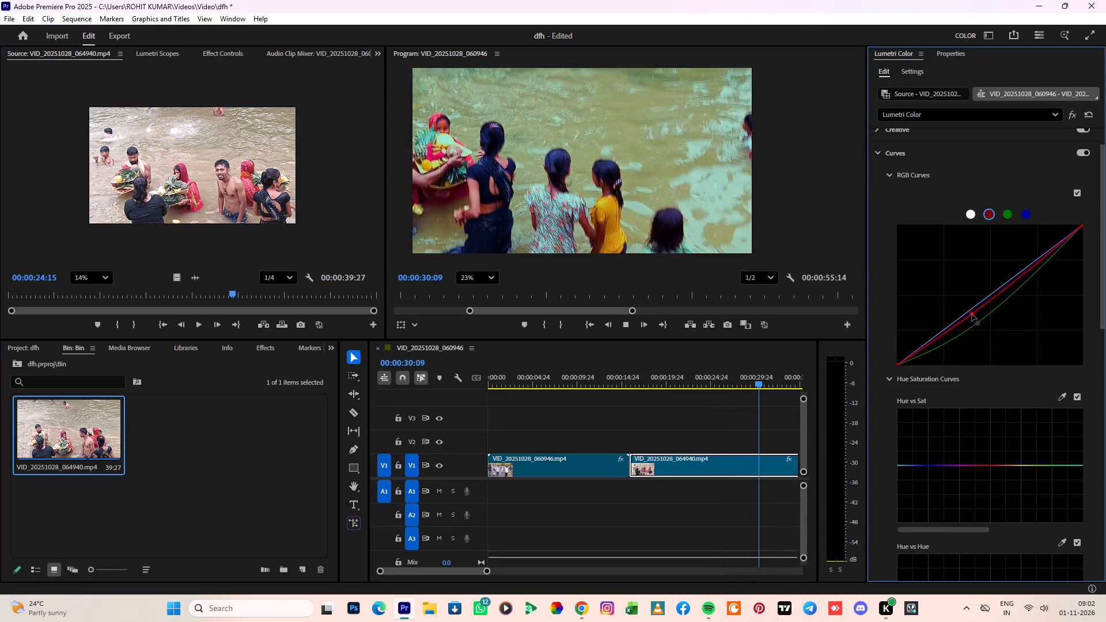
{"action": "left_click_drag", "start_coordinate": [972, 314], "coordinate": [959, 275]}
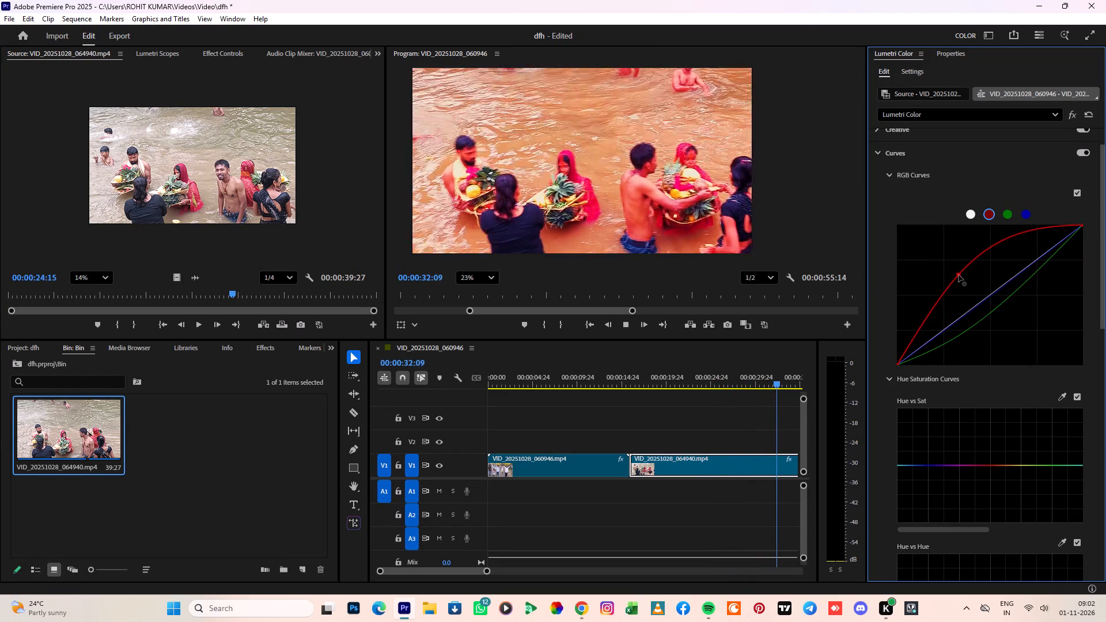
{"action": "left_click_drag", "start_coordinate": [959, 275], "coordinate": [954, 322]}
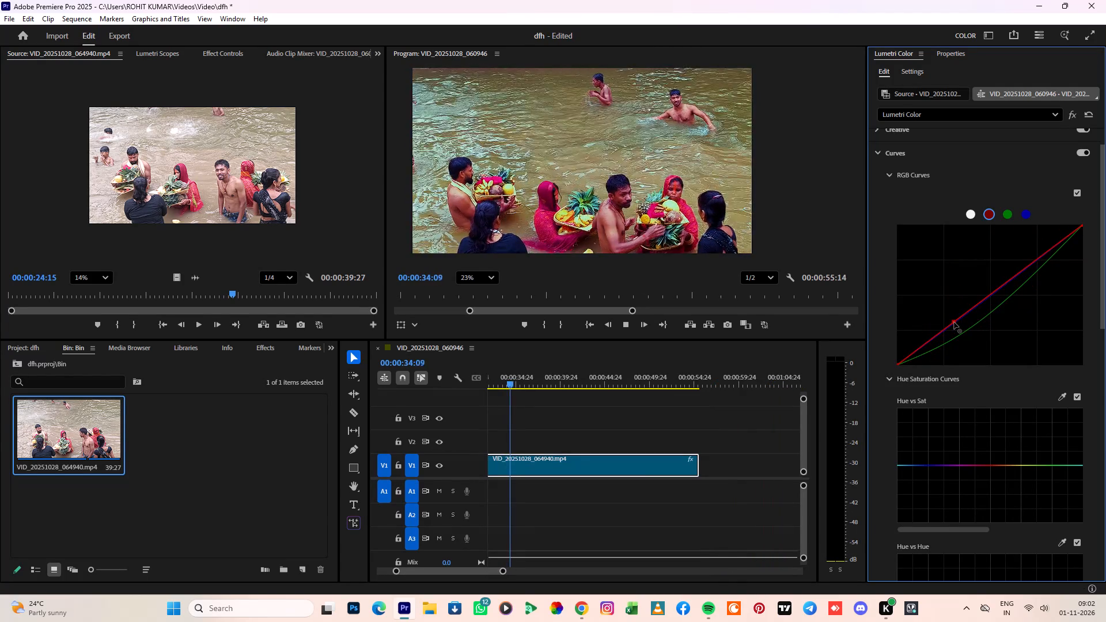
{"action": "left_click_drag", "start_coordinate": [954, 322], "coordinate": [942, 324]}
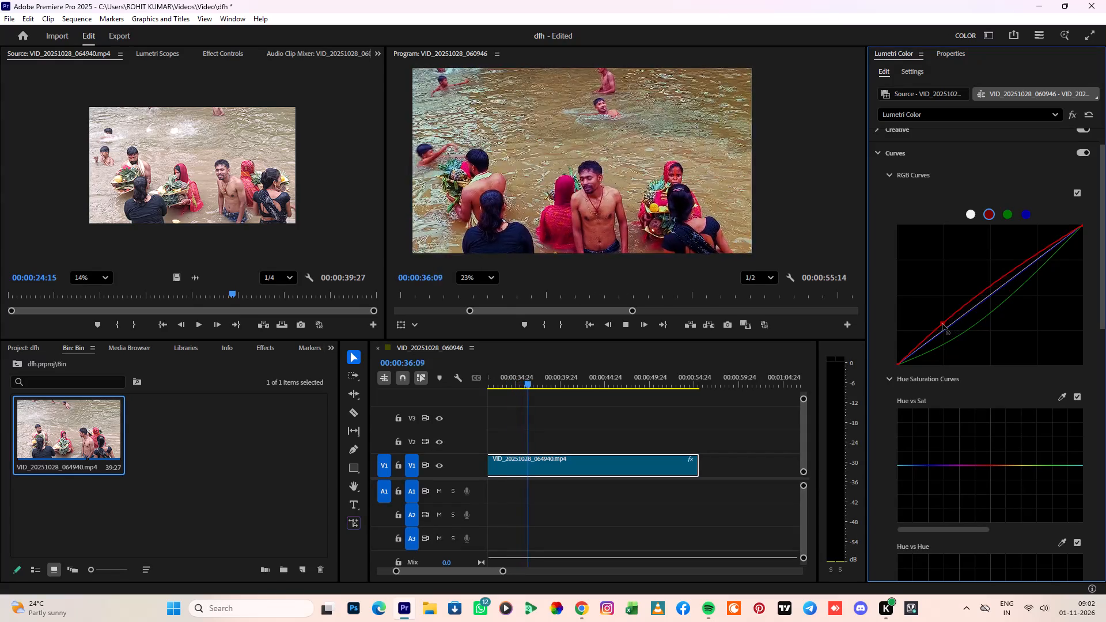
{"action": "left_click_drag", "start_coordinate": [942, 324], "coordinate": [925, 286]}
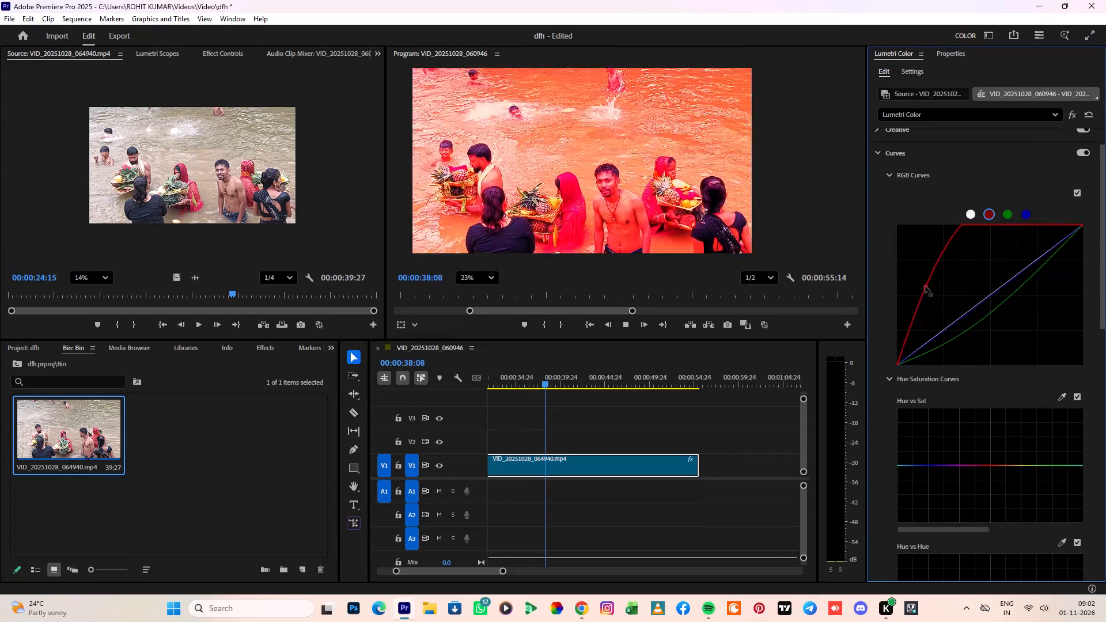
{"action": "left_click_drag", "start_coordinate": [925, 286], "coordinate": [899, 284]}
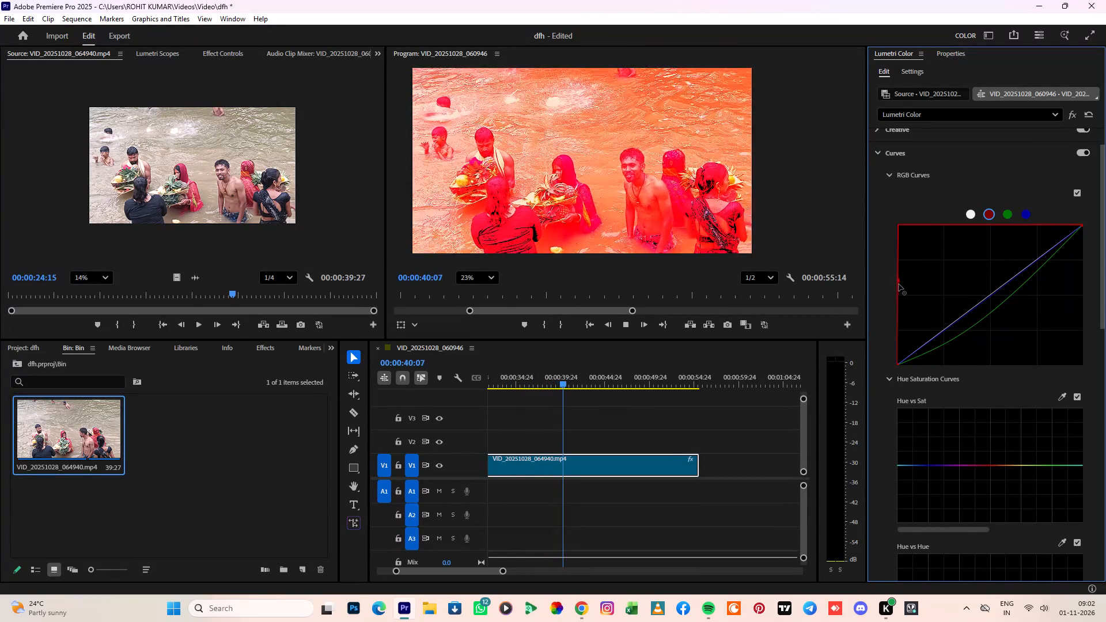
{"action": "left_click_drag", "start_coordinate": [899, 284], "coordinate": [929, 319]}
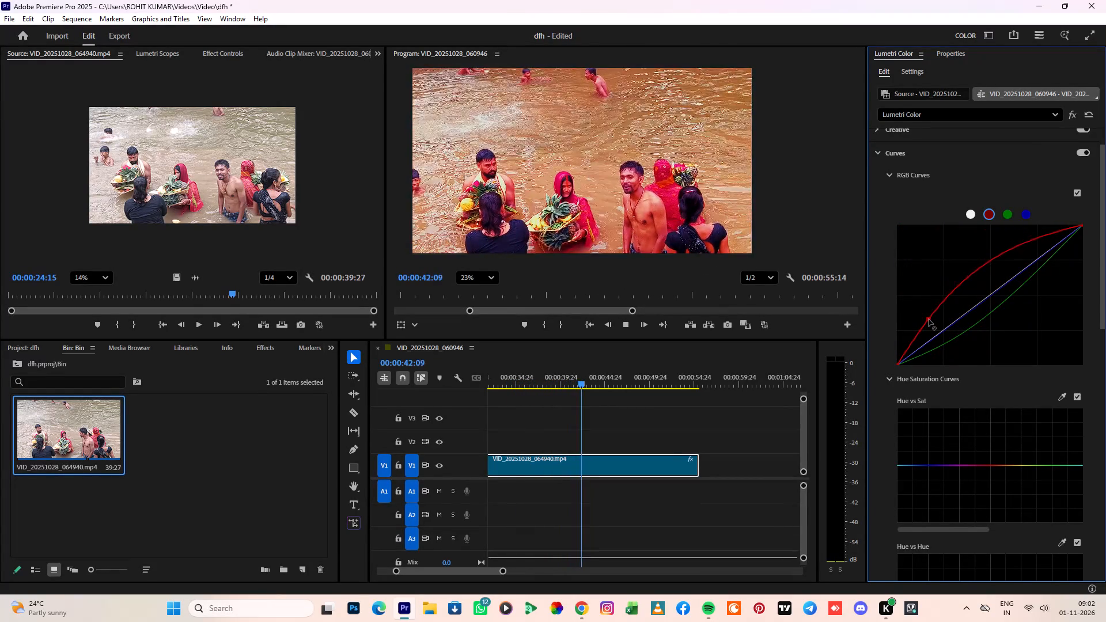
{"action": "left_click_drag", "start_coordinate": [929, 319], "coordinate": [938, 324]}
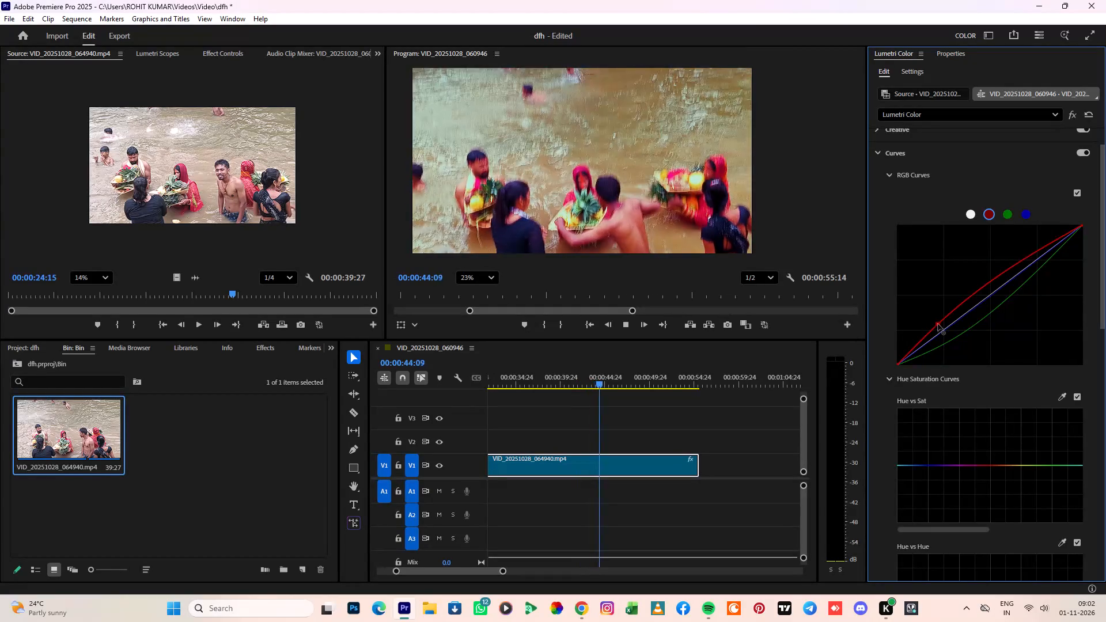
In Color Wheels & Match for the river clip, lower the Shadows luminance slightly.
{"action": "left_click", "coordinate": [1025, 215]}
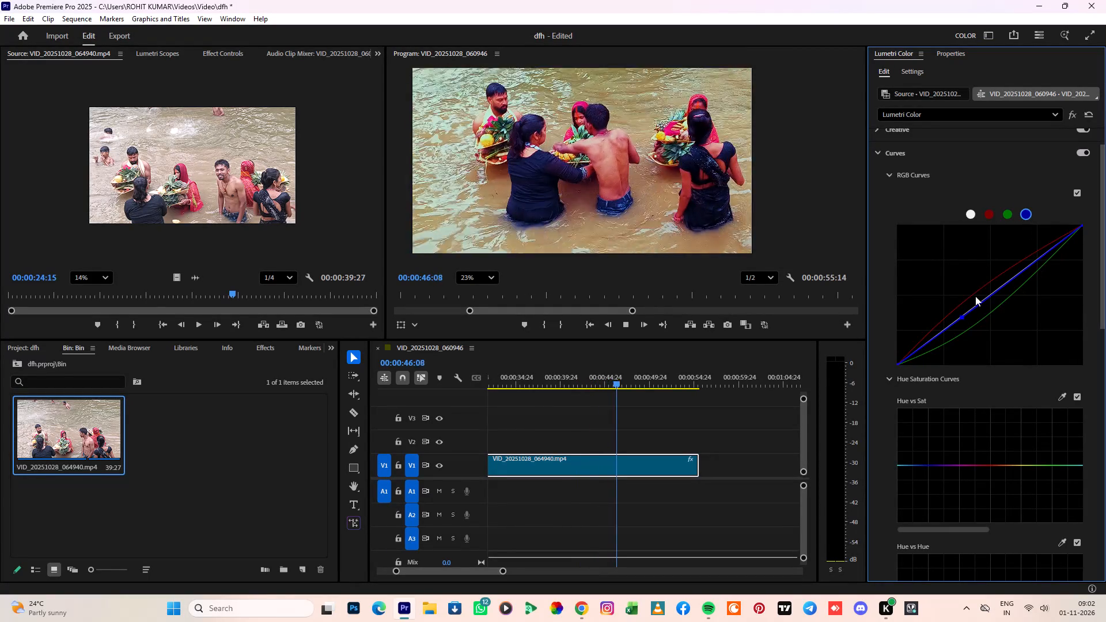
{"action": "scroll", "coordinate": [959, 445], "scroll_direction": "down", "scroll_amount": 19}
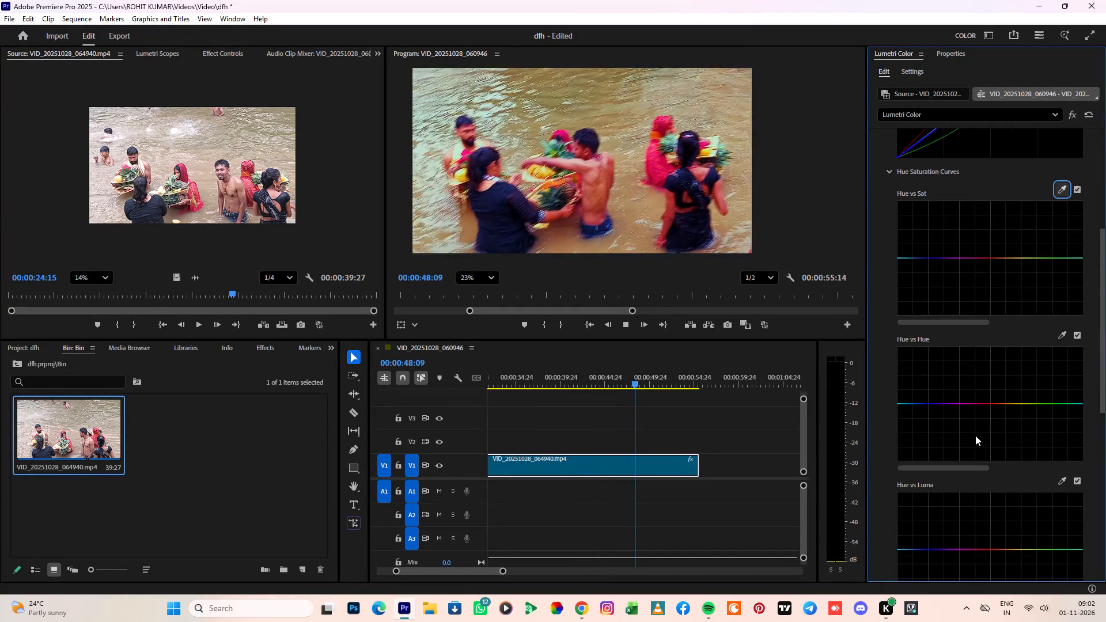
{"action": "scroll", "coordinate": [975, 435], "scroll_direction": "down", "scroll_amount": 5}
{"action": "scroll", "coordinate": [975, 436], "scroll_direction": "up", "scroll_amount": 2}
{"action": "scroll", "coordinate": [975, 435], "scroll_direction": "down", "scroll_amount": 20}
{"action": "scroll", "coordinate": [975, 435], "scroll_direction": "down", "scroll_amount": 1}
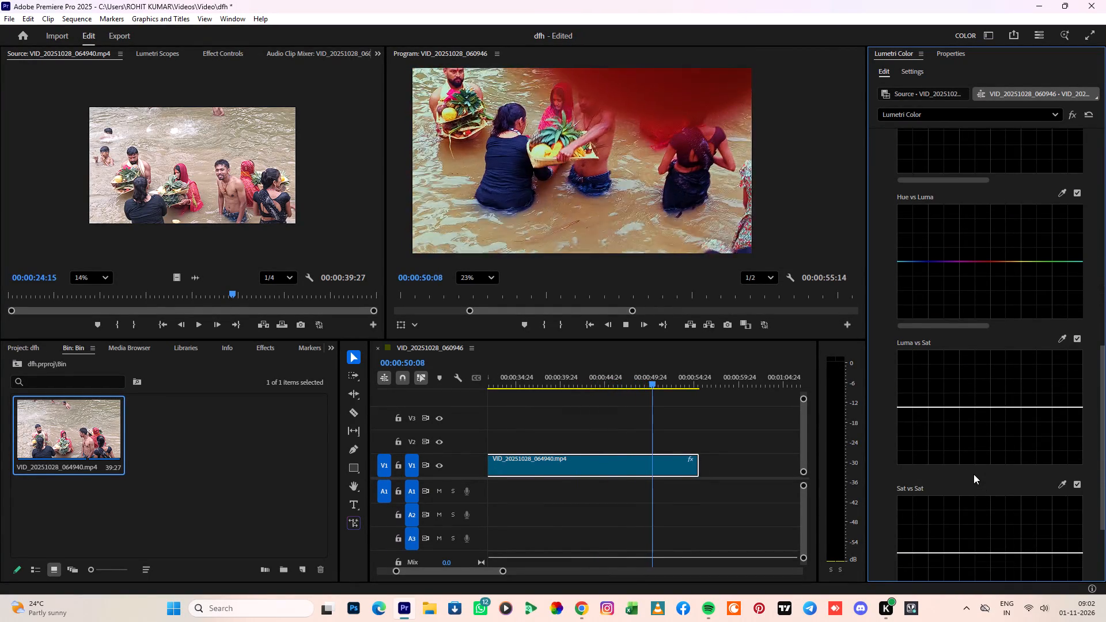
{"action": "scroll", "coordinate": [974, 473], "scroll_direction": "down", "scroll_amount": 17}
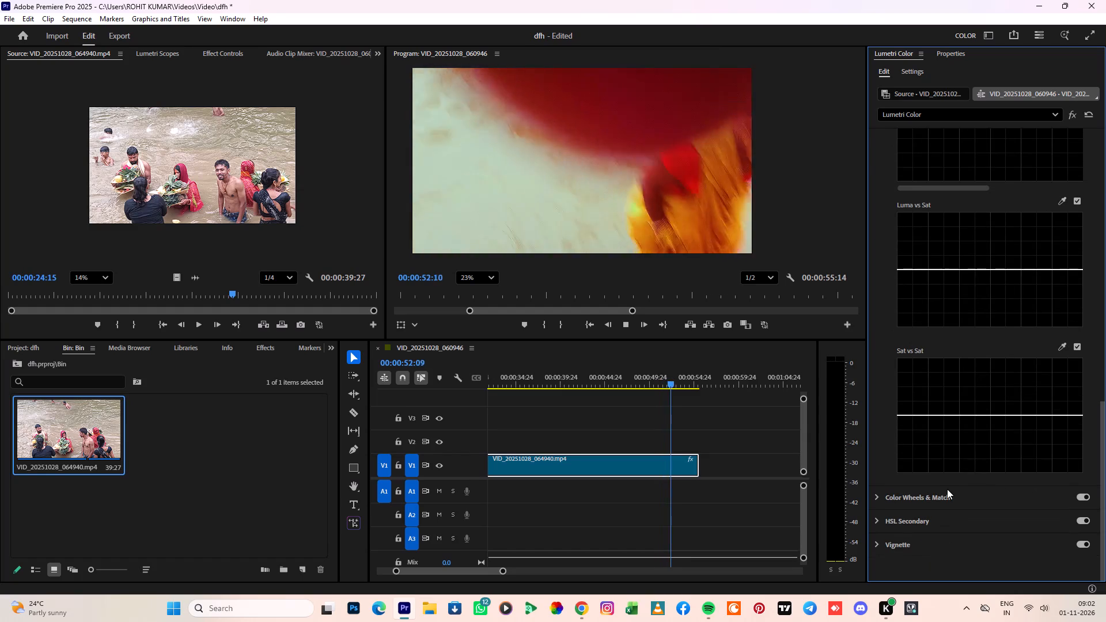
{"action": "left_click", "coordinate": [947, 489]}
{"action": "left_click_drag", "start_coordinate": [888, 370], "coordinate": [889, 470]}
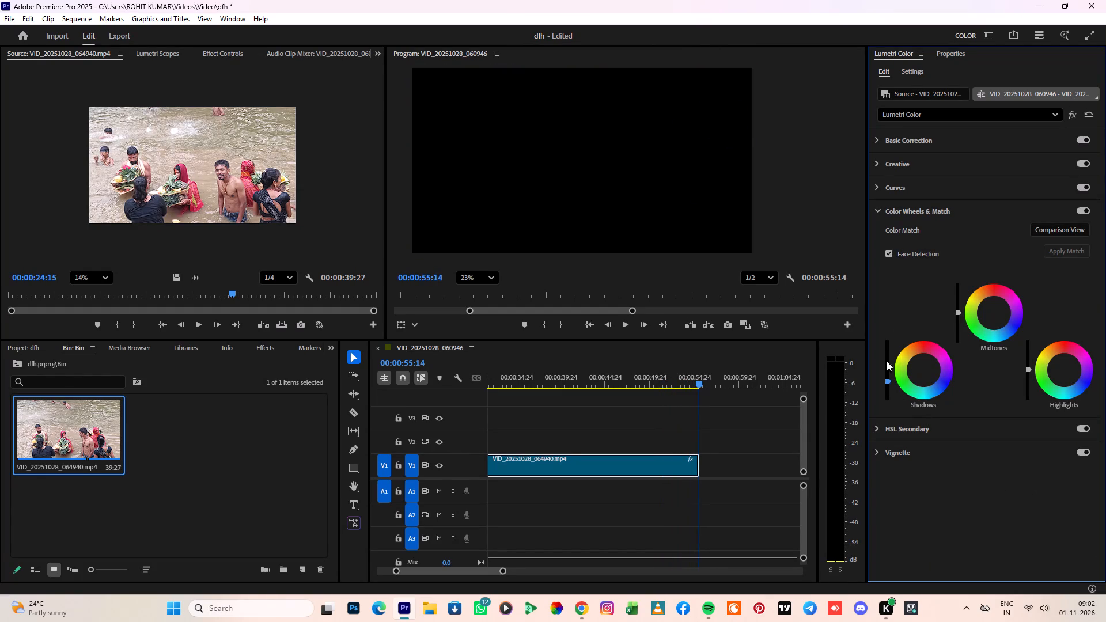
Slightly lower the Midtones and Highlights luminance of the river clip in Color Wheels & Match while the sequence plays.
{"action": "left_click", "coordinate": [617, 324]}
{"action": "left_click", "coordinate": [628, 324]}
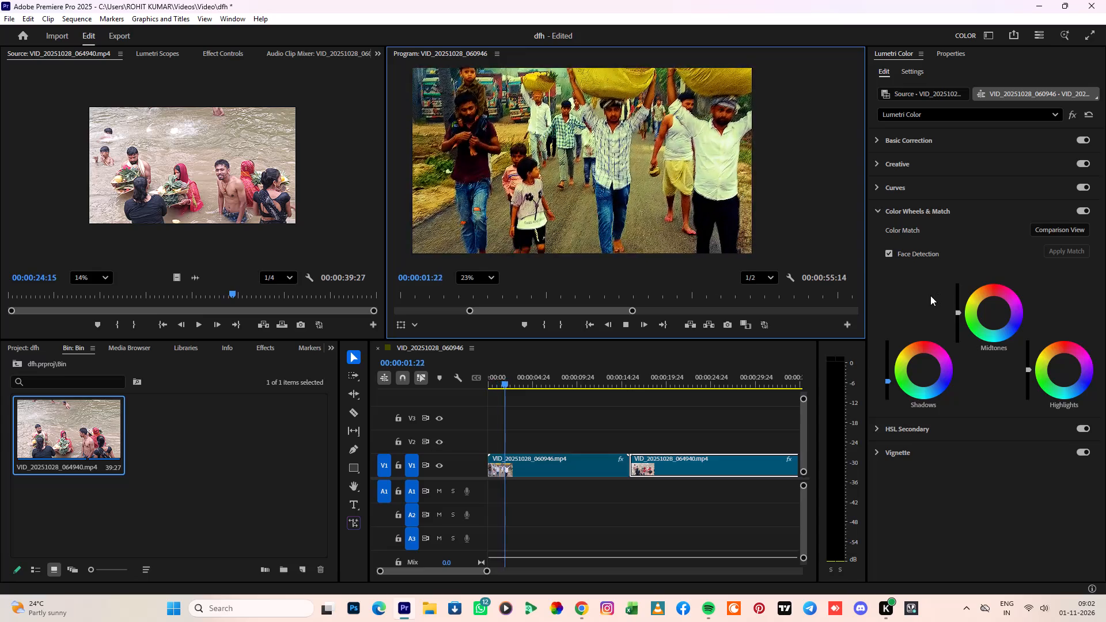
{"action": "left_click", "coordinate": [711, 465]}
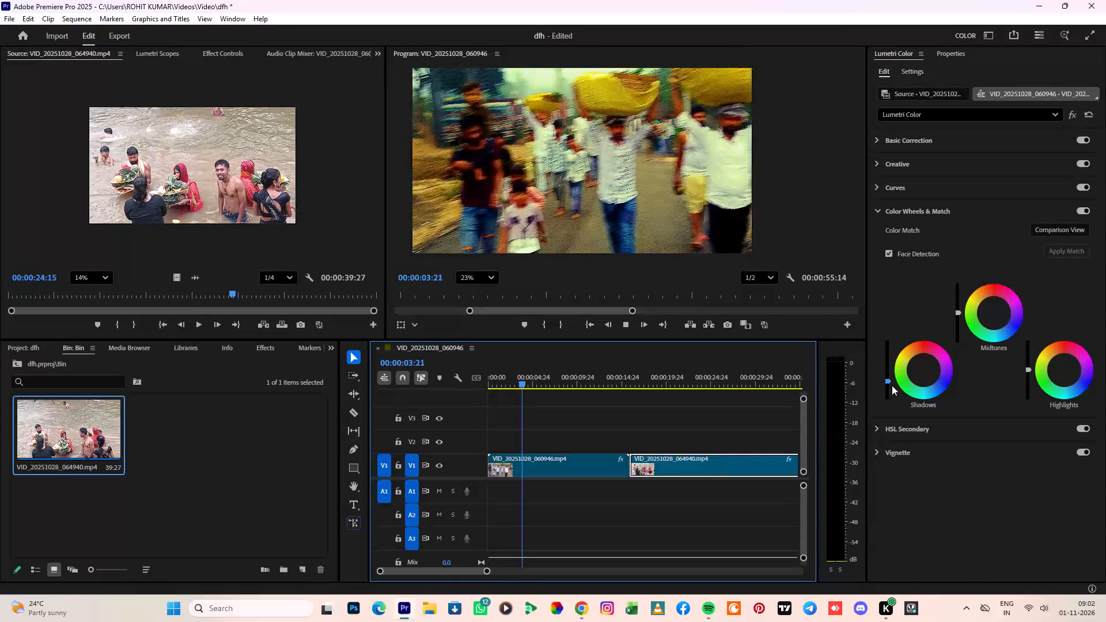
{"action": "left_click_drag", "start_coordinate": [960, 311], "coordinate": [971, 361]}
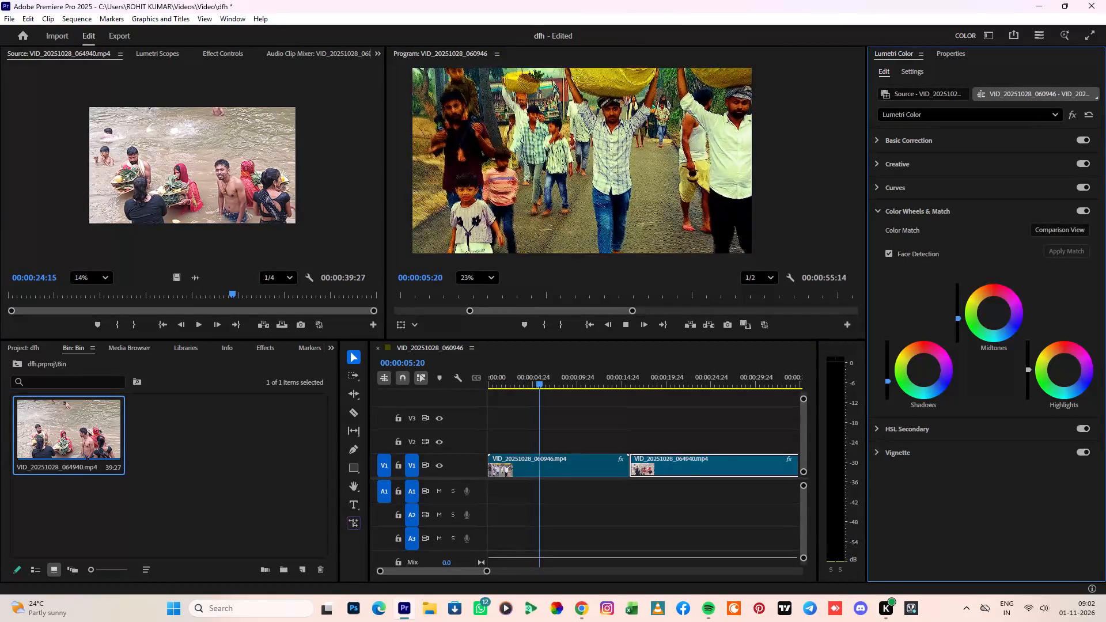
{"action": "left_click_drag", "start_coordinate": [971, 361], "coordinate": [973, 376]}
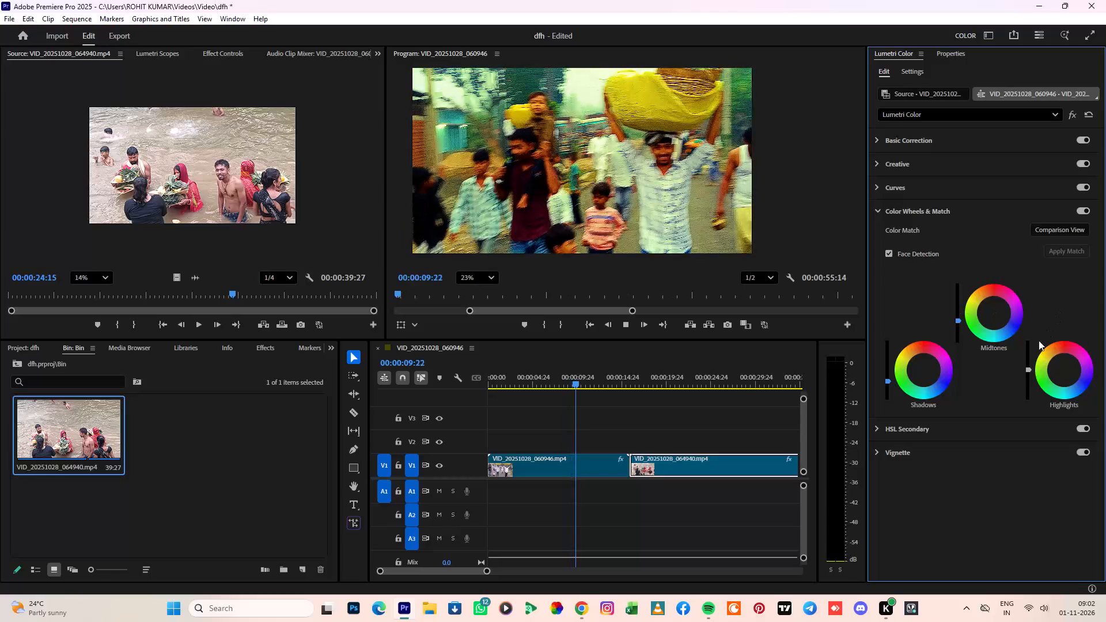
{"action": "left_click", "coordinate": [1031, 369]}
{"action": "left_click_drag", "start_coordinate": [1027, 369], "coordinate": [1029, 371]}
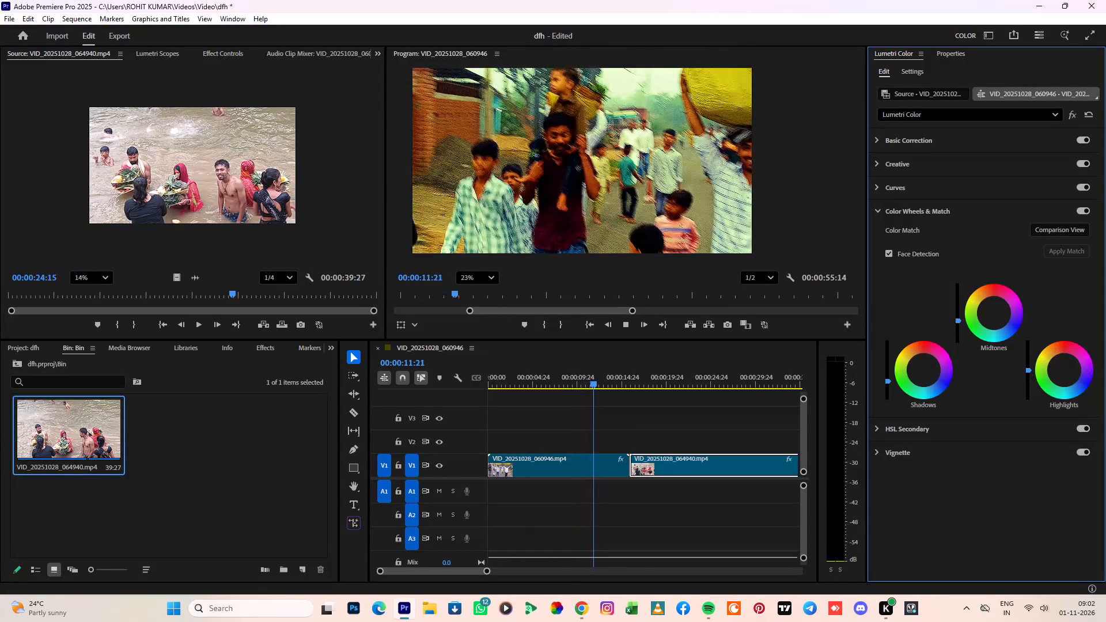
{"action": "left_click_drag", "start_coordinate": [1029, 371], "coordinate": [1031, 408]}
Review the river clip's Effect Controls and play back its graded footage.
{"action": "left_click", "coordinate": [637, 463]}
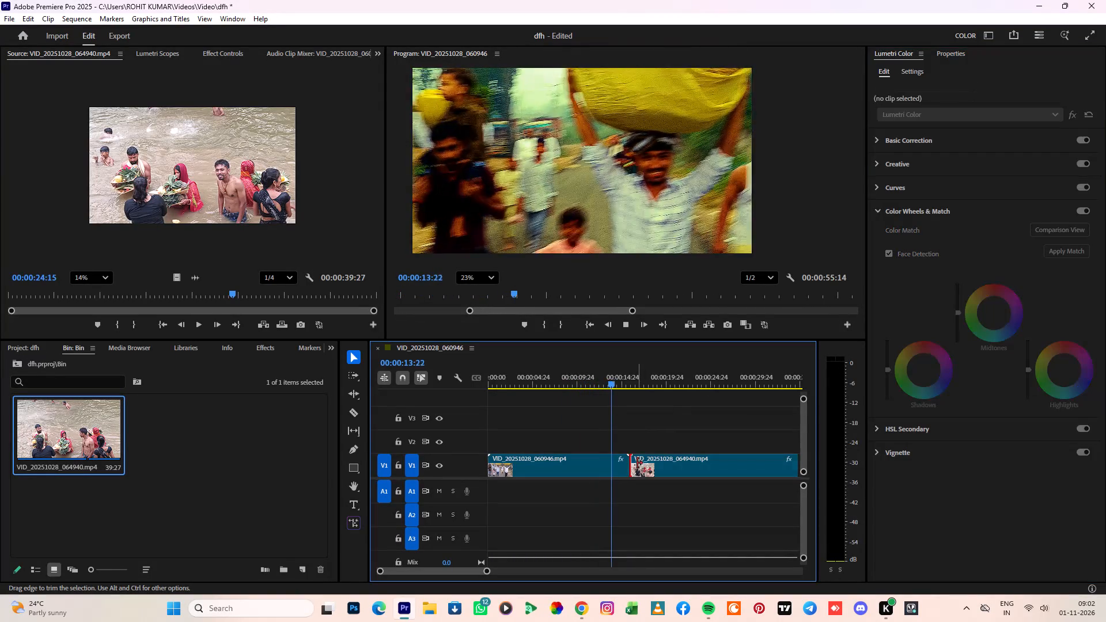
{"action": "left_click", "coordinate": [626, 323]}
{"action": "left_click", "coordinate": [671, 464]}
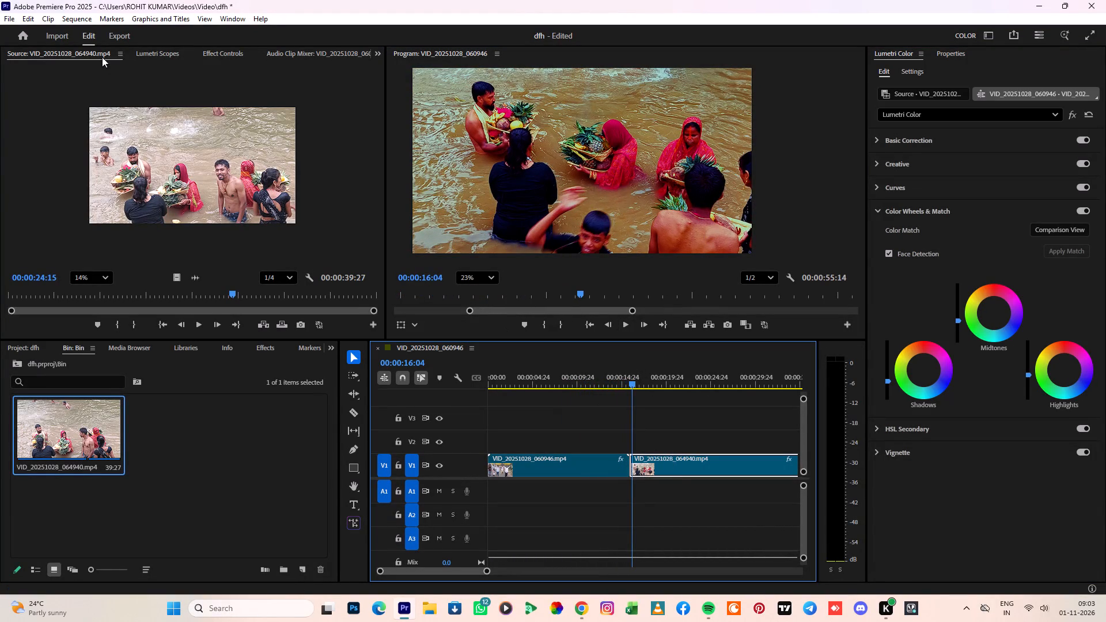
{"action": "left_click", "coordinate": [216, 48]}
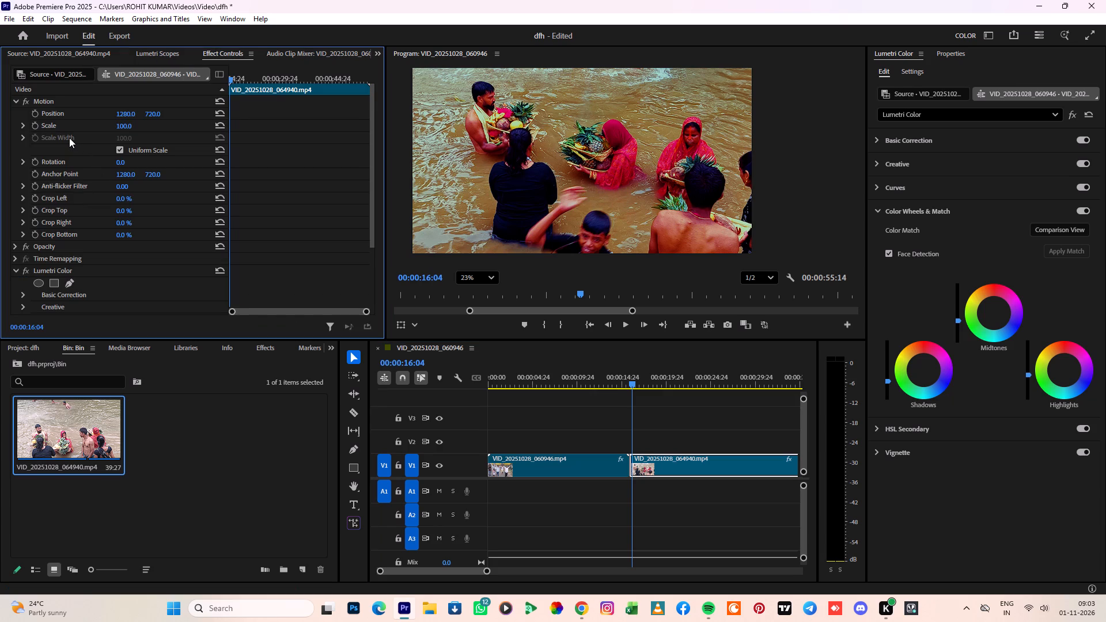
{"action": "left_click", "coordinate": [55, 185]}
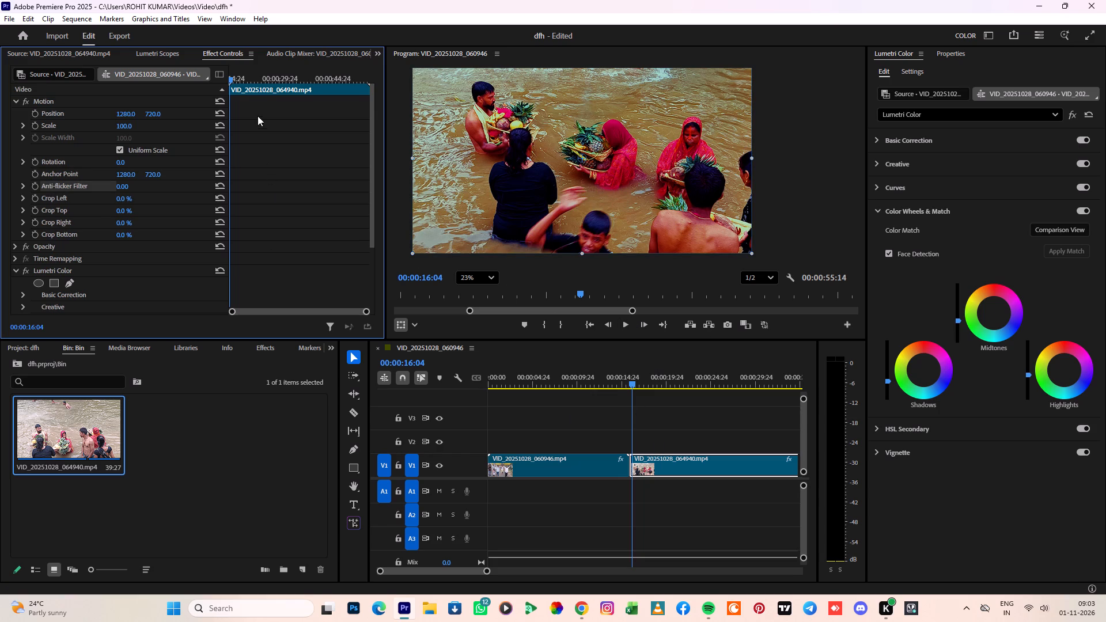
{"action": "left_click", "coordinate": [244, 91]}
{"action": "left_click_drag", "start_coordinate": [244, 91], "coordinate": [267, 96]}
{"action": "left_click", "coordinate": [650, 465]}
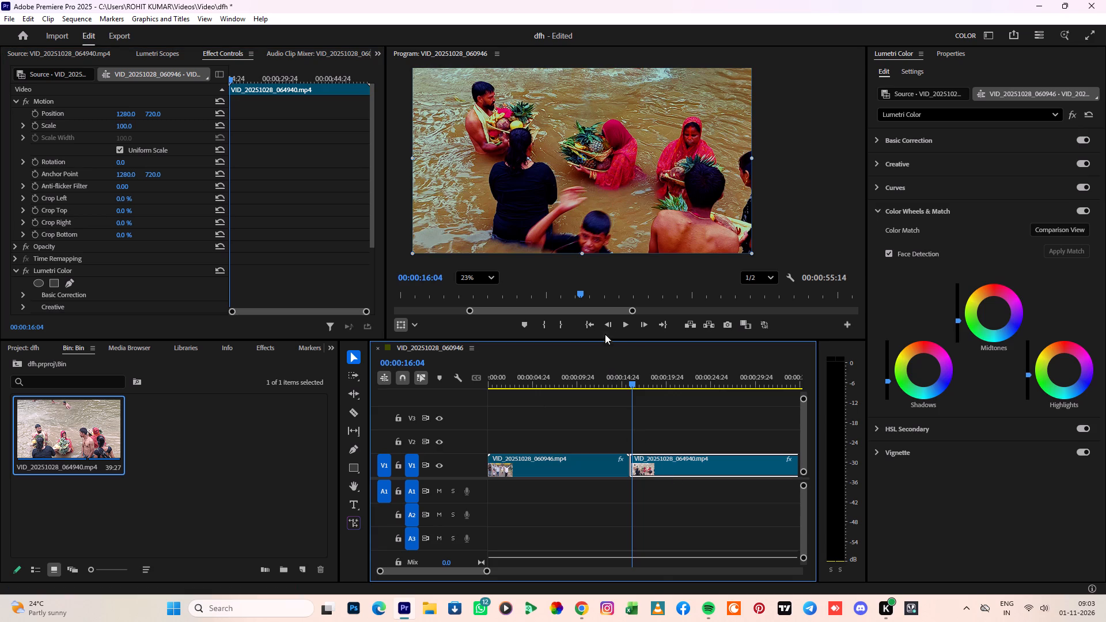
{"action": "left_click", "coordinate": [627, 327]}
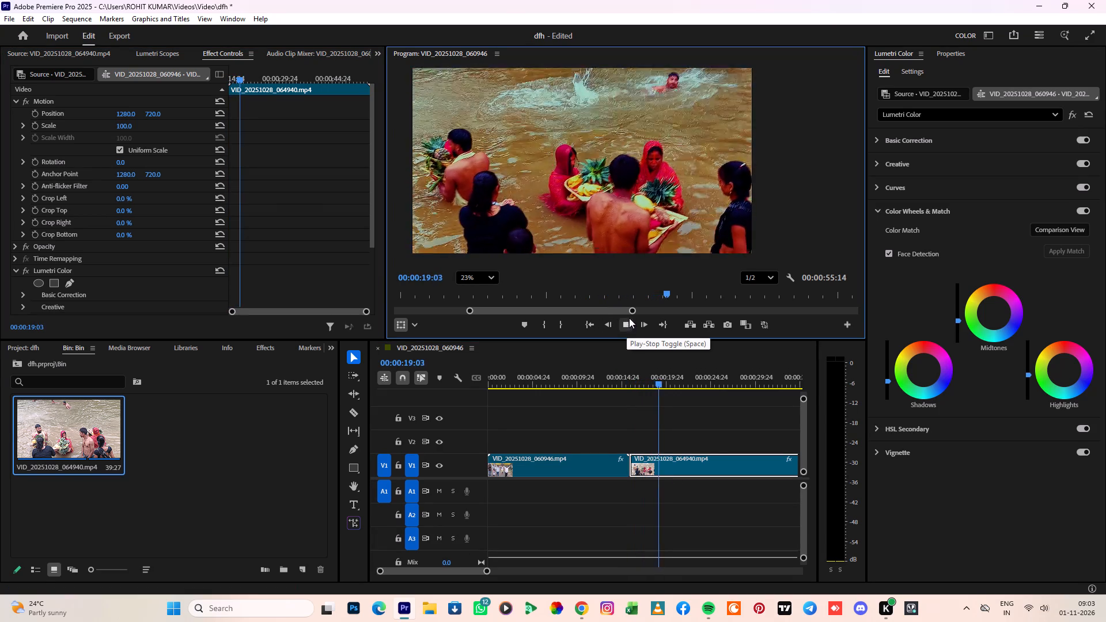
Export the entire sequence as VID_20251028_060946.mp4 in H.264 with the Match Source - Adaptive High Bitrate preset.
{"action": "left_click", "coordinate": [113, 37]}
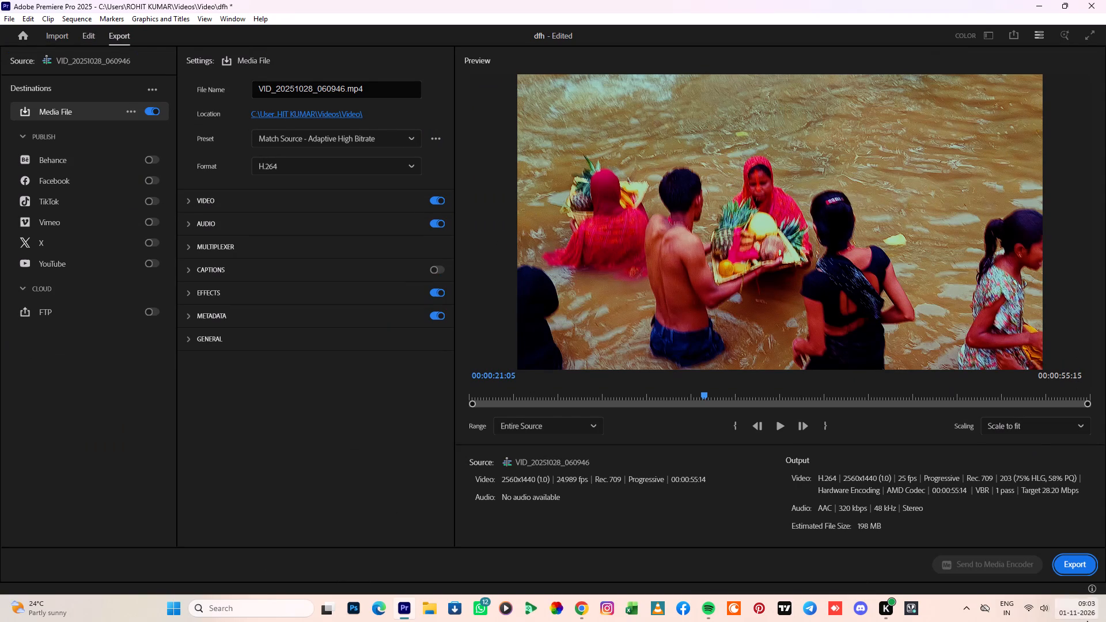
{"action": "left_click", "coordinate": [1078, 577]}
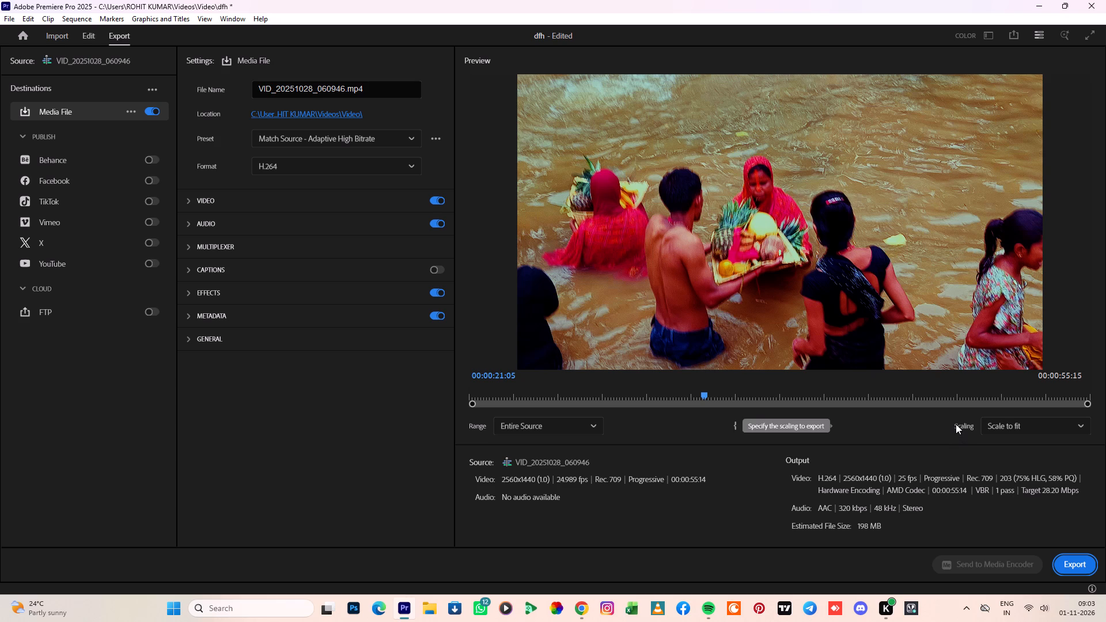
{"action": "left_click", "coordinate": [1082, 572]}
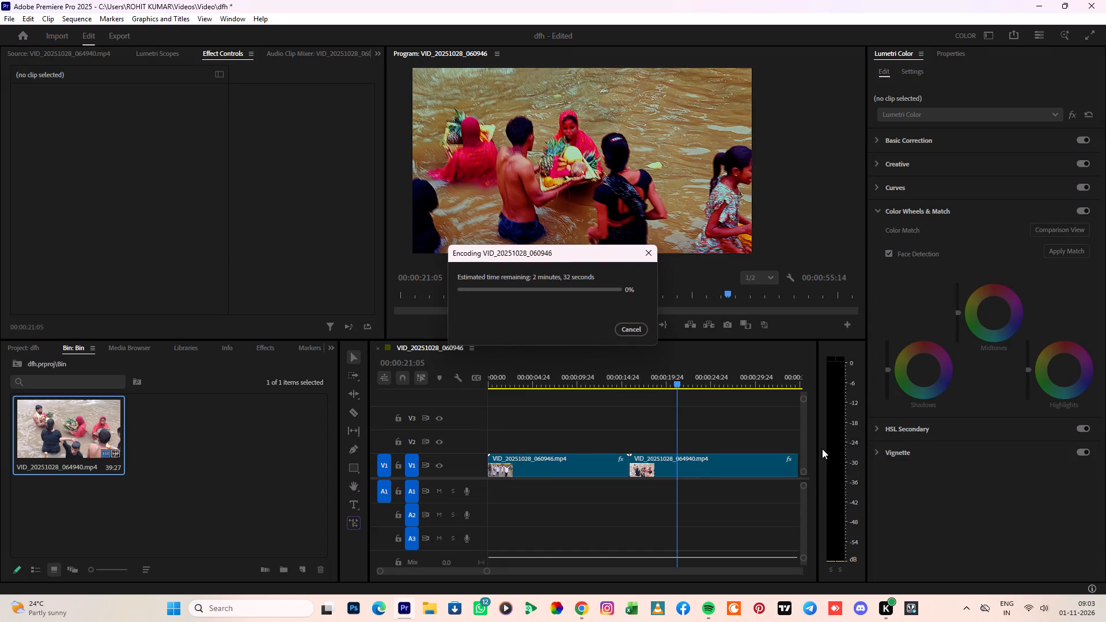
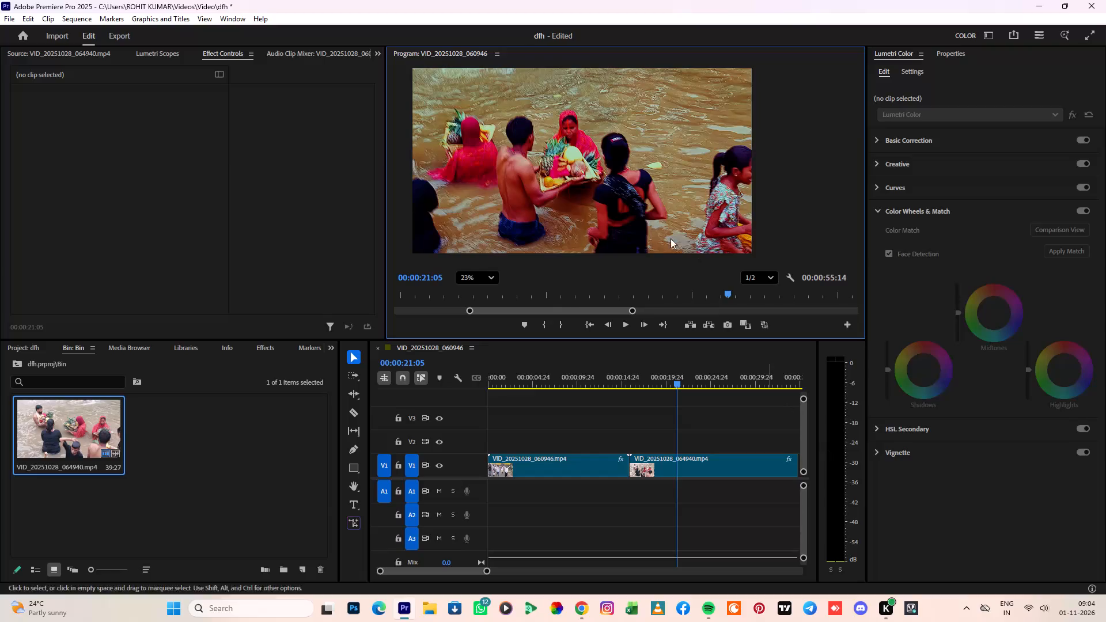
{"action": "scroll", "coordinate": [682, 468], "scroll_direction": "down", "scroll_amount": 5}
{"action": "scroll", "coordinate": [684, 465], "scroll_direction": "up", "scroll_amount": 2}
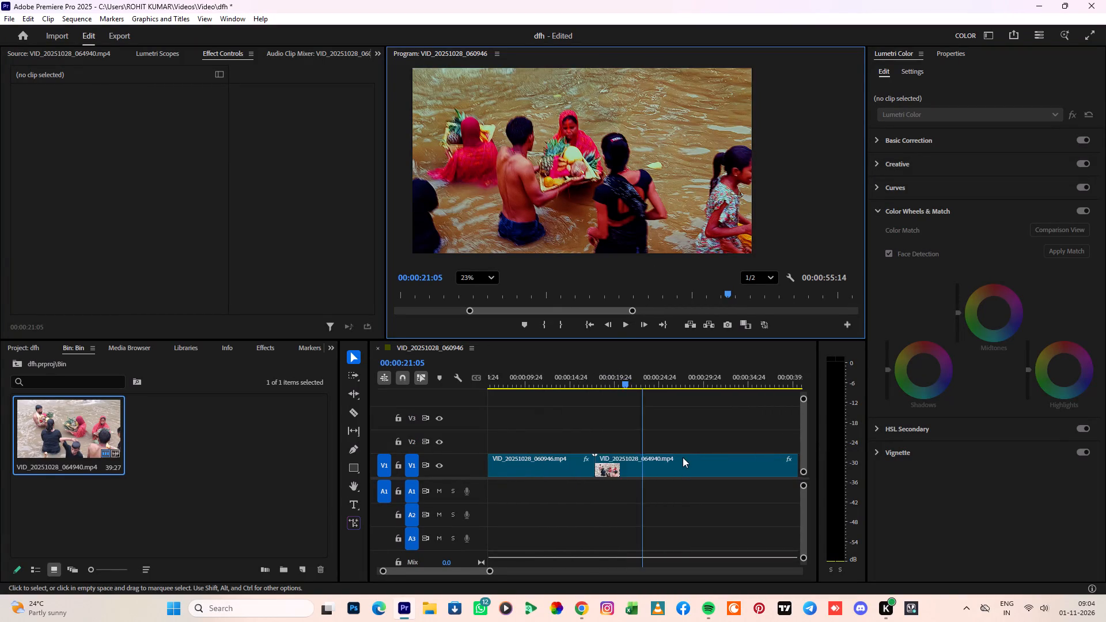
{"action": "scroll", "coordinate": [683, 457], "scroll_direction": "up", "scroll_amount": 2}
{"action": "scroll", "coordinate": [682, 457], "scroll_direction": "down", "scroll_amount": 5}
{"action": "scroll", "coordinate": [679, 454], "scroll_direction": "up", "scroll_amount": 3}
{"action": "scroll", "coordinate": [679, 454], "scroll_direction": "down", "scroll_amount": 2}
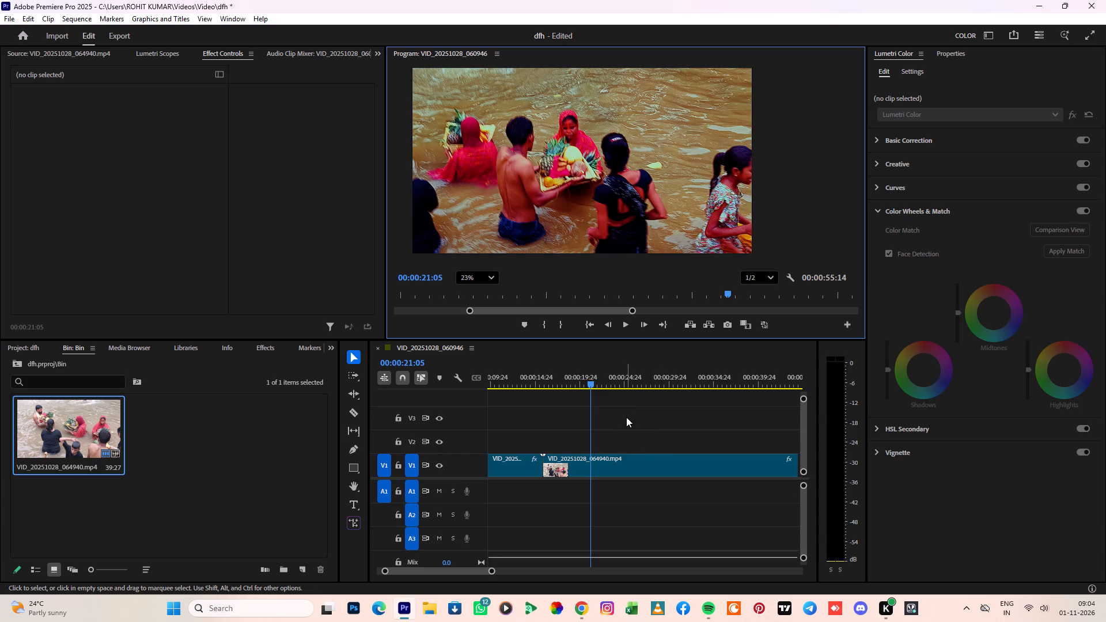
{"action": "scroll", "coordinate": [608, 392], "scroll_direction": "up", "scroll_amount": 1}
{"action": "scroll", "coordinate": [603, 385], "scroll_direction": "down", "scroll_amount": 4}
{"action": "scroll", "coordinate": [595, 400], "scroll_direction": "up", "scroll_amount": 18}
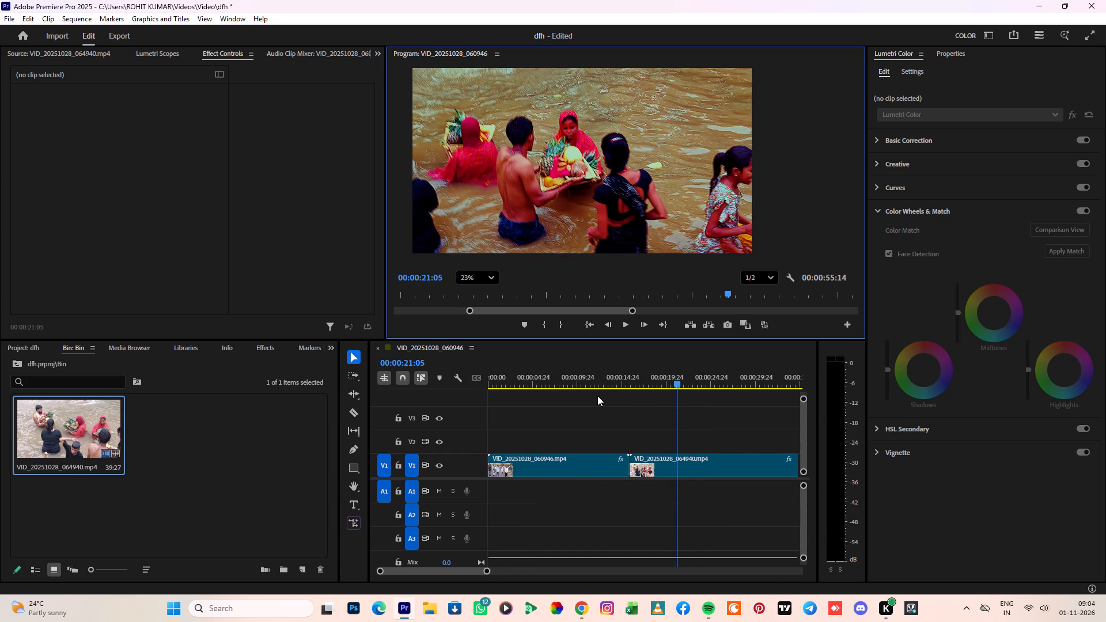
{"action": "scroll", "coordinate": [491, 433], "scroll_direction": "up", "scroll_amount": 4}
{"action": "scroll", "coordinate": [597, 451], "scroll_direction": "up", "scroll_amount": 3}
Scrub the playhead back from the river clip across the cut to 00:00:13:00 in the procession clip.
{"action": "left_click_drag", "start_coordinate": [676, 382], "coordinate": [649, 385]}
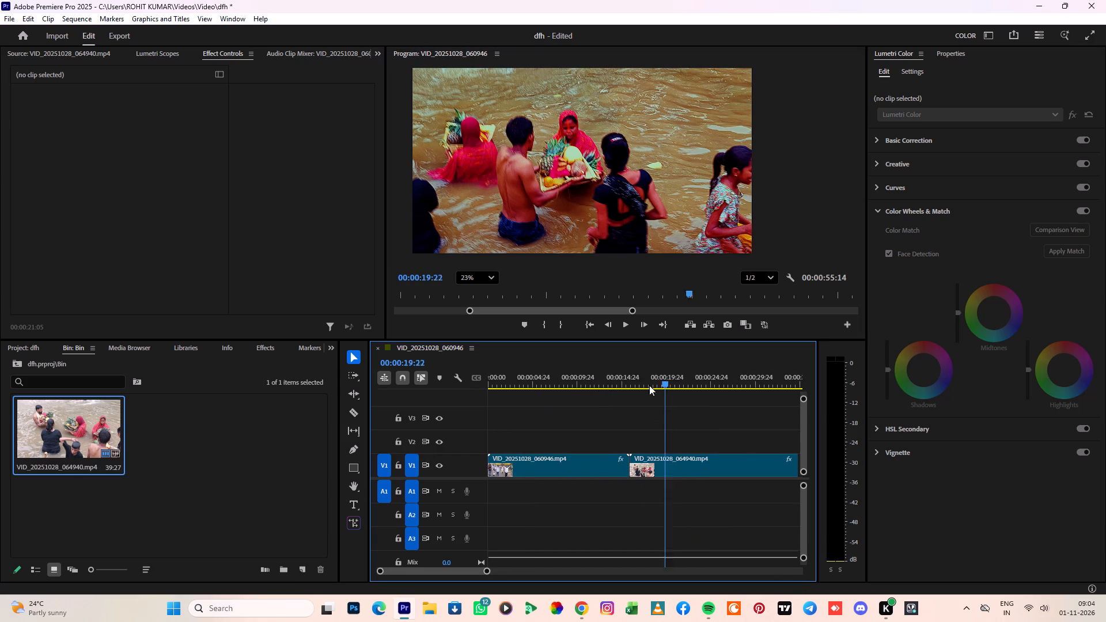
{"action": "left_click_drag", "start_coordinate": [649, 385], "coordinate": [628, 423]}
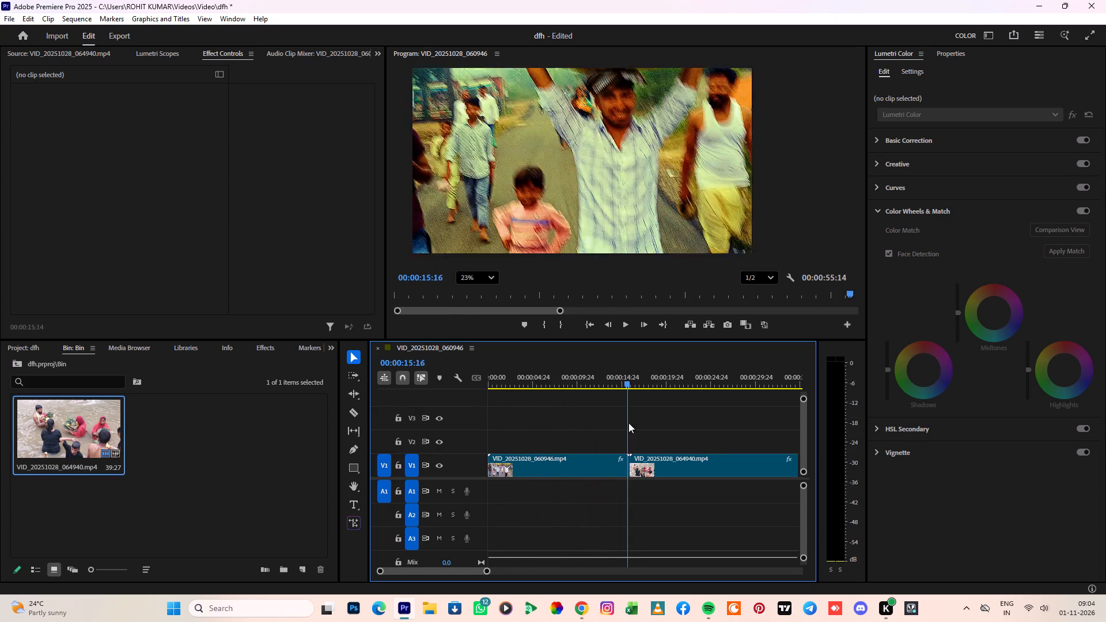
{"action": "left_click_drag", "start_coordinate": [628, 423], "coordinate": [603, 422]}
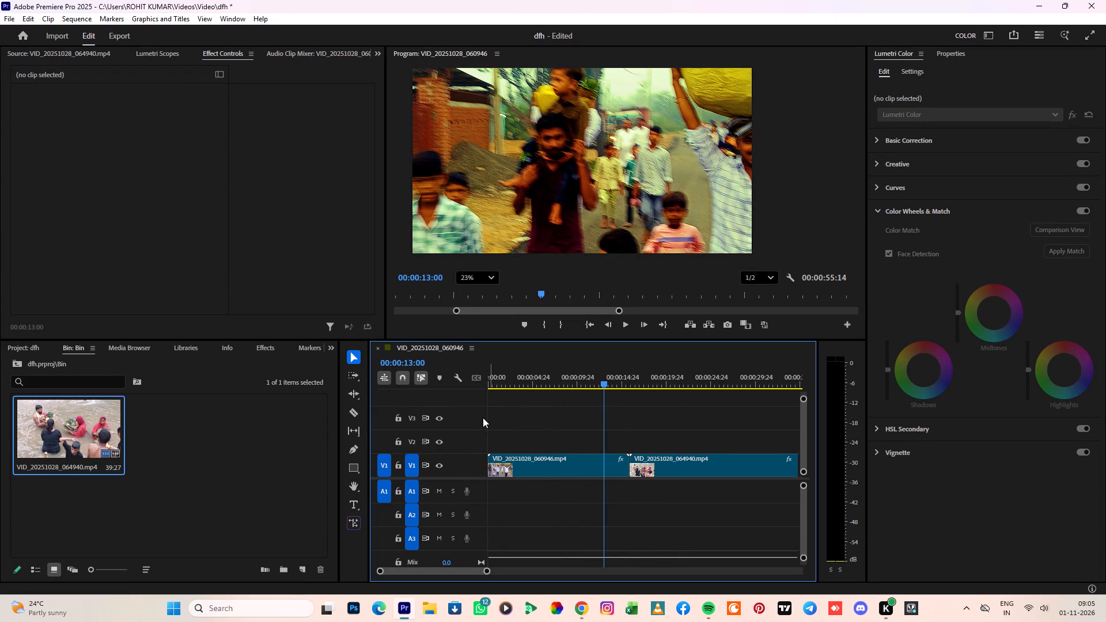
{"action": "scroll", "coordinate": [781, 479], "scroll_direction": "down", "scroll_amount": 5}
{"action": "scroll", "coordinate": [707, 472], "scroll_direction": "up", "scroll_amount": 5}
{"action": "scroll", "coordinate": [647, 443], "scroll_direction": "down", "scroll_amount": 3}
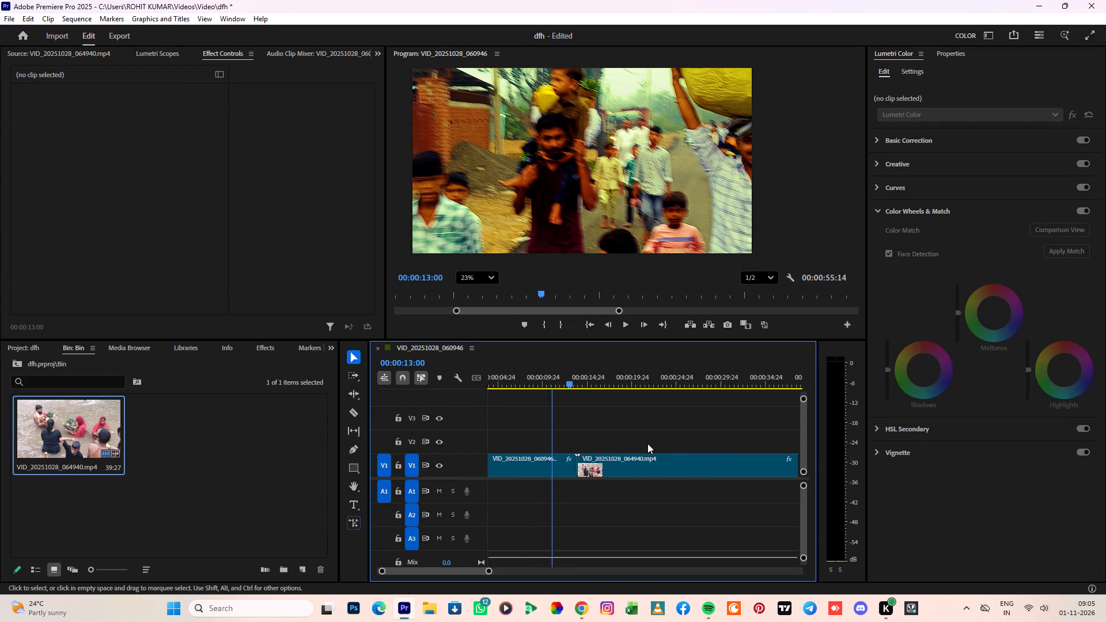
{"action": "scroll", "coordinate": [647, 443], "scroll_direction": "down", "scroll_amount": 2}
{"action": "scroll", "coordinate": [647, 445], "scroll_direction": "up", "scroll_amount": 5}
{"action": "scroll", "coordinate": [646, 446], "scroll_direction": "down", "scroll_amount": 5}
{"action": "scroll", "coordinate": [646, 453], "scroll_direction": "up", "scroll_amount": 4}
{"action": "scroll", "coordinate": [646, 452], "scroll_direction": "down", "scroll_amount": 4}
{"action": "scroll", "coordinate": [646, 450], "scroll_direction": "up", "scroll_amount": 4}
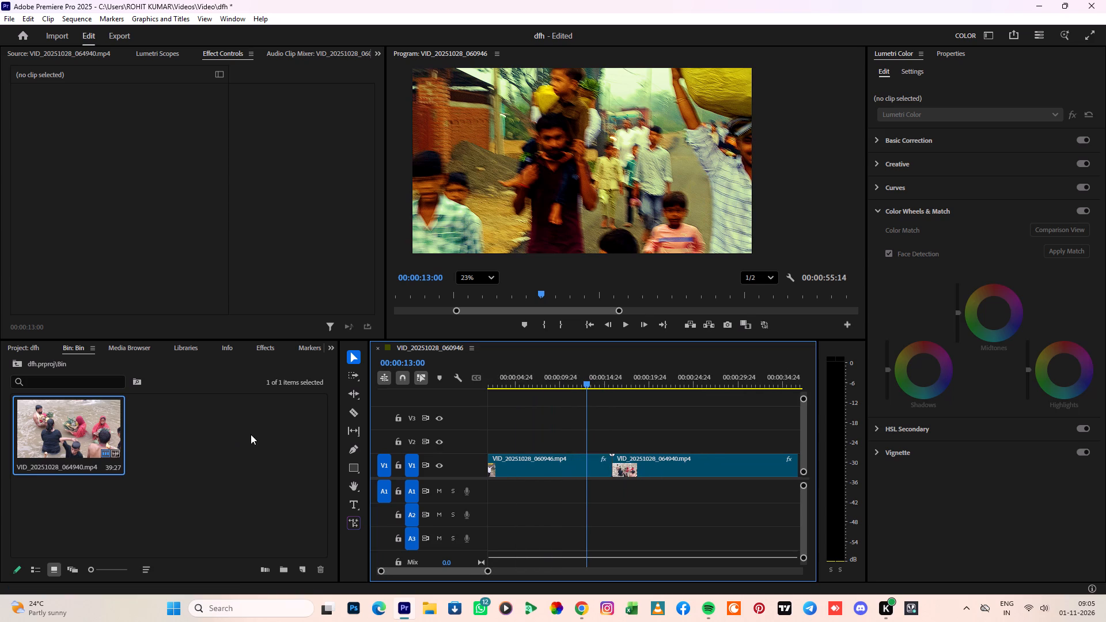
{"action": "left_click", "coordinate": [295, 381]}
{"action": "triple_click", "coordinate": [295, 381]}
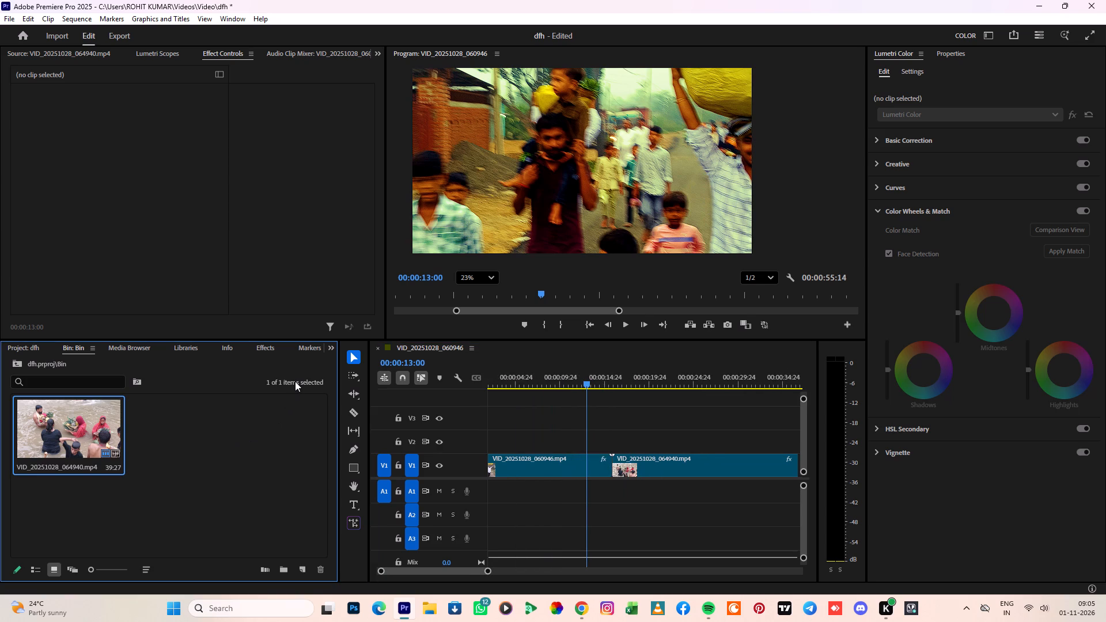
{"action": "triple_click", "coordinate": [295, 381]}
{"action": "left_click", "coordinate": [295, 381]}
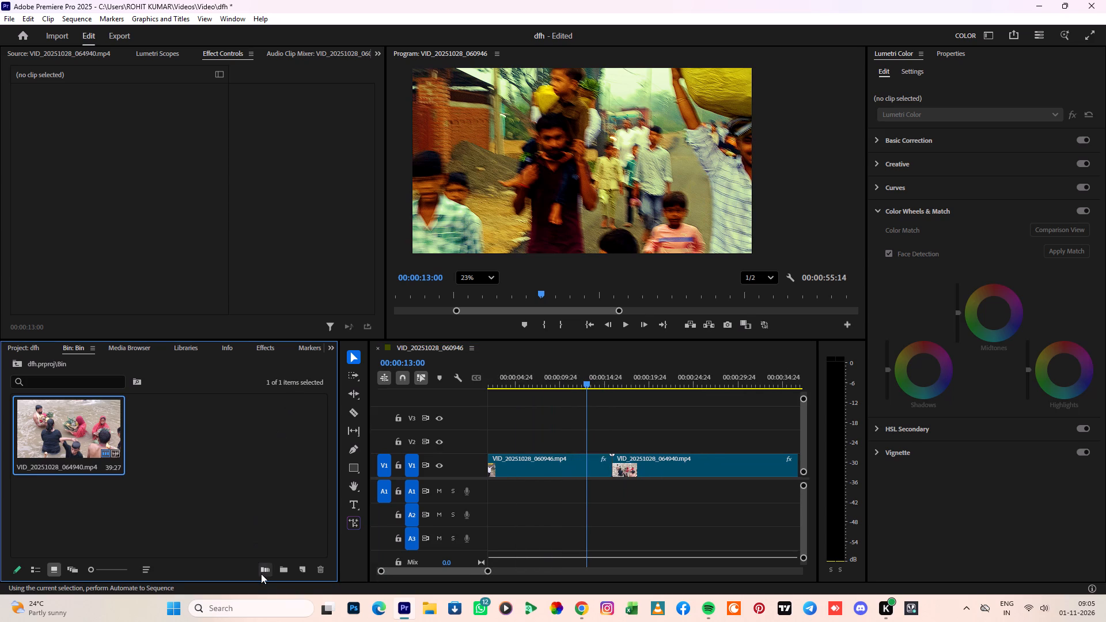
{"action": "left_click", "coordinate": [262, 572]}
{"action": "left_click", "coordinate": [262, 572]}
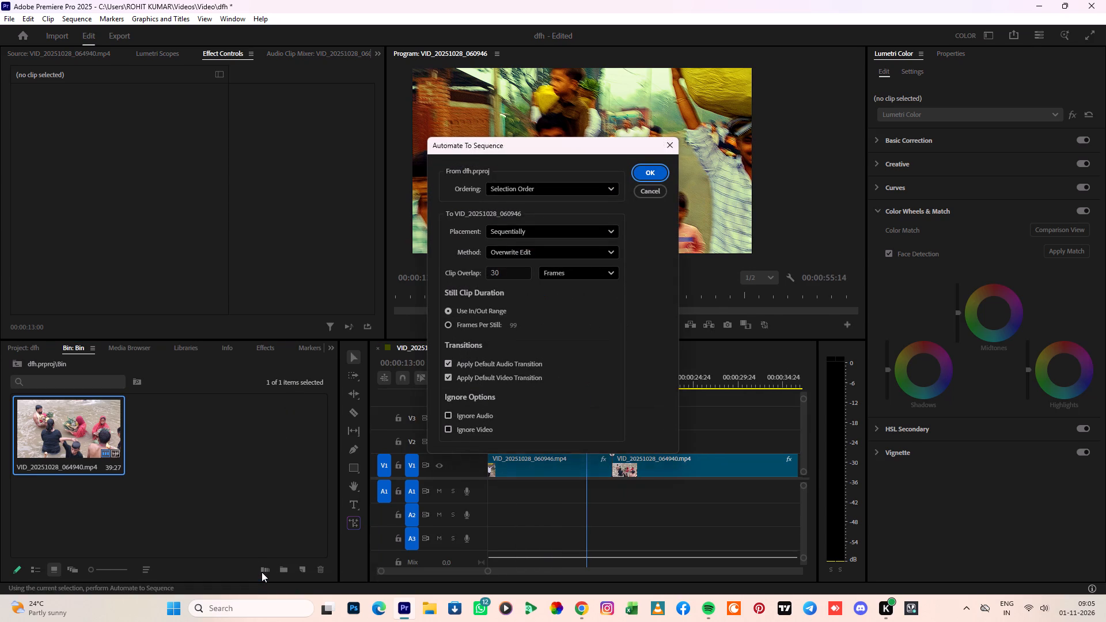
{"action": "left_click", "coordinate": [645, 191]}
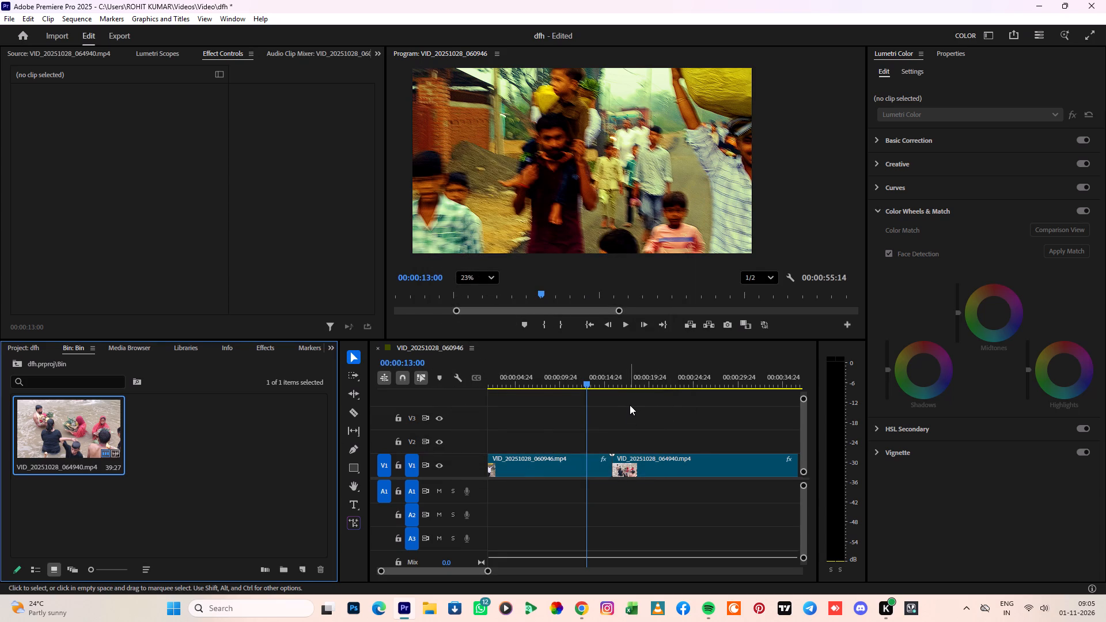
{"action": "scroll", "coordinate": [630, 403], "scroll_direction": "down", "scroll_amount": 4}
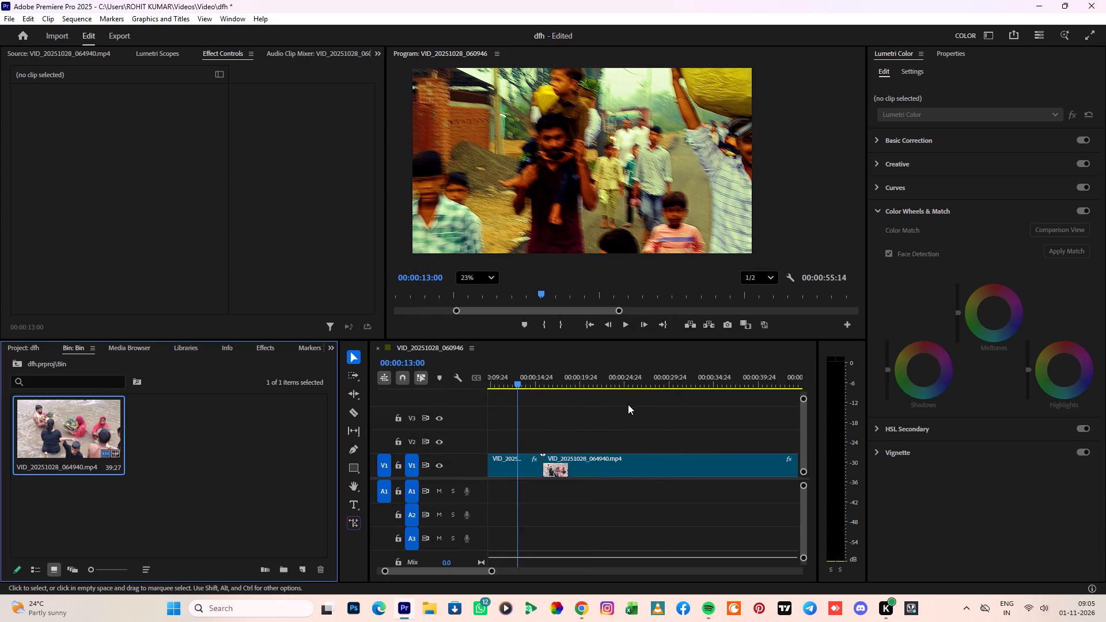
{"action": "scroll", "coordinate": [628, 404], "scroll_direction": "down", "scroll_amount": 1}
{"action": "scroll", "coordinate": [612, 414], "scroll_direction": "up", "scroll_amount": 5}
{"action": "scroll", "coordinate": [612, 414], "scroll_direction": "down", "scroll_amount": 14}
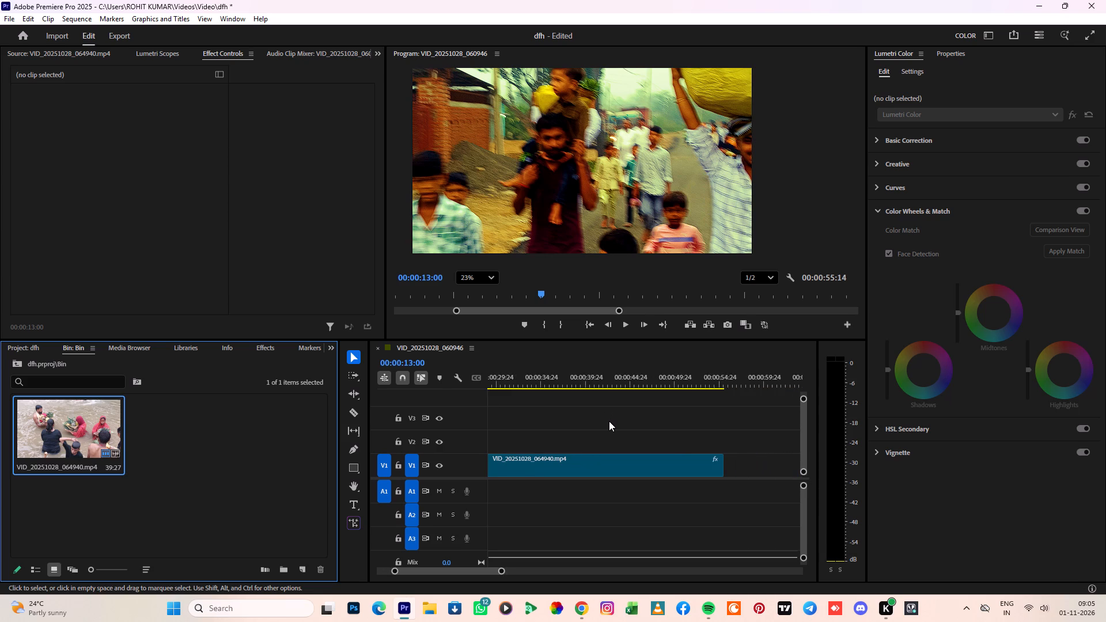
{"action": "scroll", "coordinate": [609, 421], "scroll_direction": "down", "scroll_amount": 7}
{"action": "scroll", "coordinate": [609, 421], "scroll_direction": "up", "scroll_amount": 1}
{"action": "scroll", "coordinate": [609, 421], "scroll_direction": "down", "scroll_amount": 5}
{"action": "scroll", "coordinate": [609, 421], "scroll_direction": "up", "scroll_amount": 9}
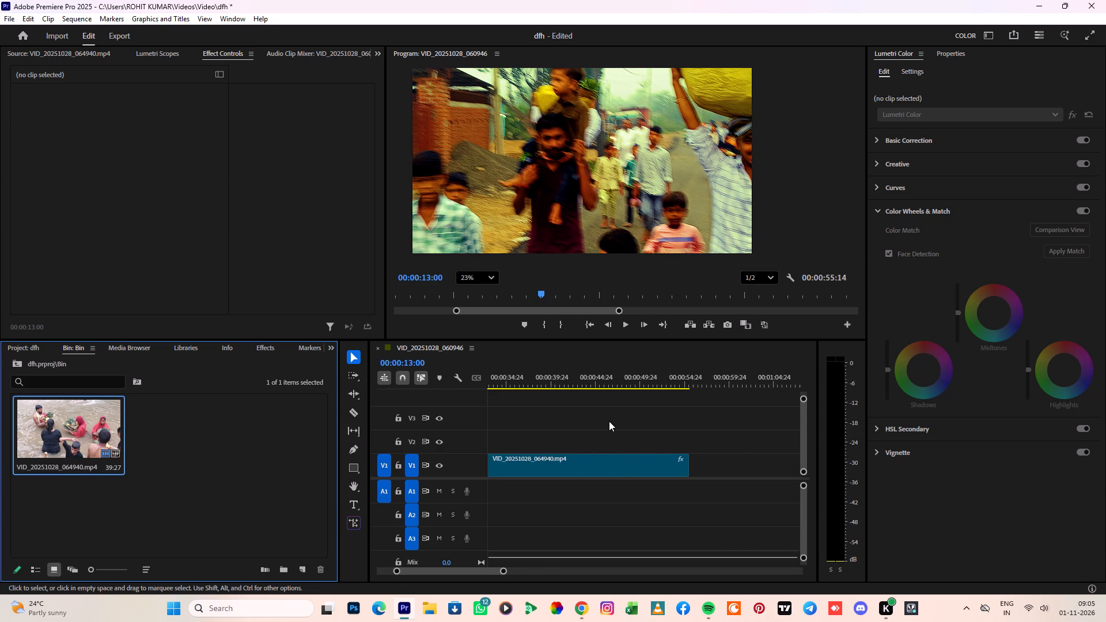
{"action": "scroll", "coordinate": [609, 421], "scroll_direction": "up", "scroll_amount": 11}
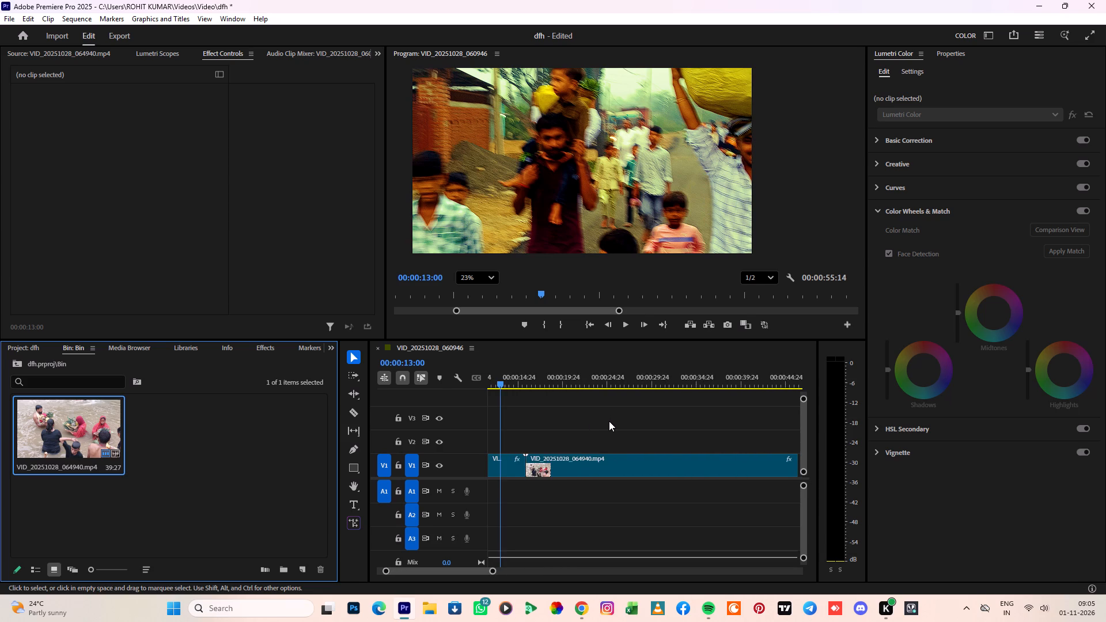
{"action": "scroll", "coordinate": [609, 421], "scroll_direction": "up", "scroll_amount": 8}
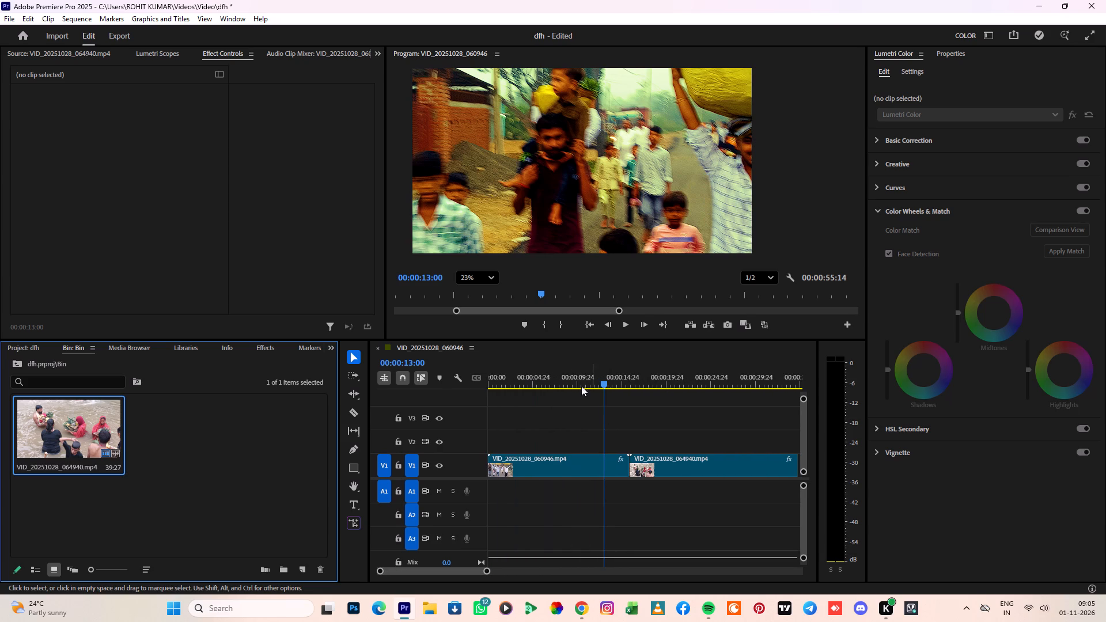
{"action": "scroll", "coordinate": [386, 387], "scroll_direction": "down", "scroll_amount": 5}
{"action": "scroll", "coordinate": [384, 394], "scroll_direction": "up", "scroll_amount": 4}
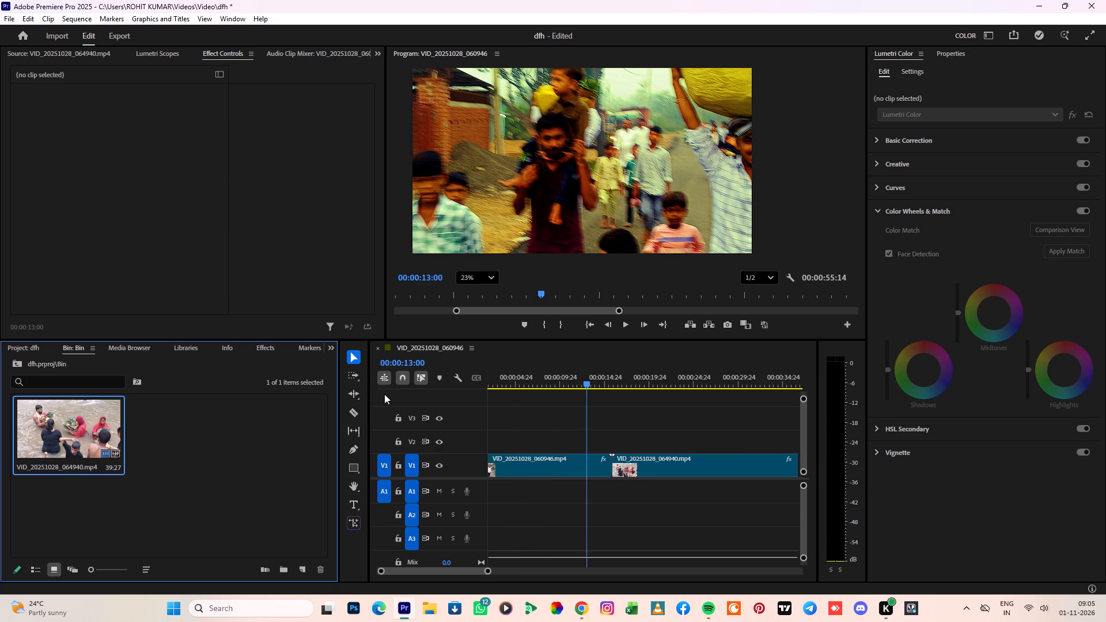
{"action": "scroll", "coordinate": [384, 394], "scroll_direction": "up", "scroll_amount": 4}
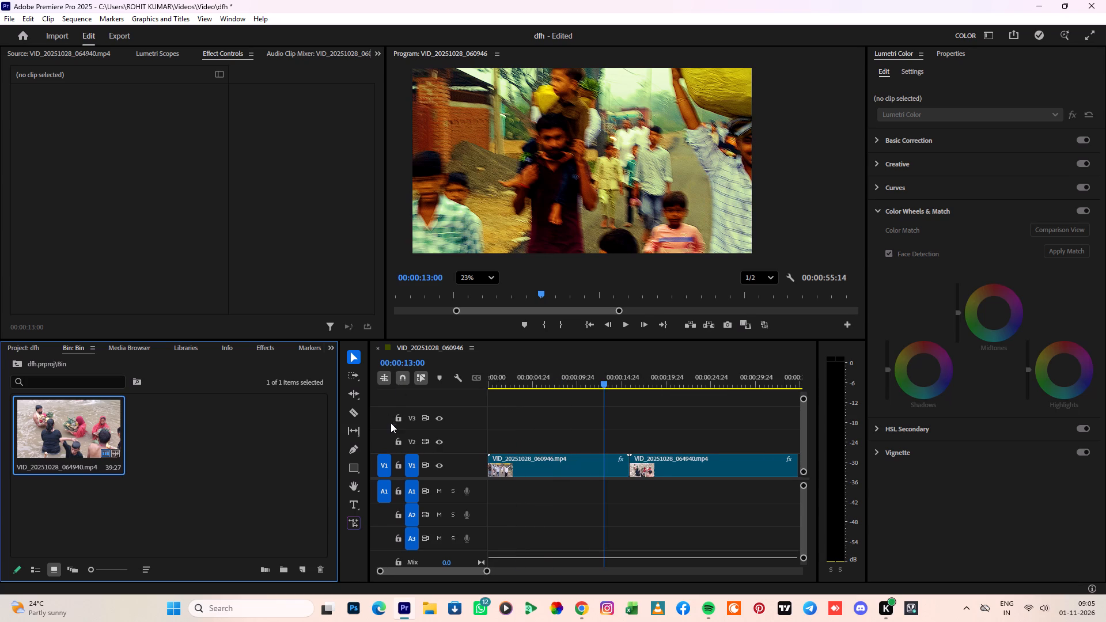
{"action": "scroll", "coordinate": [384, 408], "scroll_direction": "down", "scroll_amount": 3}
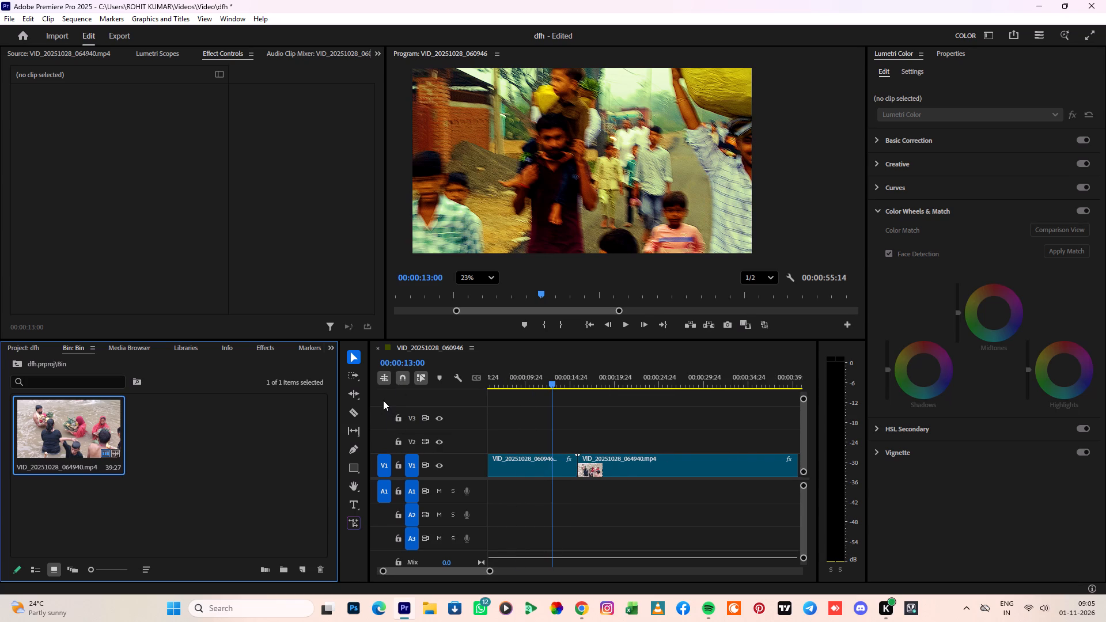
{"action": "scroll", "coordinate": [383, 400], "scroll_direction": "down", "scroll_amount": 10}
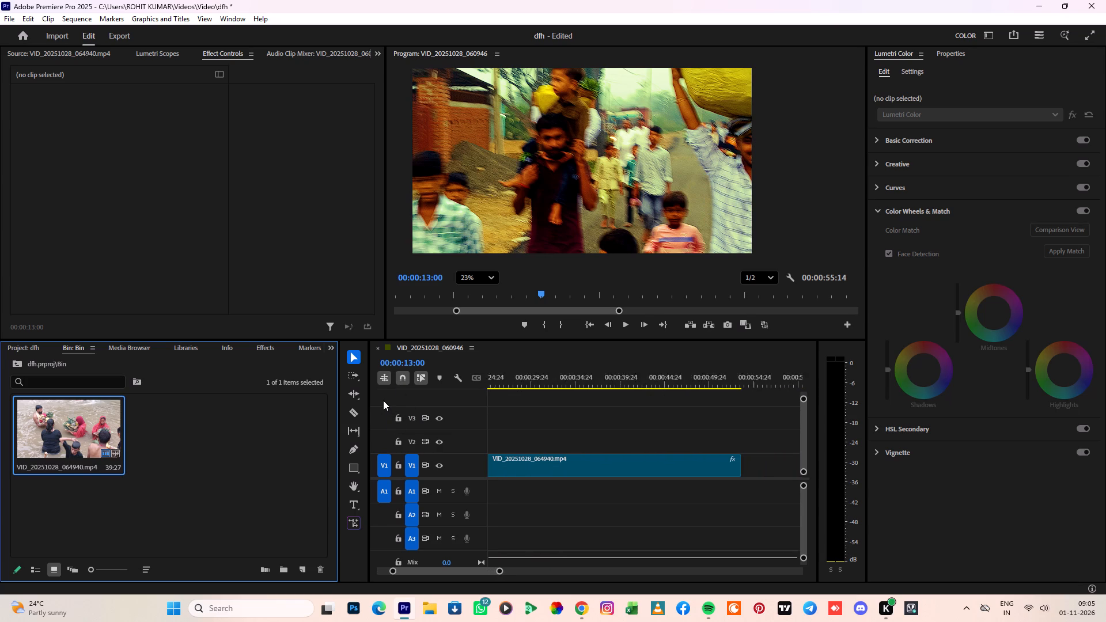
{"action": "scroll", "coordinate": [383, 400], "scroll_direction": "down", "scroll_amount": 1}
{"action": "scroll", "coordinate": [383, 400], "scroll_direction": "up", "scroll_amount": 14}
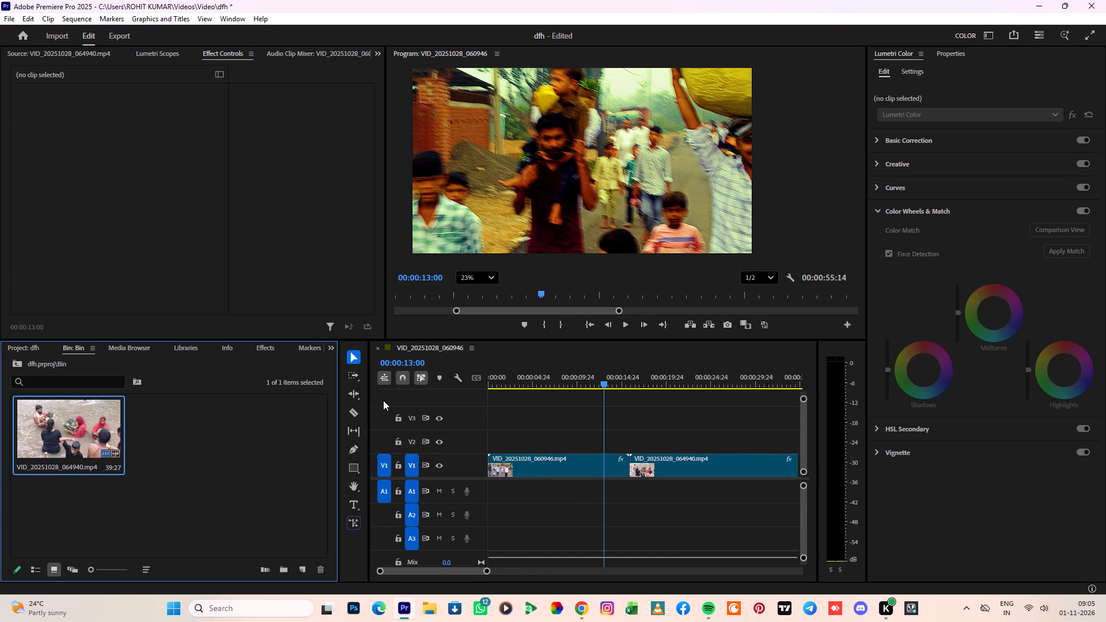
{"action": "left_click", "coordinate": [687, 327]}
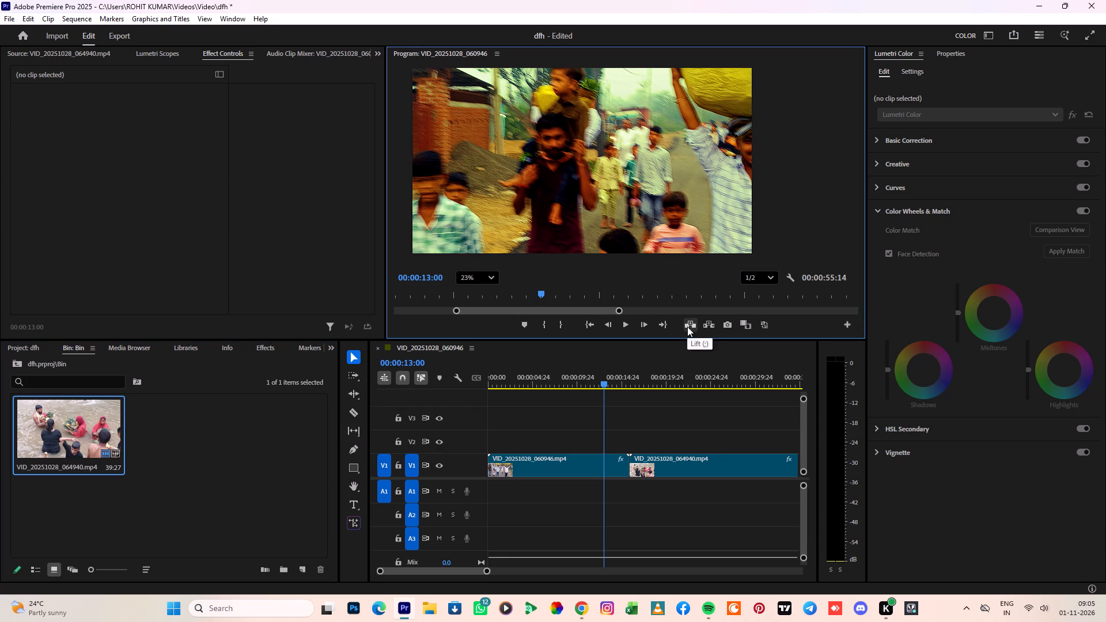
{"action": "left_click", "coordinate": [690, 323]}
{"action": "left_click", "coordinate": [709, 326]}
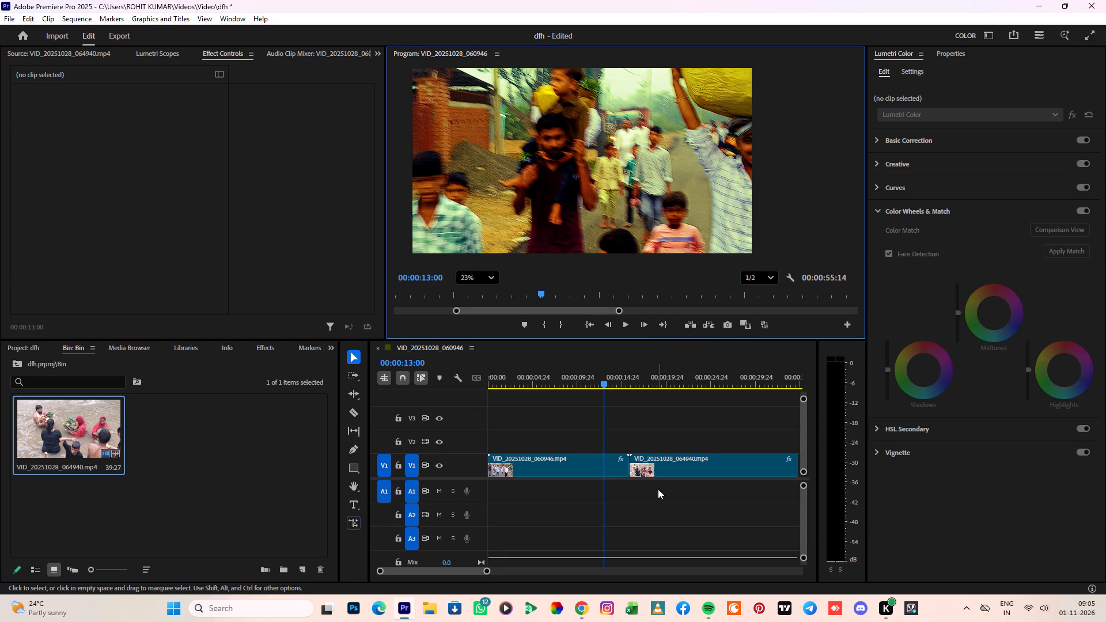
Open the edit point between the procession and river clips in trim view, play across the cut and leave trim view.
{"action": "left_click", "coordinate": [631, 459]}
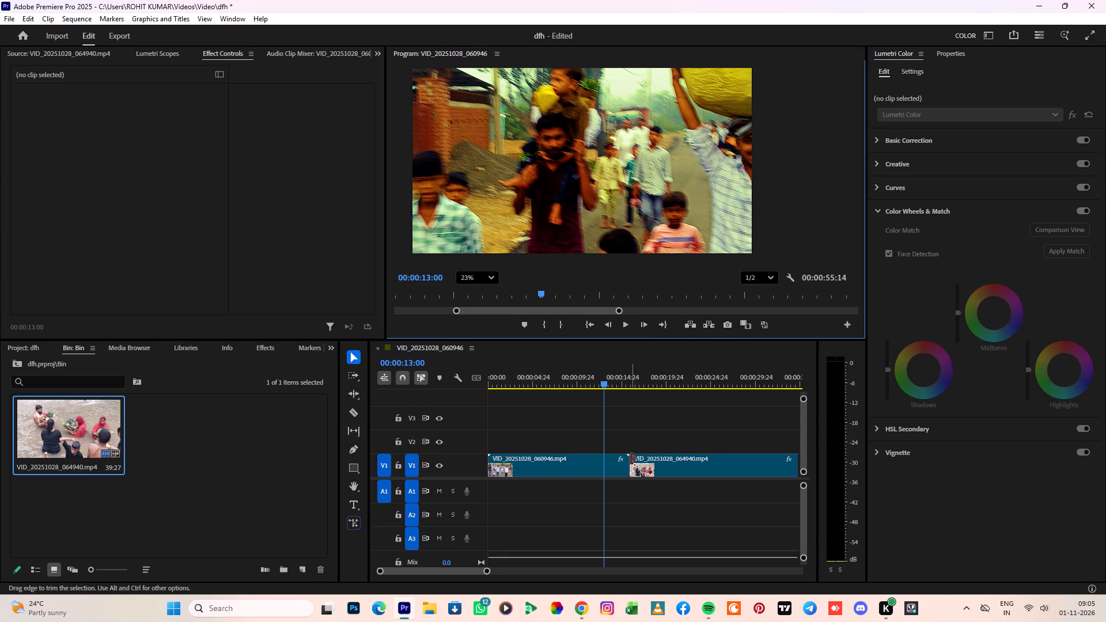
{"action": "left_click", "coordinate": [628, 459]}
{"action": "double_click", "coordinate": [629, 455]}
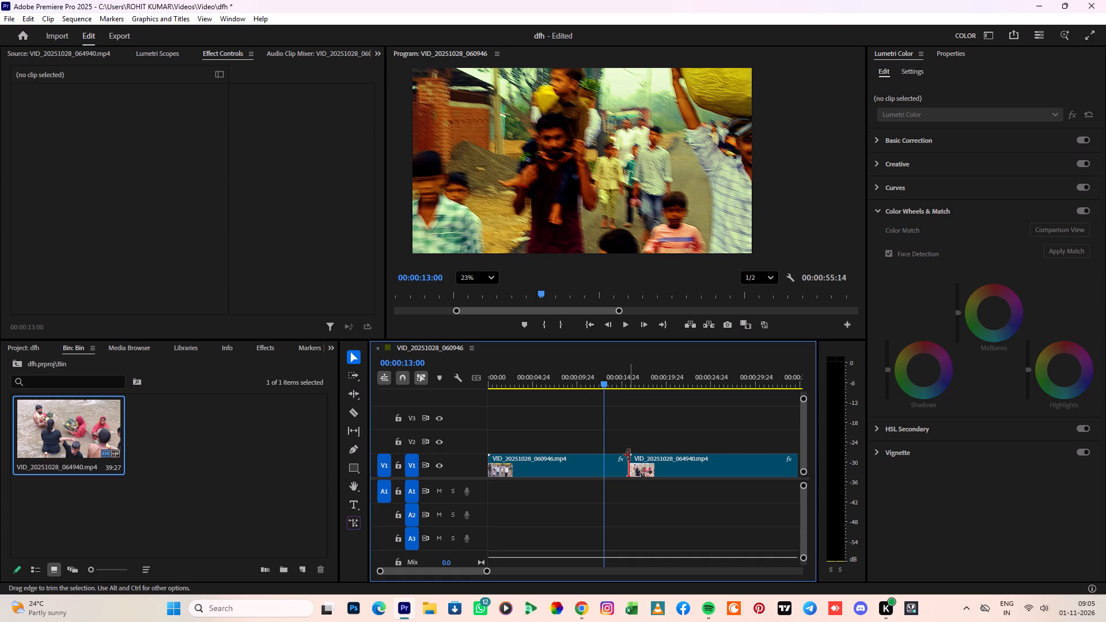
{"action": "scroll", "coordinate": [629, 455], "scroll_direction": "up", "scroll_amount": 1}
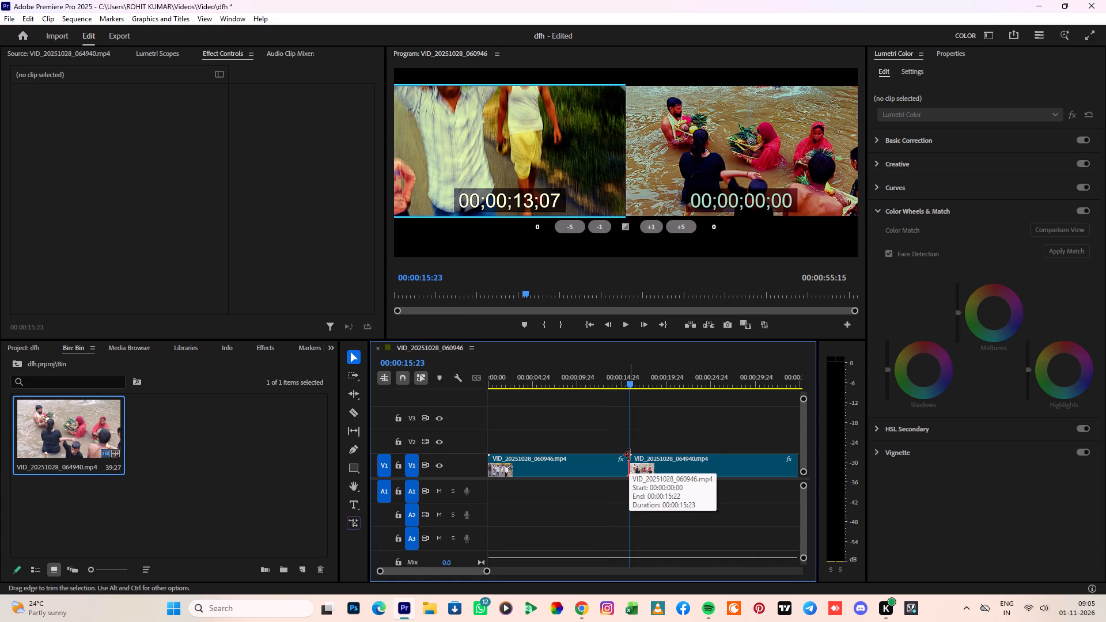
{"action": "scroll", "coordinate": [629, 455], "scroll_direction": "up", "scroll_amount": 1}
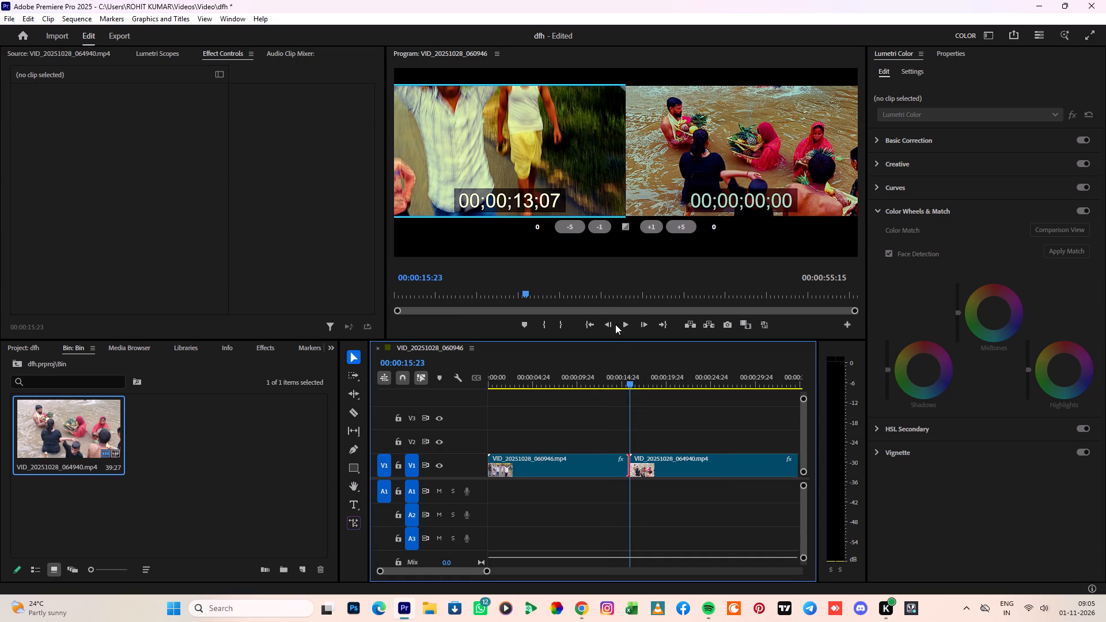
{"action": "left_click", "coordinate": [625, 323]}
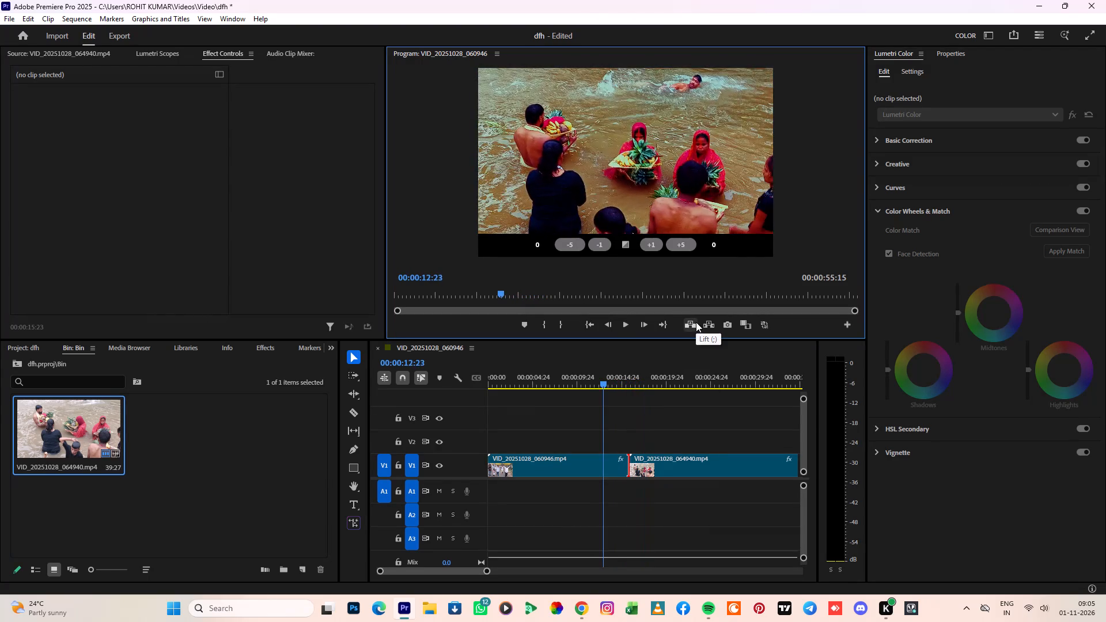
{"action": "left_click", "coordinate": [718, 324]}
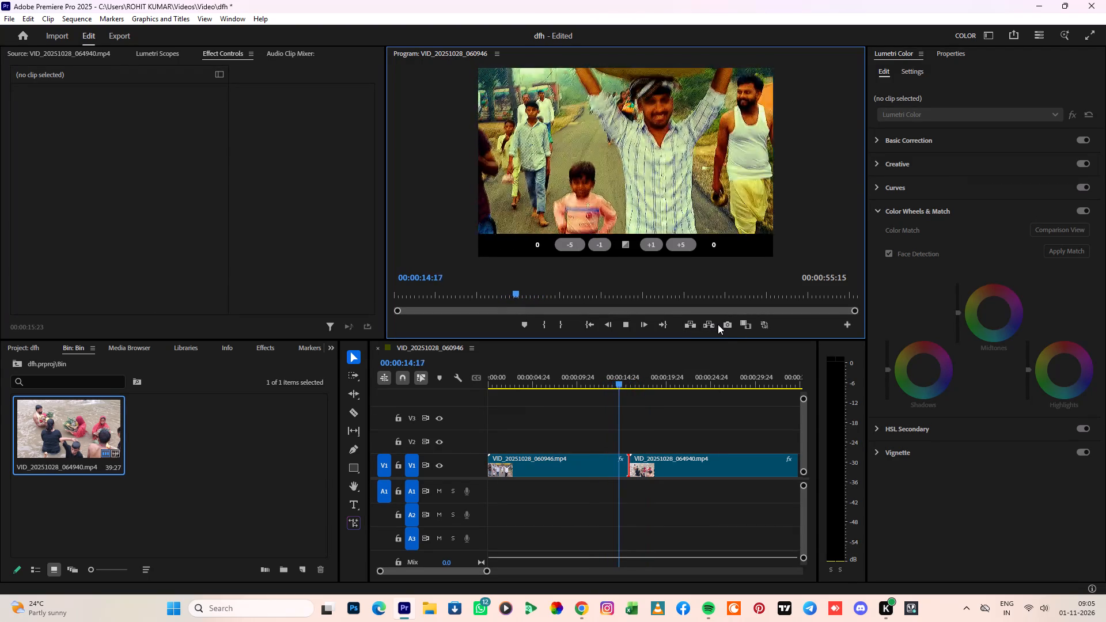
{"action": "left_click", "coordinate": [713, 324]}
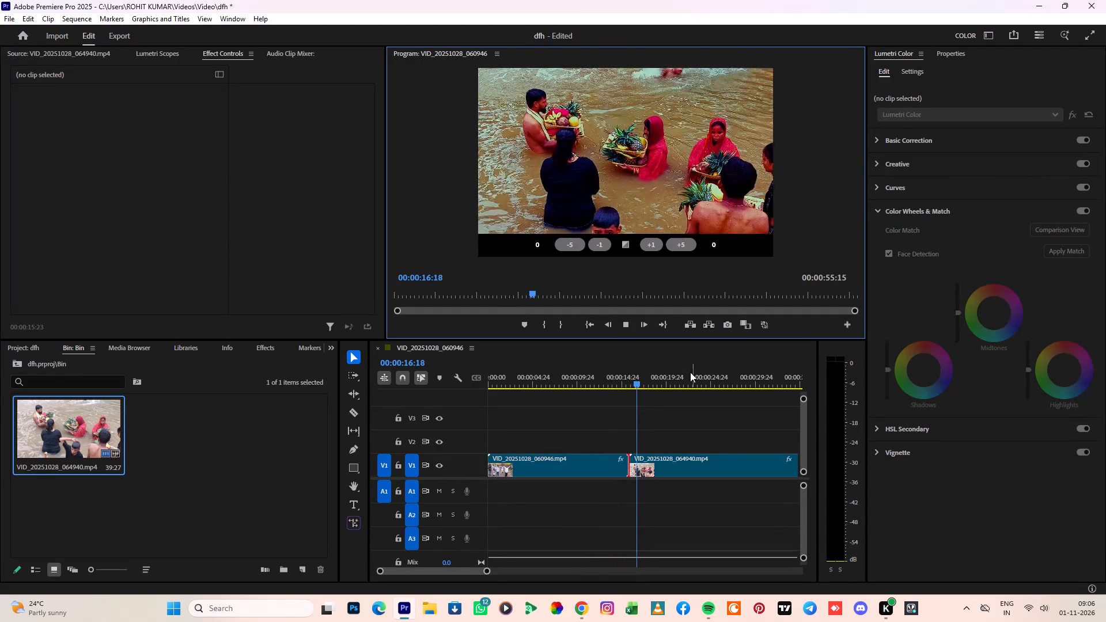
{"action": "left_click", "coordinate": [633, 466]}
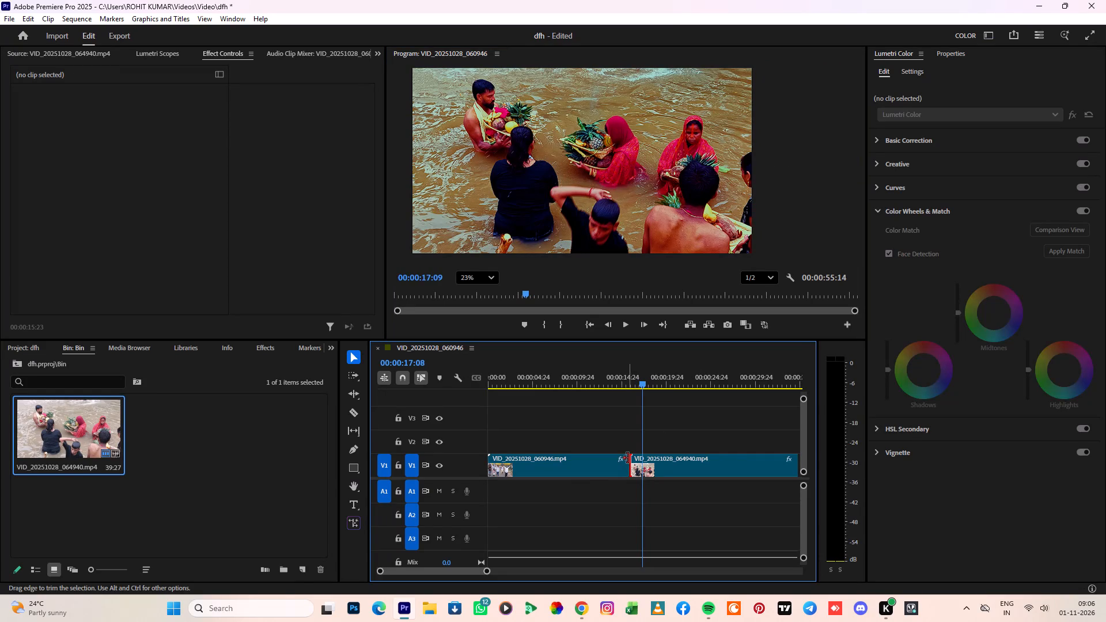
Inspect the procession clip's and river clip's Effect Controls, including the river clip's Motion Position property.
{"action": "left_click", "coordinate": [584, 472]}
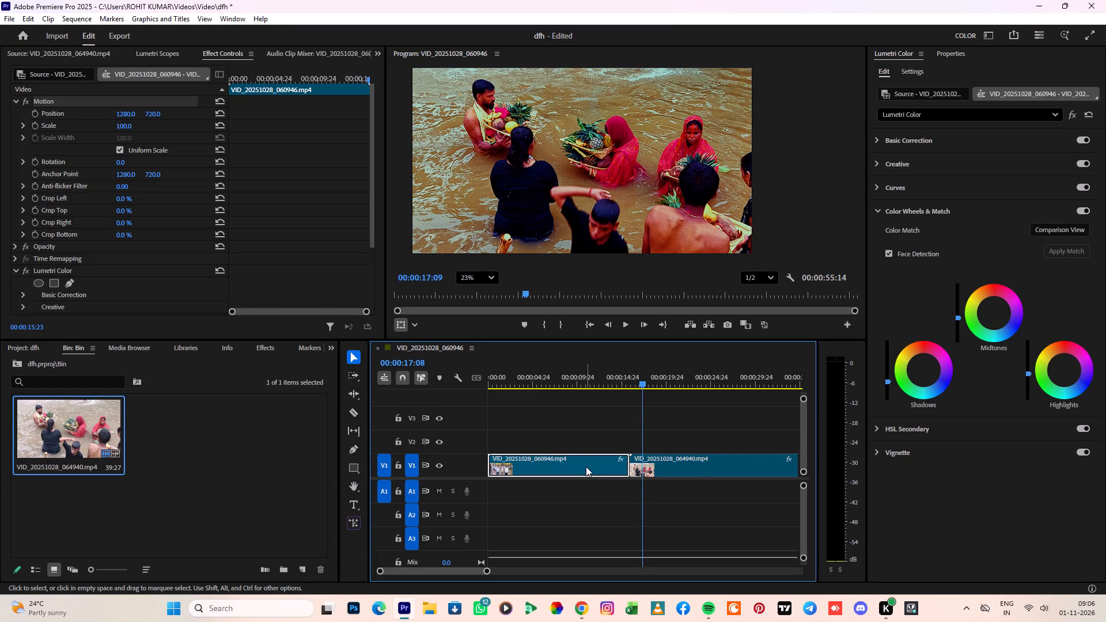
{"action": "left_click", "coordinate": [586, 466]}
{"action": "left_click", "coordinate": [687, 465]}
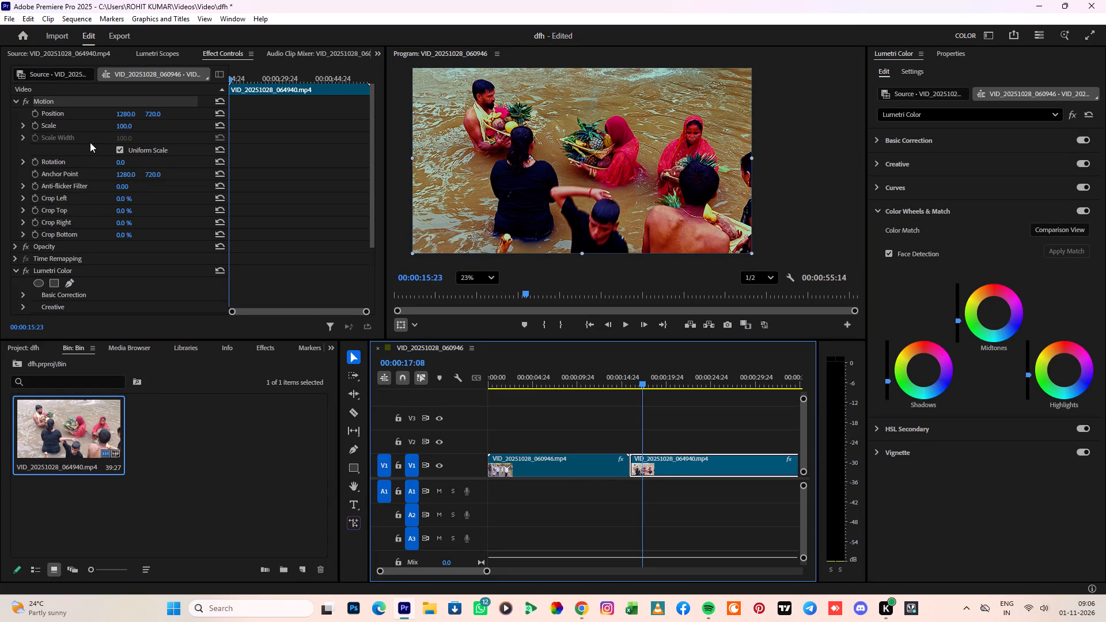
{"action": "left_click", "coordinate": [50, 115]}
{"action": "left_click", "coordinate": [50, 115]}
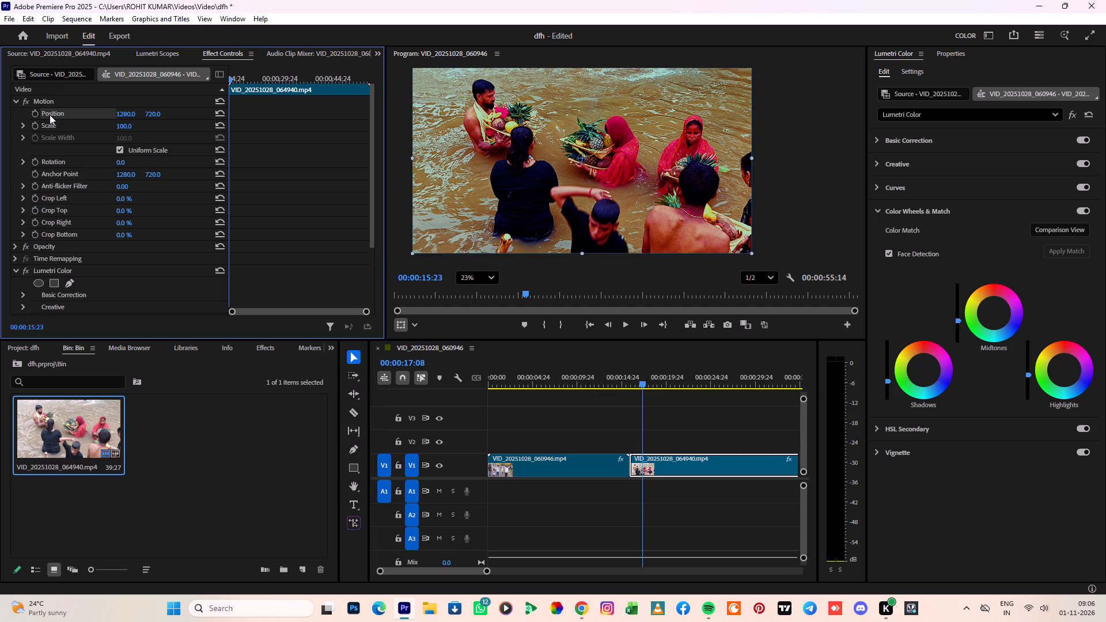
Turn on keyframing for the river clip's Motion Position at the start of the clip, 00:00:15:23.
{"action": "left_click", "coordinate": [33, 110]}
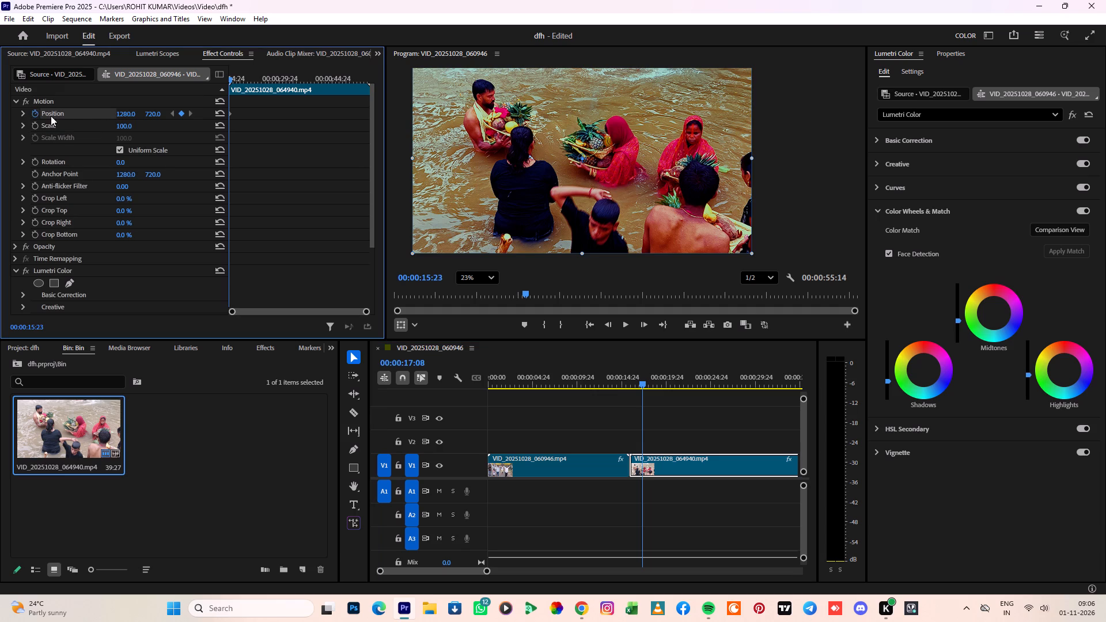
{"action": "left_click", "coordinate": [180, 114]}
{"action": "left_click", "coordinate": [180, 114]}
Play the river clip from its start at 00:00:15:23 and reselect the clip in the sequence.
{"action": "left_click", "coordinate": [620, 327]}
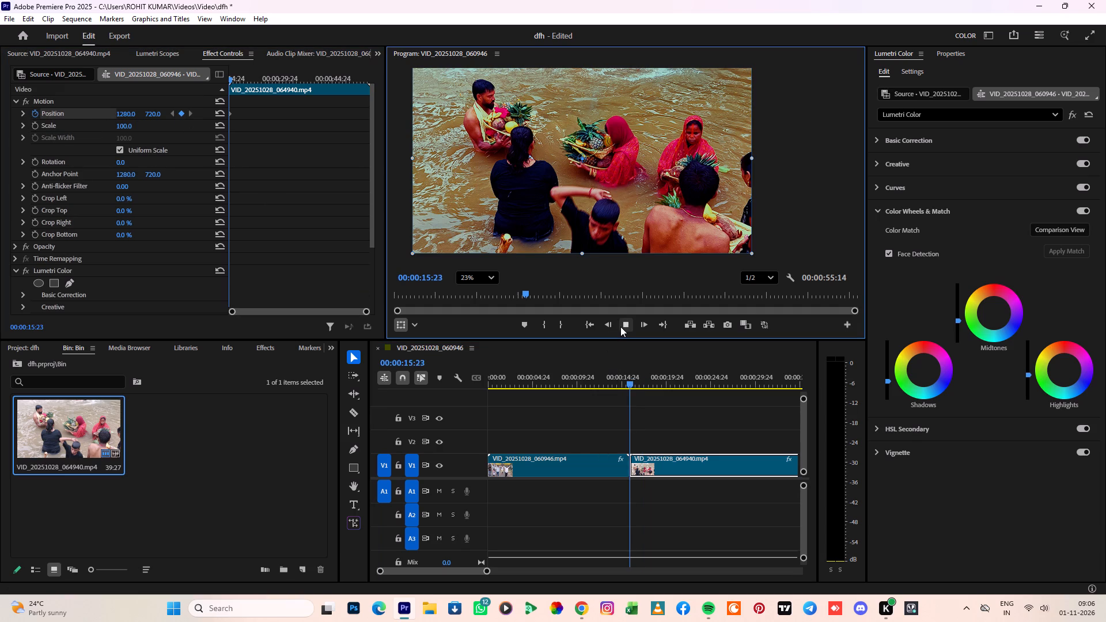
{"action": "left_click", "coordinate": [634, 465]}
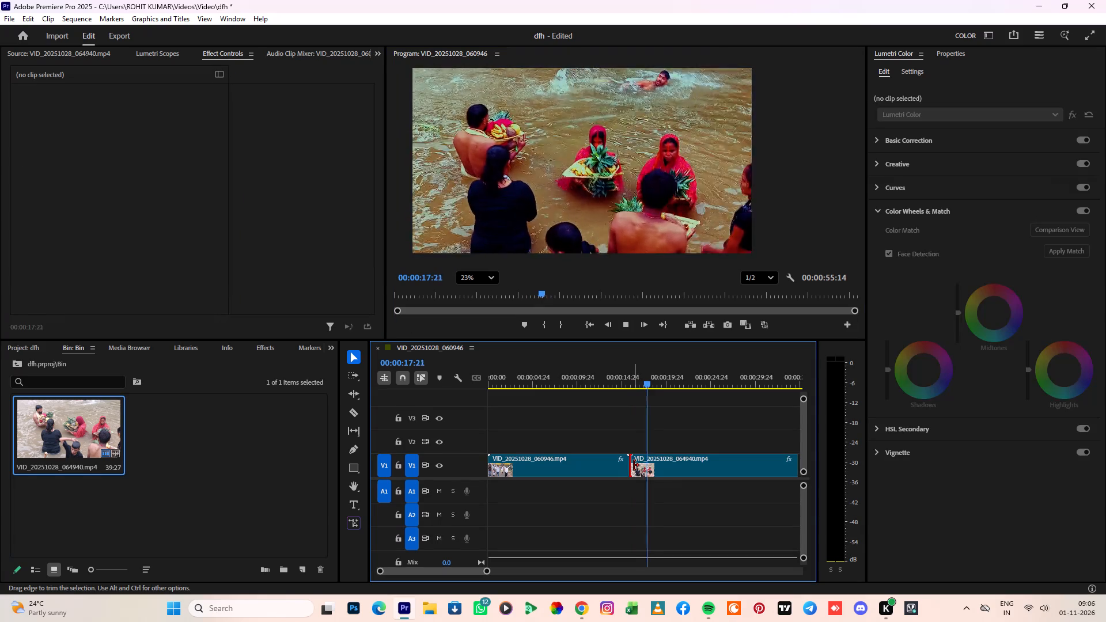
{"action": "left_click", "coordinate": [634, 465]}
{"action": "left_click", "coordinate": [657, 462]}
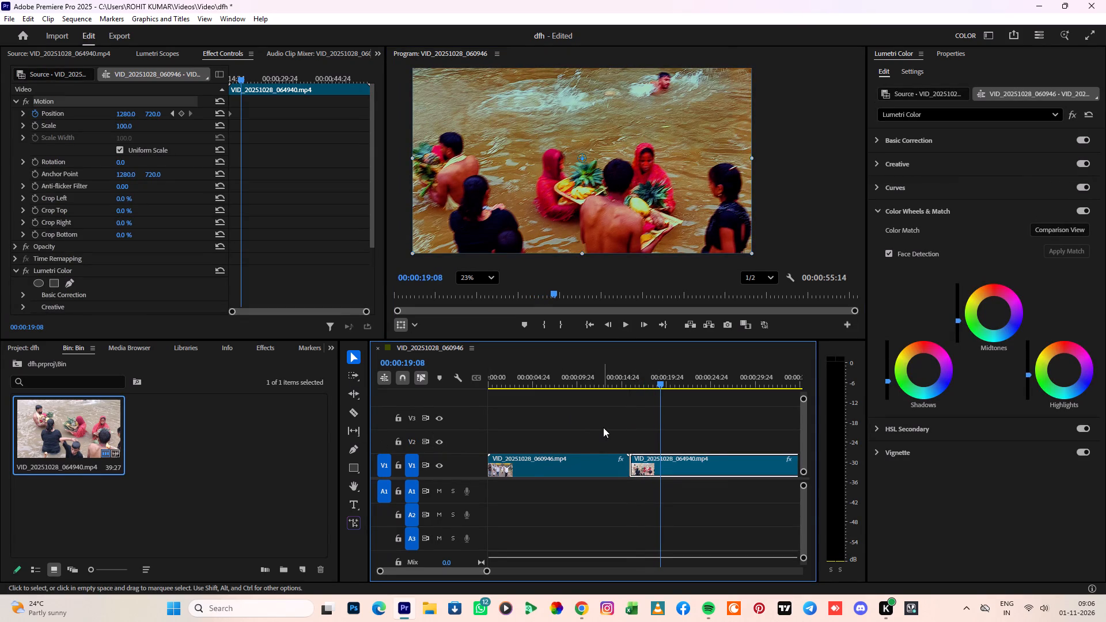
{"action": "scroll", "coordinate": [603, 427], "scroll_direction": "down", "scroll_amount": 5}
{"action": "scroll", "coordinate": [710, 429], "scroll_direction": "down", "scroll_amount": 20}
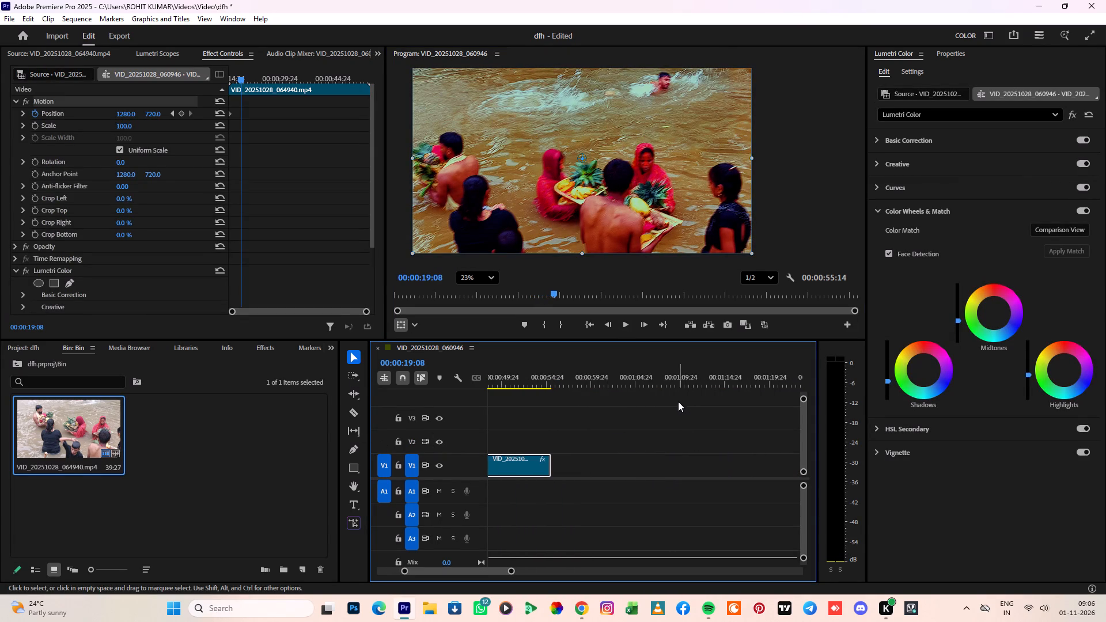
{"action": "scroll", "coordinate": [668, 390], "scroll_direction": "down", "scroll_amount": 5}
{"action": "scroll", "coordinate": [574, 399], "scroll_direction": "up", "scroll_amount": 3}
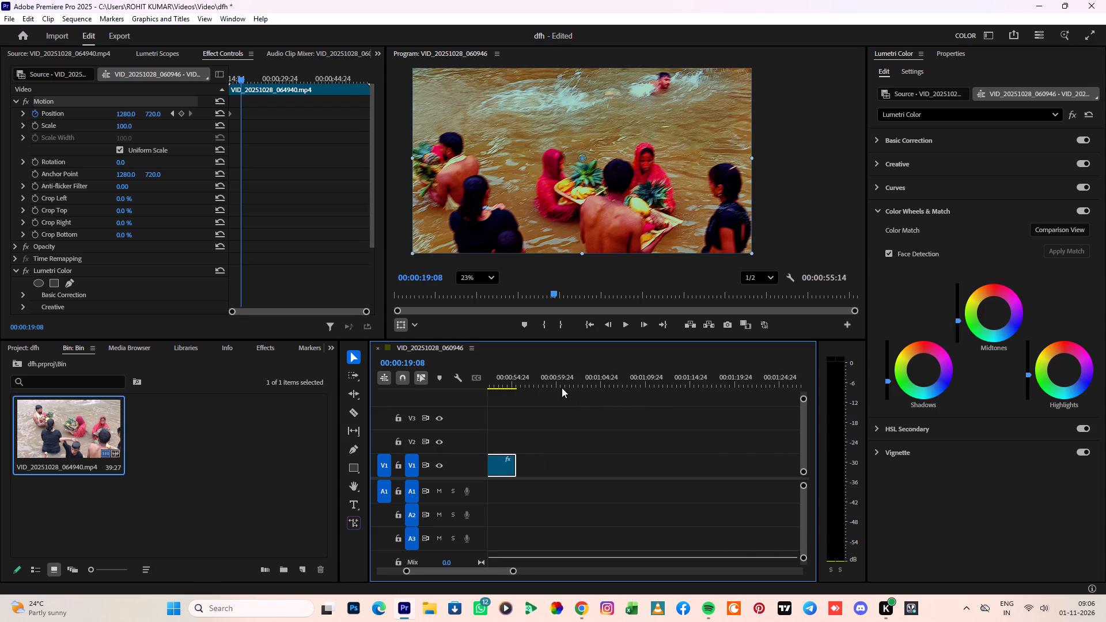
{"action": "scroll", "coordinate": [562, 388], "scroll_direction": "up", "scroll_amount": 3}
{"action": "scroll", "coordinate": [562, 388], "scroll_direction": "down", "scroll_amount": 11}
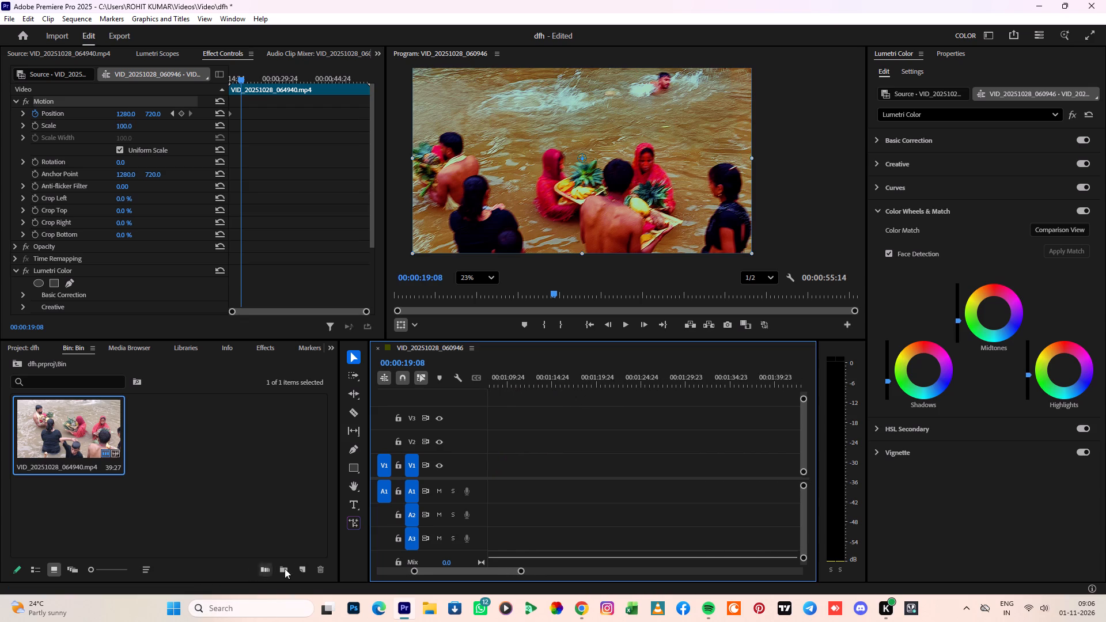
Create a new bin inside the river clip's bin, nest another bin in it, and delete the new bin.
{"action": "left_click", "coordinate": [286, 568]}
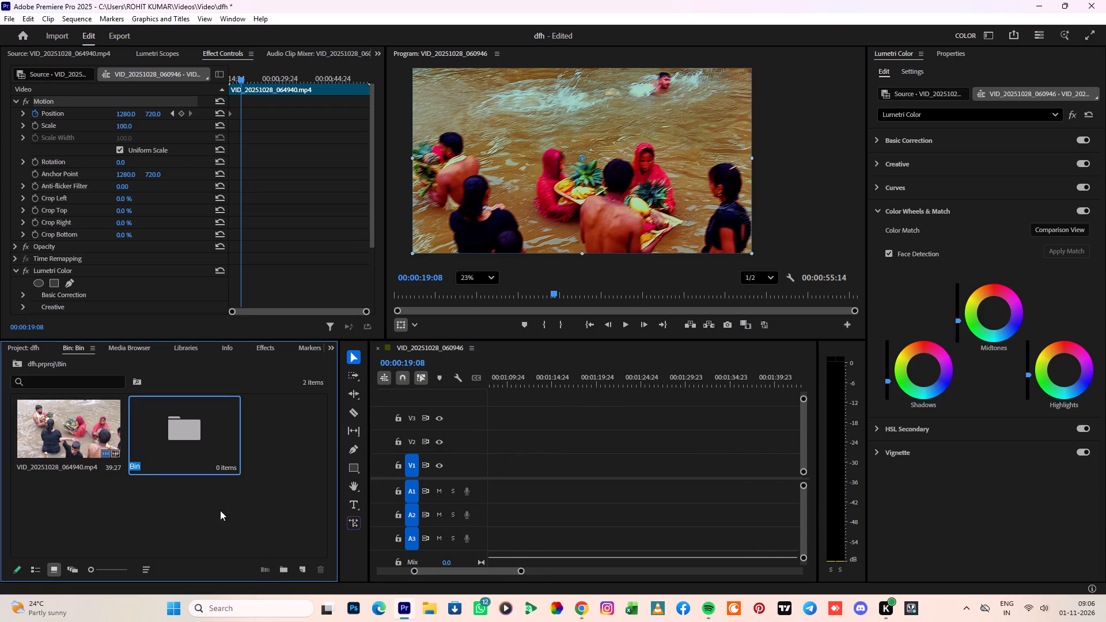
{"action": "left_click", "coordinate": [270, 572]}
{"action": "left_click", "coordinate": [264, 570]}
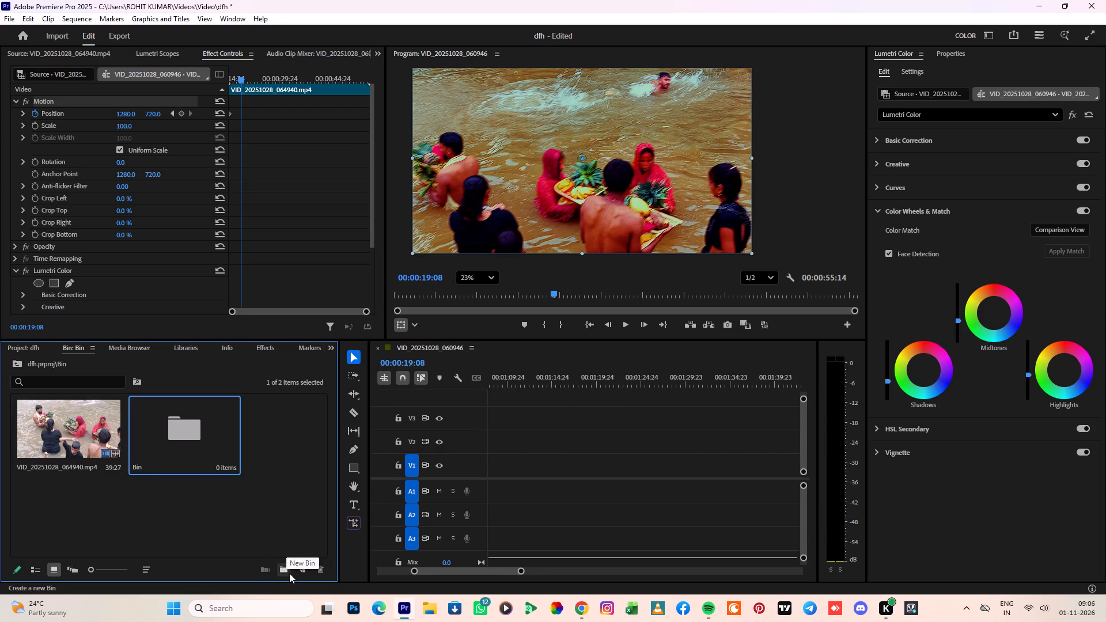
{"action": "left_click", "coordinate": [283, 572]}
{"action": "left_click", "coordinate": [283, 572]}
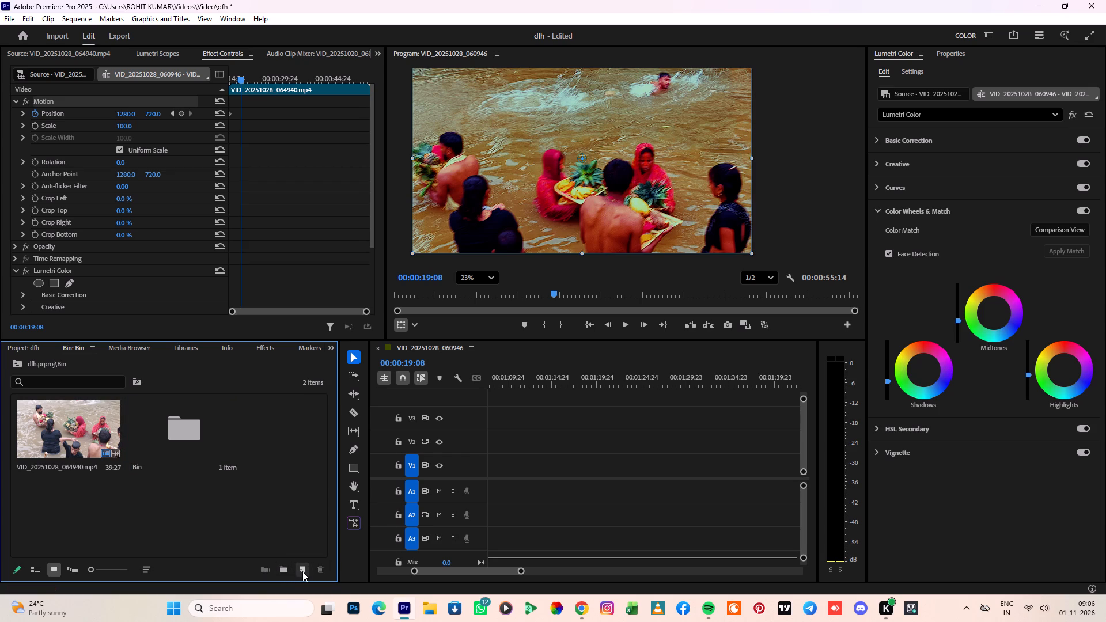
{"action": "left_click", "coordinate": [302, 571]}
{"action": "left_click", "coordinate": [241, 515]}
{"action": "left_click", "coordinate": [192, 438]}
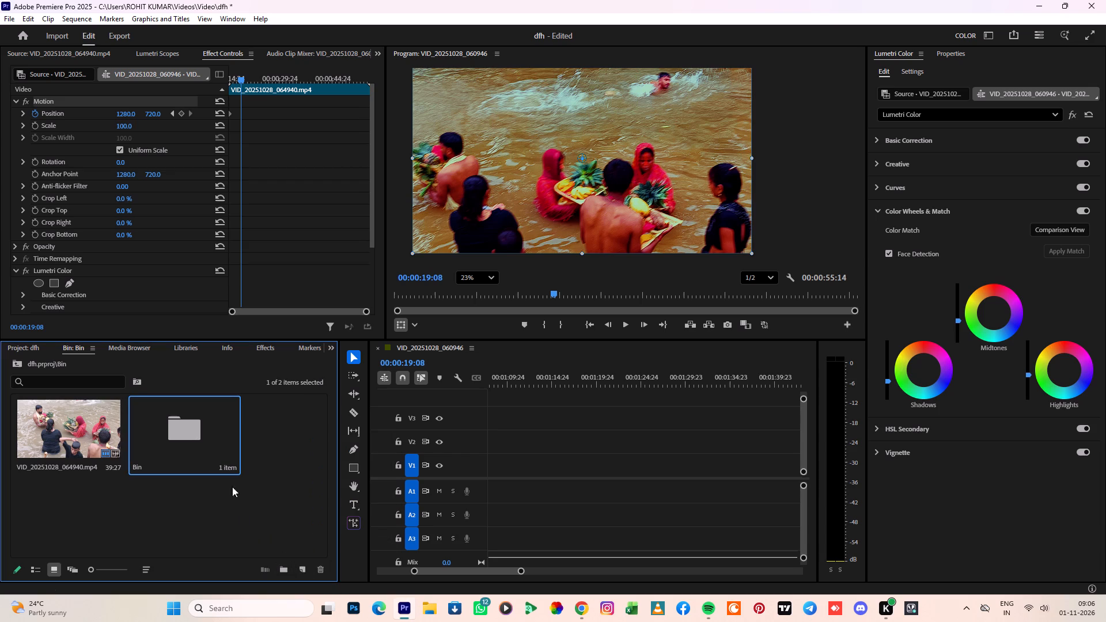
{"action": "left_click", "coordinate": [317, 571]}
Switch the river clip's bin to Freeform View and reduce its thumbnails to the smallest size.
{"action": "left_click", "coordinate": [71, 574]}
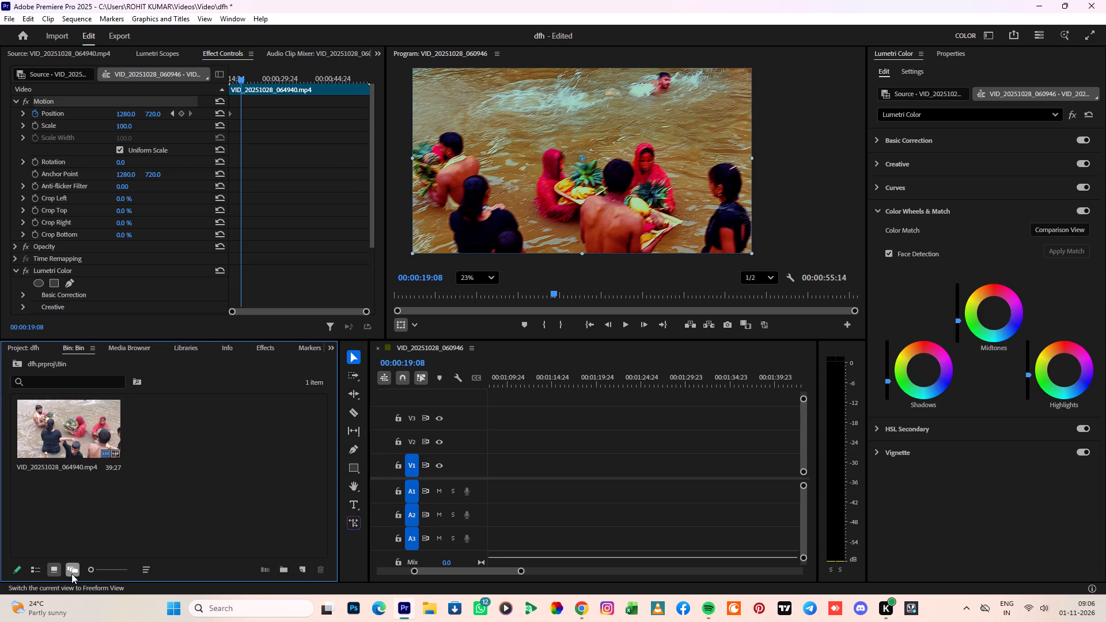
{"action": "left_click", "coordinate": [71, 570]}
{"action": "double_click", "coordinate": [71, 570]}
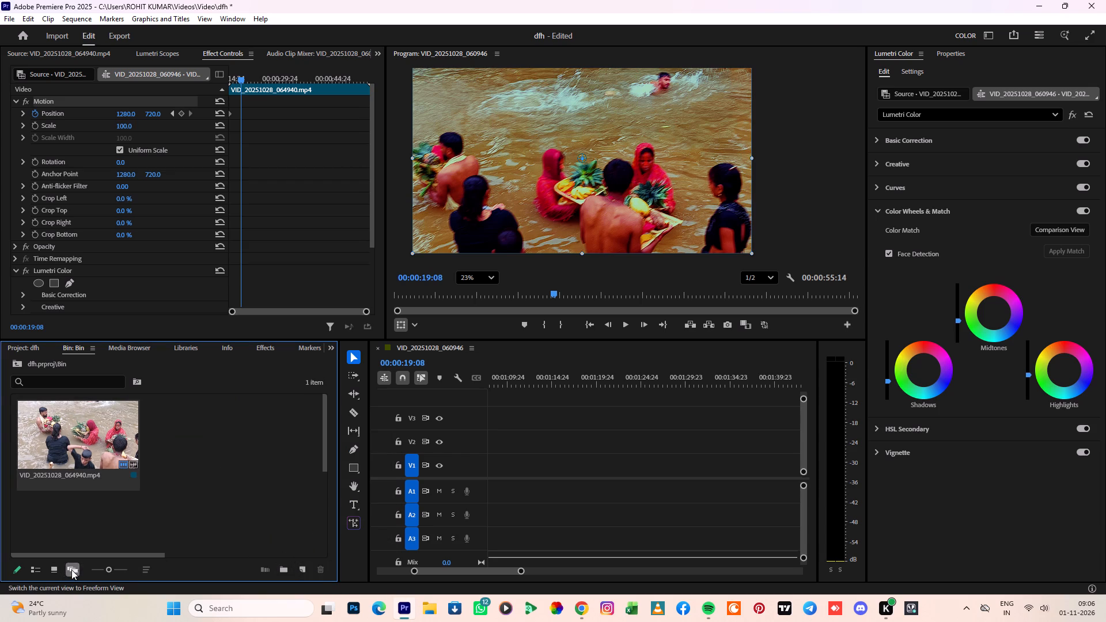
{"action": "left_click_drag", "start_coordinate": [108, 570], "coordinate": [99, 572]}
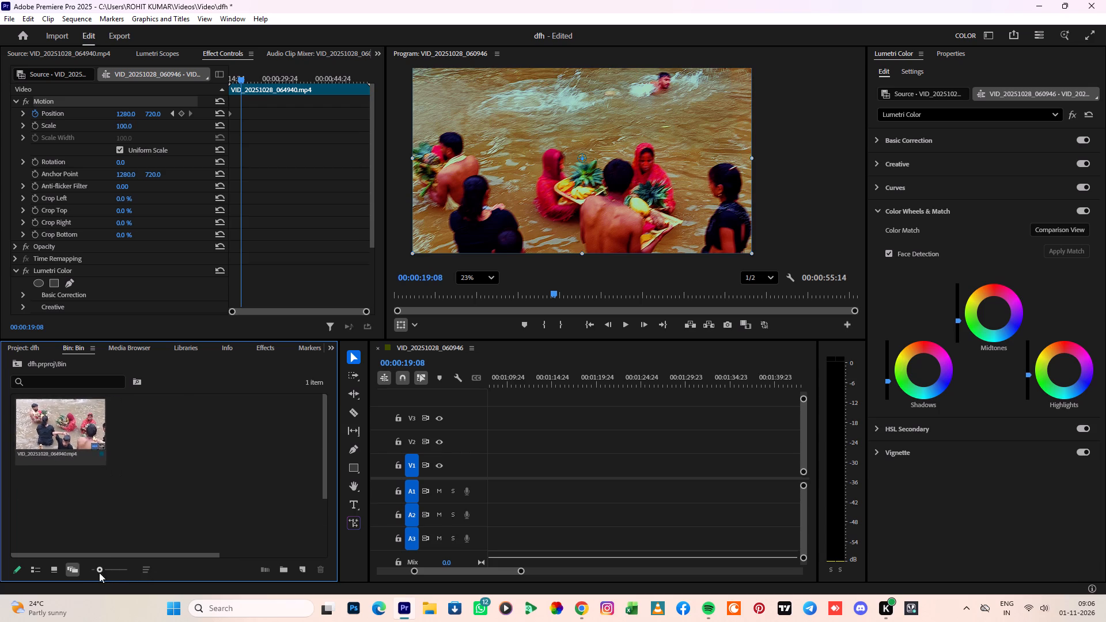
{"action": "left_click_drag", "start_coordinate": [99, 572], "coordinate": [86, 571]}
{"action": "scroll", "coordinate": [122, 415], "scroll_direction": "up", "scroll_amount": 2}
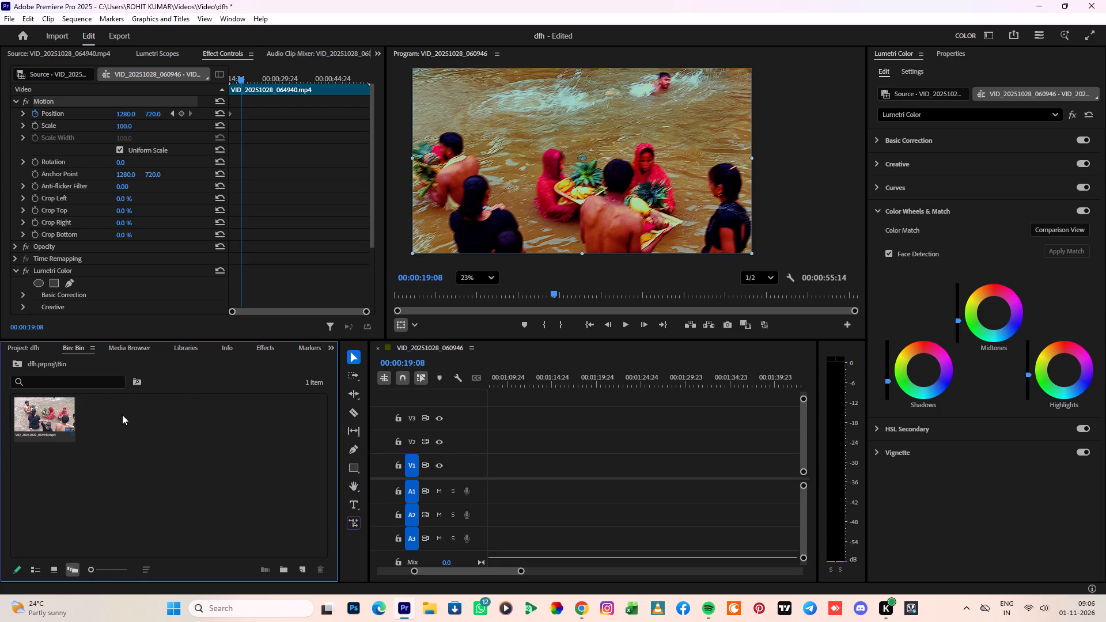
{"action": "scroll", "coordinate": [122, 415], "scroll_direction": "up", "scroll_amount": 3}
Delete the river clip's bin from the dfh project's top level together with its clip references in the sequence.
{"action": "left_click", "coordinate": [31, 361]}
{"action": "left_click", "coordinate": [31, 345]}
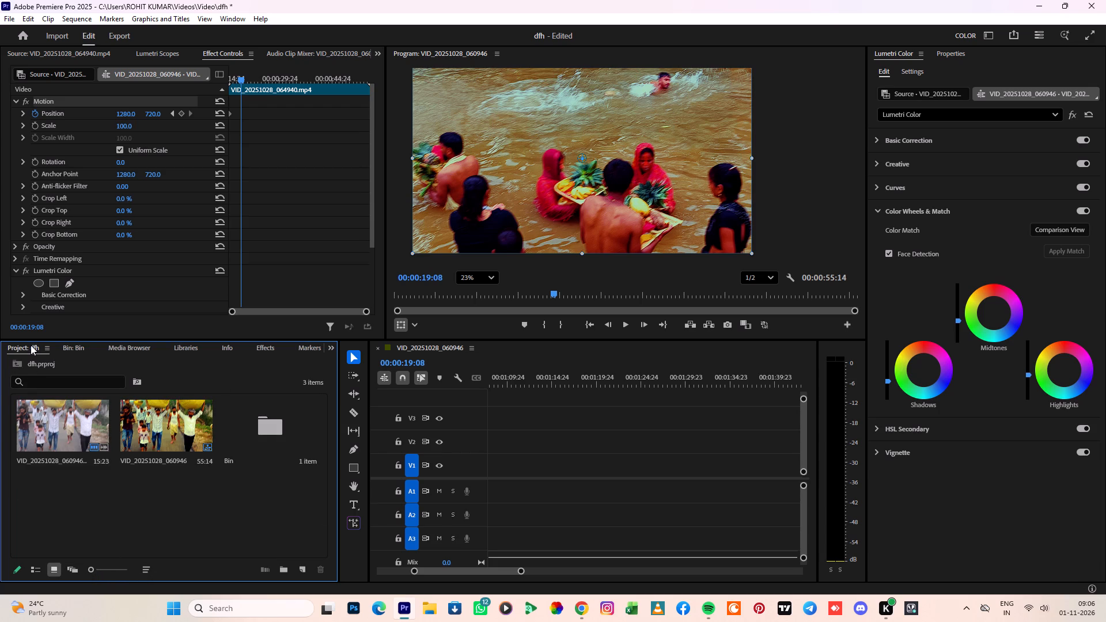
{"action": "scroll", "coordinate": [267, 471], "scroll_direction": "up", "scroll_amount": 1}
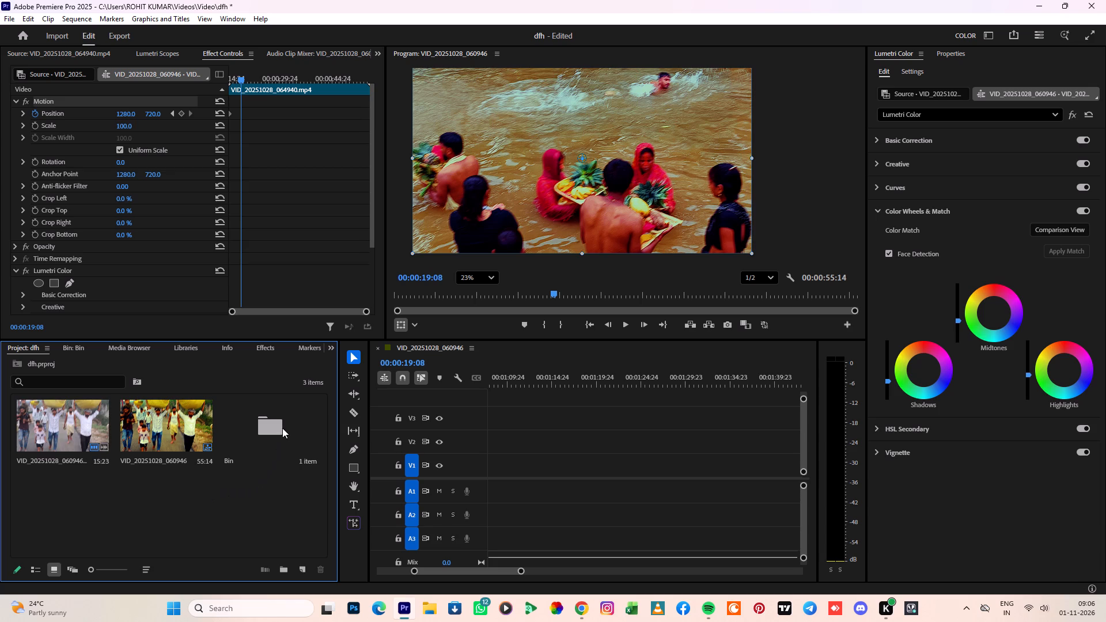
{"action": "left_click", "coordinate": [282, 428]}
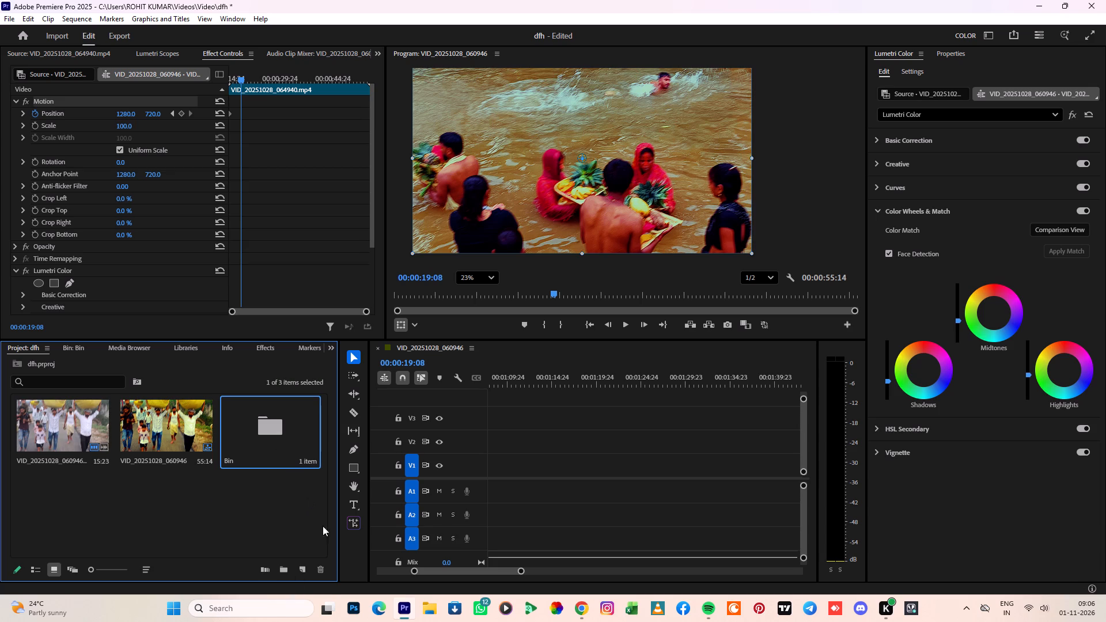
{"action": "left_click", "coordinate": [322, 570]}
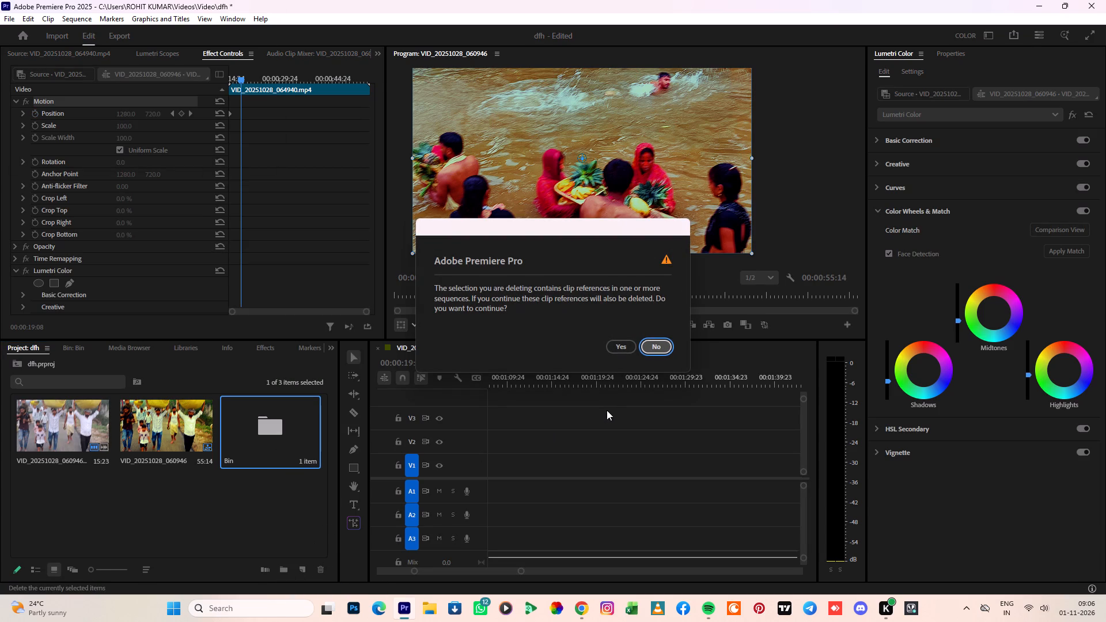
{"action": "left_click", "coordinate": [624, 346]}
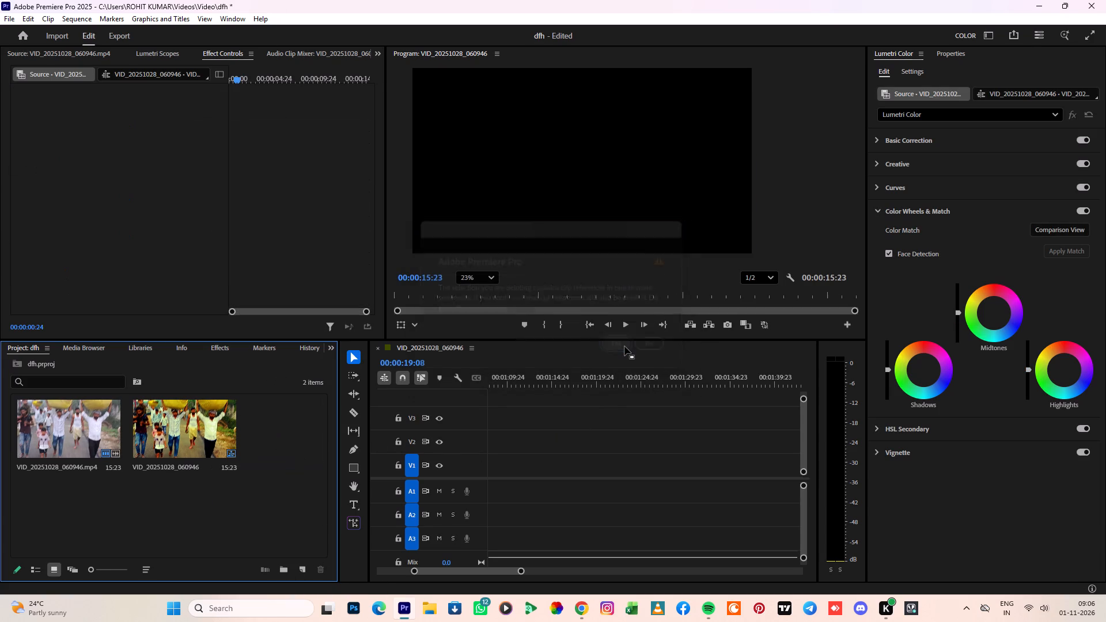
Preview the remaining project items, opening the VID_20251028_060946 sequence and the procession source clip, and look over the timeline.
{"action": "scroll", "coordinate": [234, 429], "scroll_direction": "up", "scroll_amount": 2}
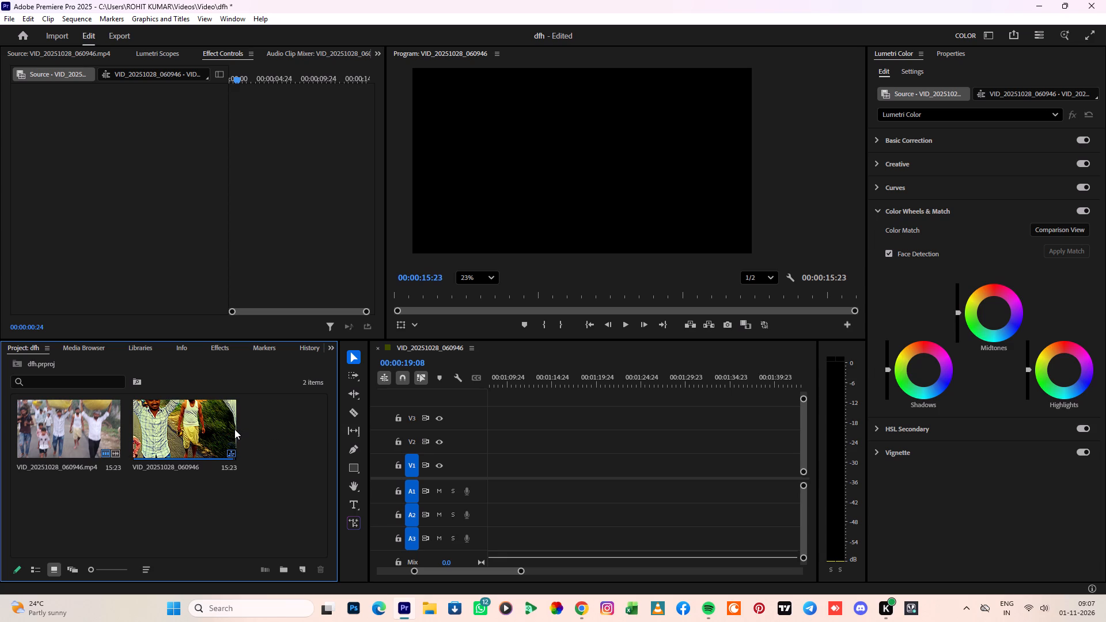
{"action": "scroll", "coordinate": [234, 429], "scroll_direction": "up", "scroll_amount": 1}
{"action": "scroll", "coordinate": [234, 429], "scroll_direction": "down", "scroll_amount": 4}
{"action": "left_click", "coordinate": [228, 427]}
{"action": "double_click", "coordinate": [228, 427]}
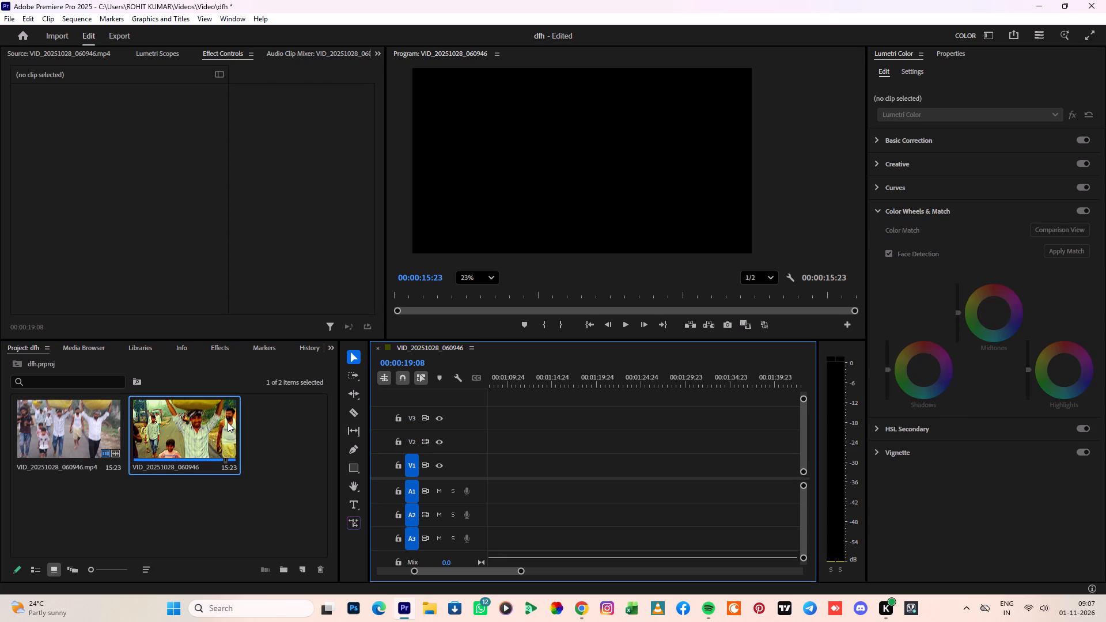
{"action": "left_click_drag", "start_coordinate": [228, 278], "coordinate": [316, 286]}
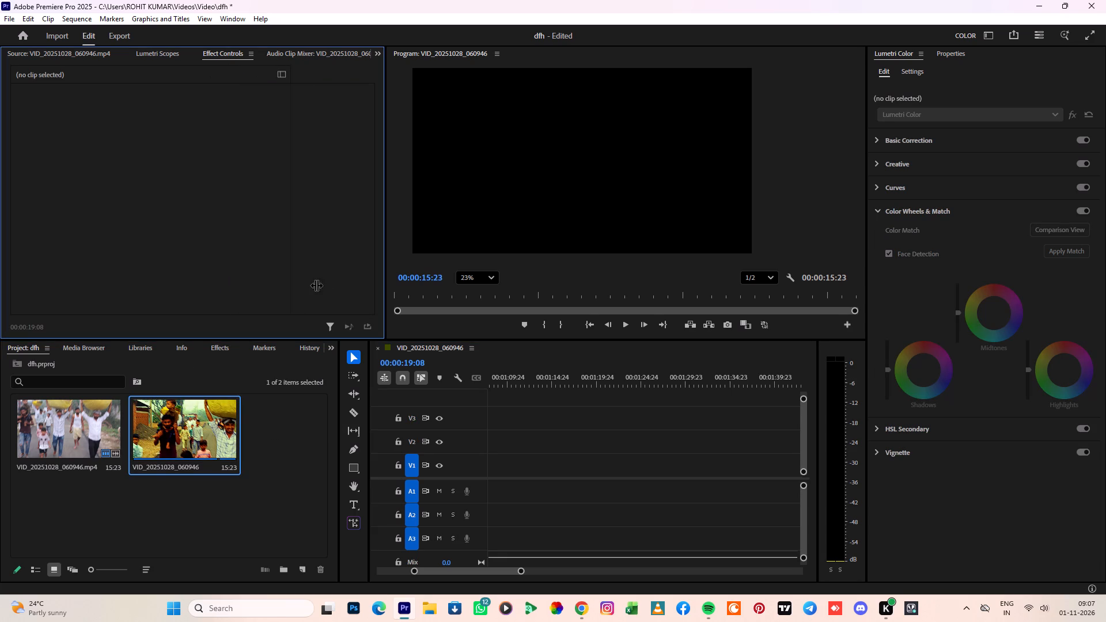
{"action": "left_click_drag", "start_coordinate": [316, 286], "coordinate": [416, 286]}
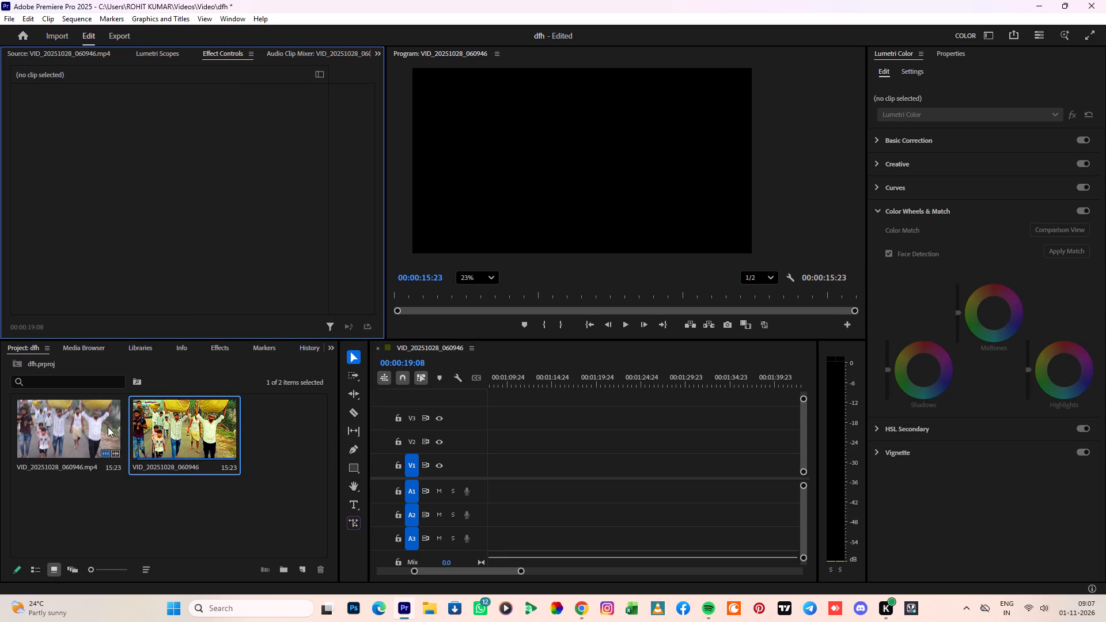
{"action": "double_click", "coordinate": [77, 431]}
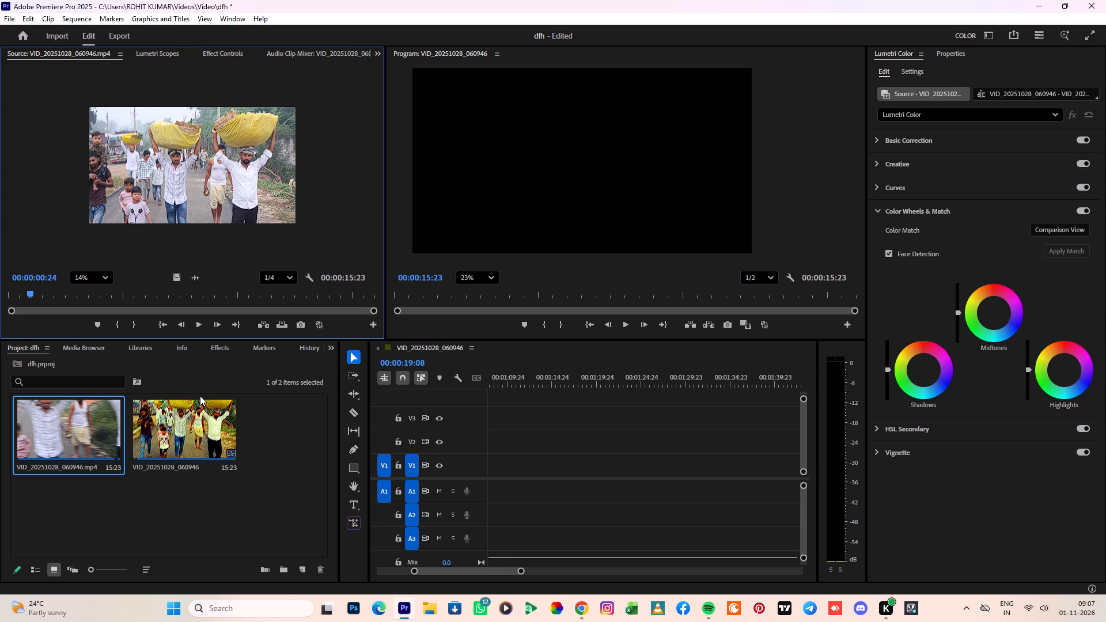
{"action": "left_click", "coordinate": [202, 418]}
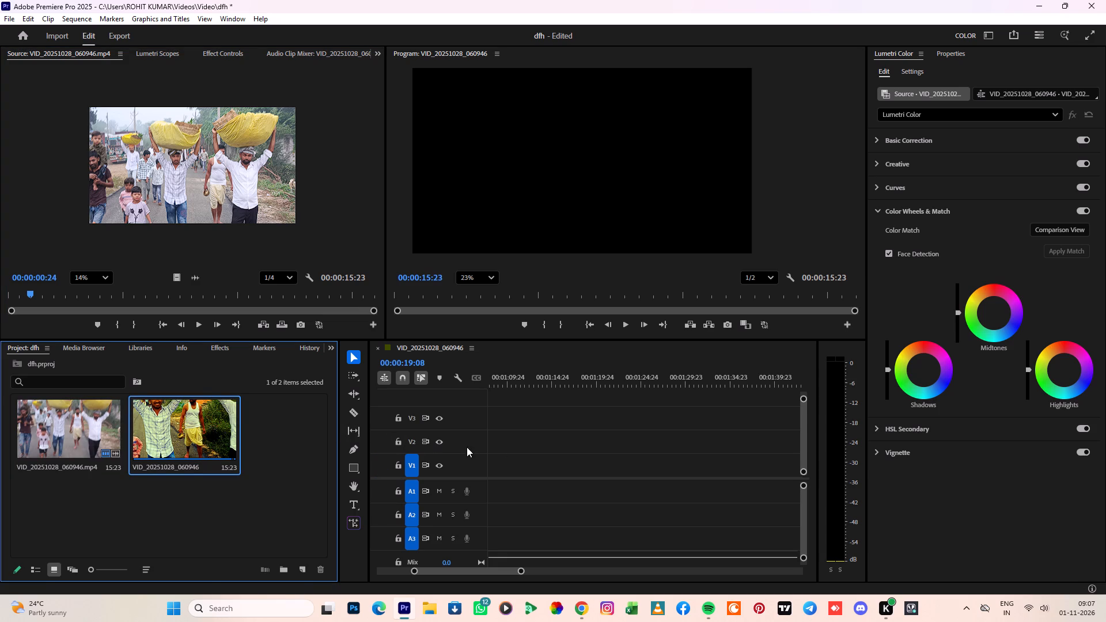
{"action": "scroll", "coordinate": [516, 437], "scroll_direction": "down", "scroll_amount": 10}
{"action": "scroll", "coordinate": [506, 518], "scroll_direction": "down", "scroll_amount": 3}
Close Premiere Pro, saving the changes to dfh.prproj.
{"action": "left_click", "coordinate": [1105, 0]}
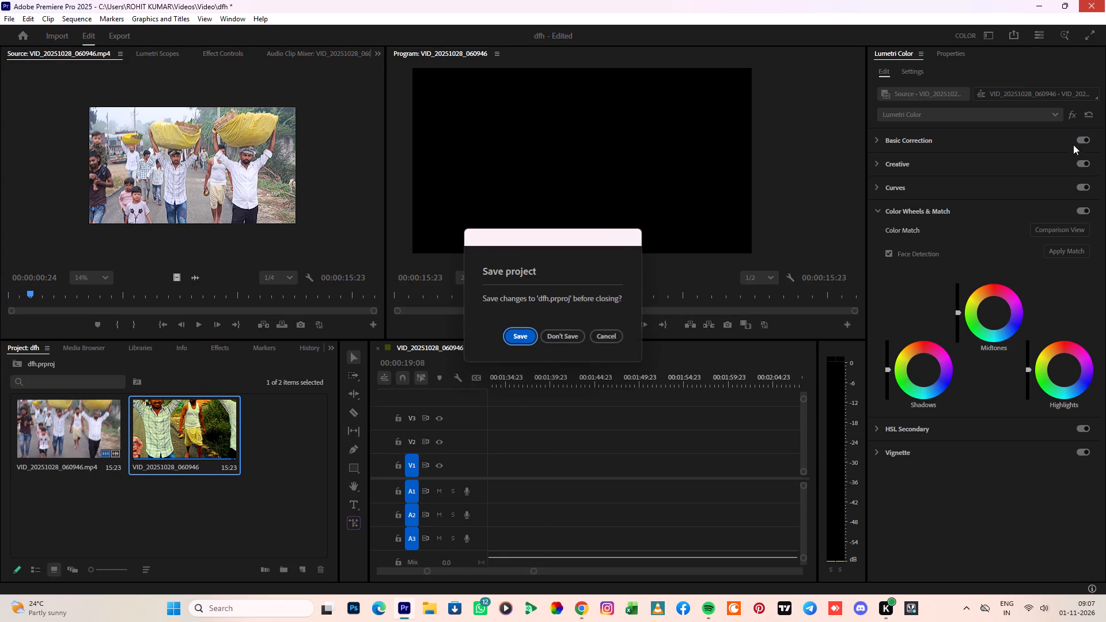
{"action": "left_click", "coordinate": [521, 335]}
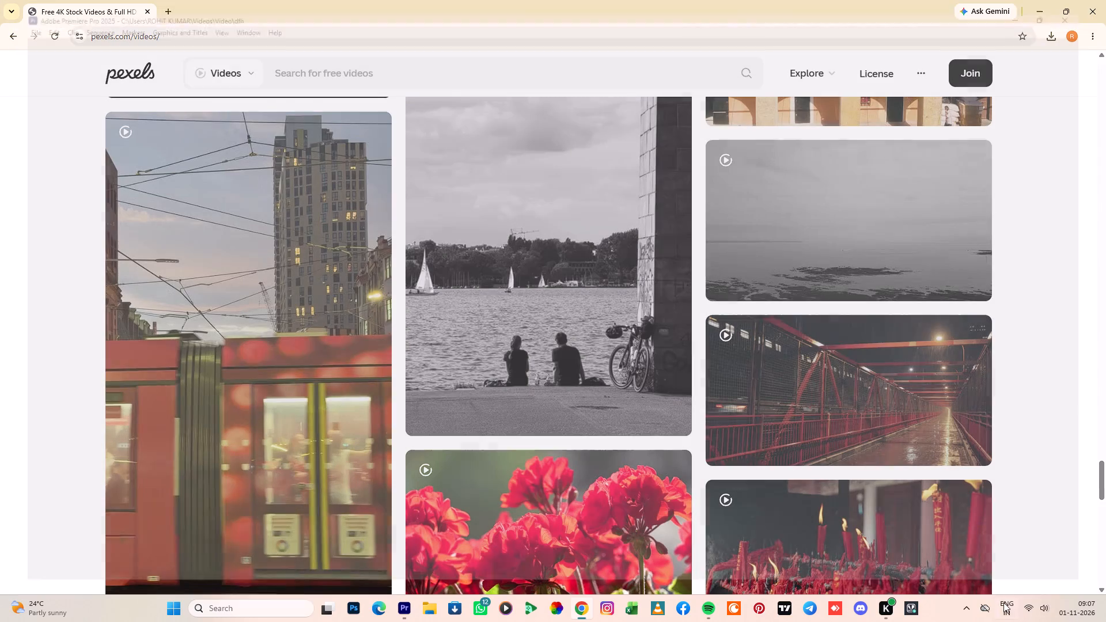